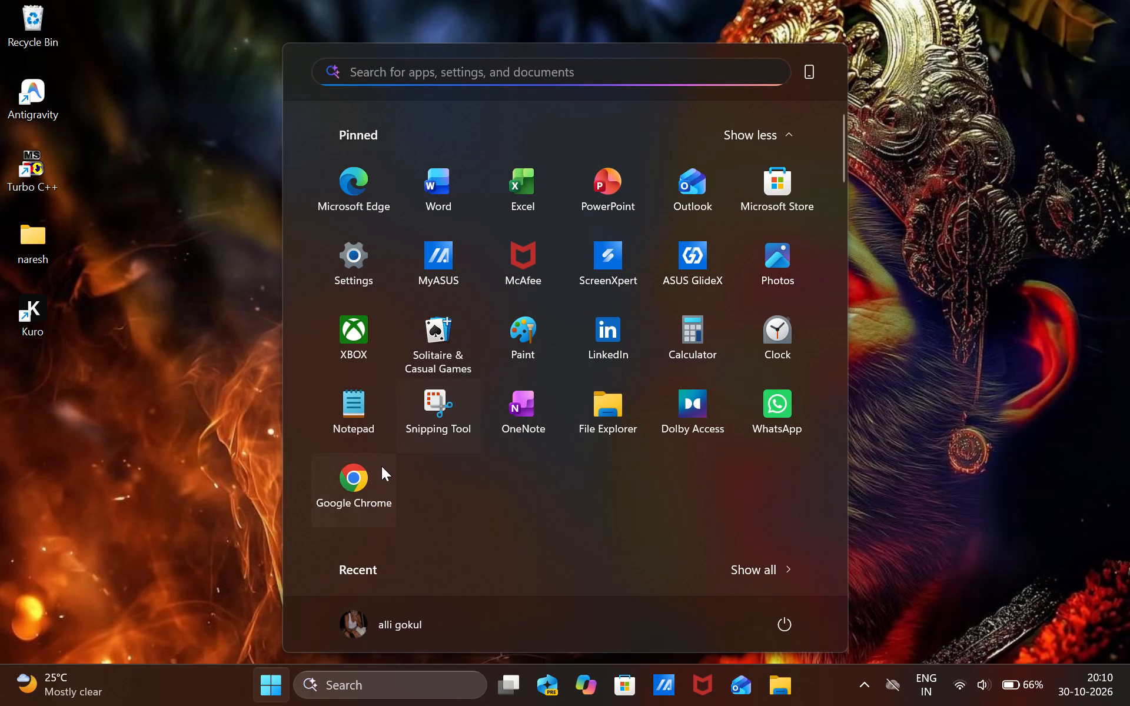
# Open Google Chrome with the second listed user profile and go to the Figma Recents page.
pyautogui.click(381, 467)
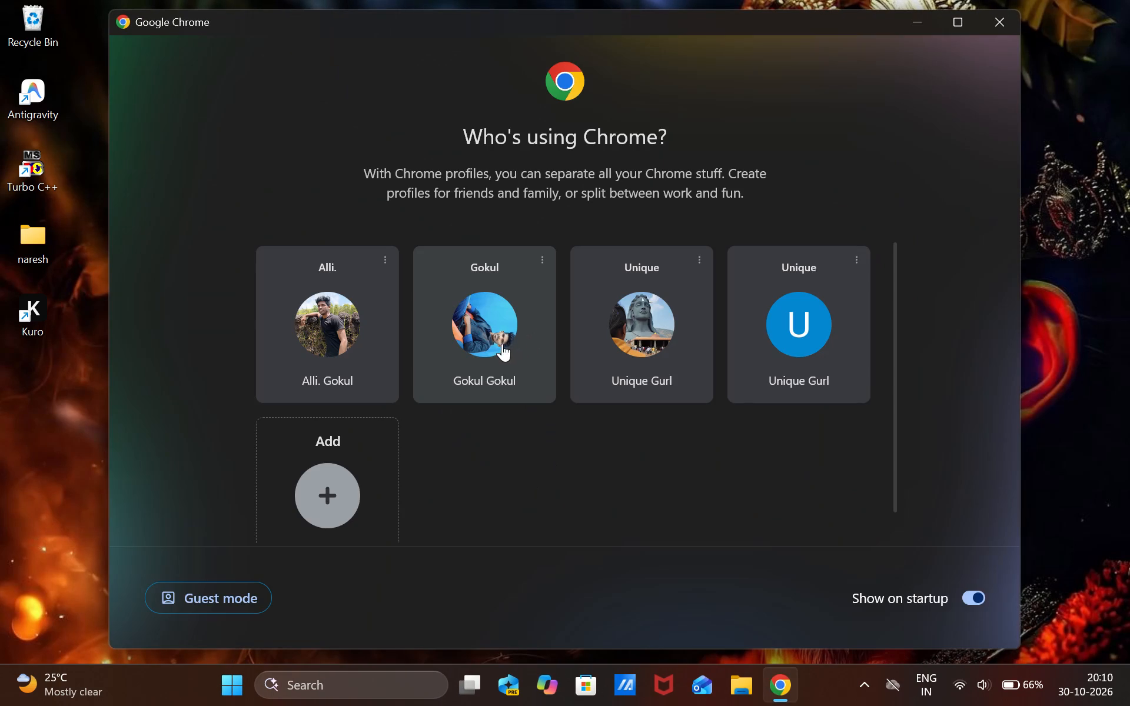
pyautogui.click(502, 344)
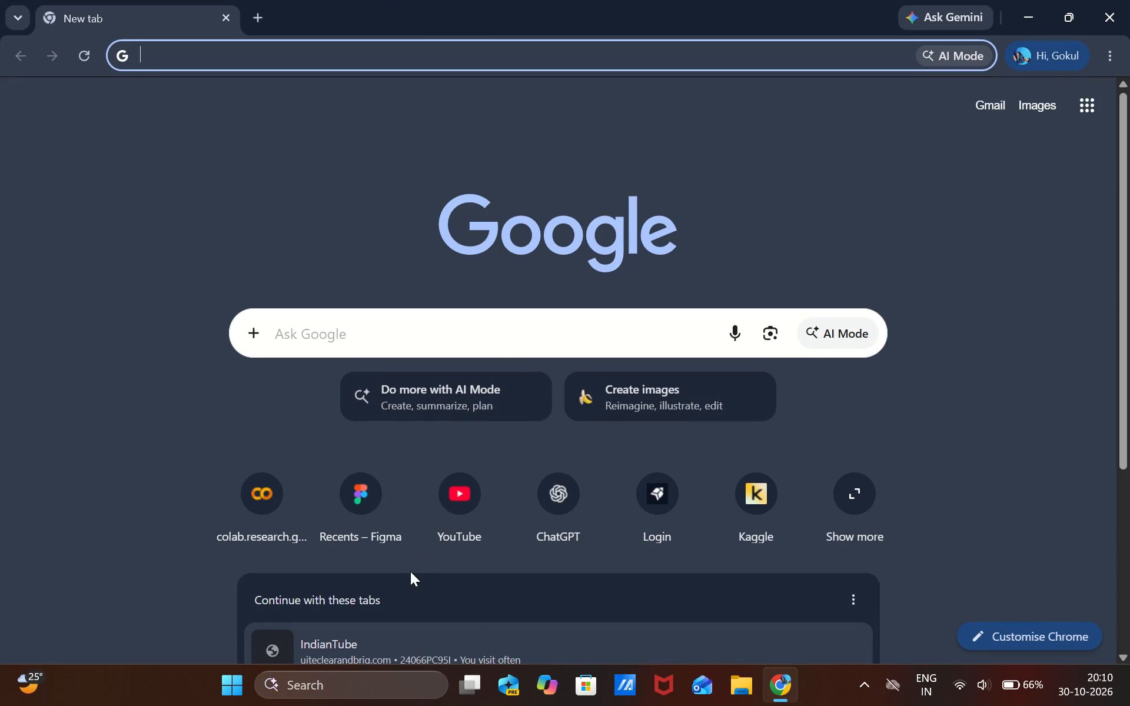
pyautogui.click(360, 521)
pyautogui.doubleClick(360, 521)
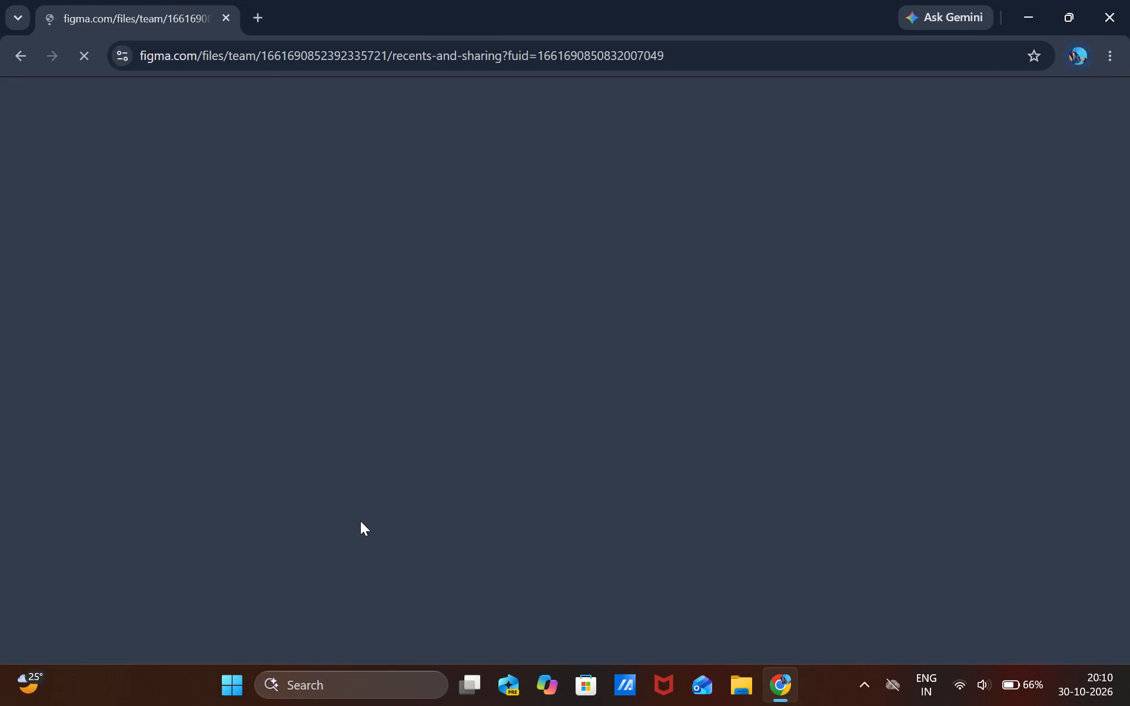
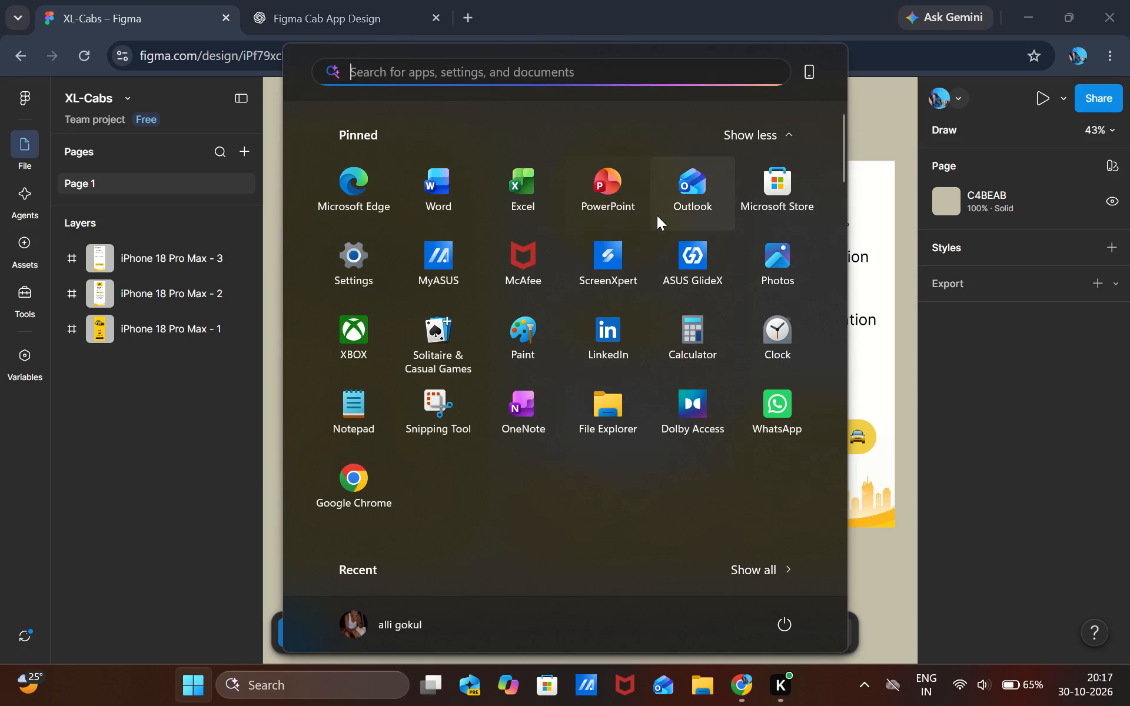
# Search the computer's apps for "wa" in Windows Search.
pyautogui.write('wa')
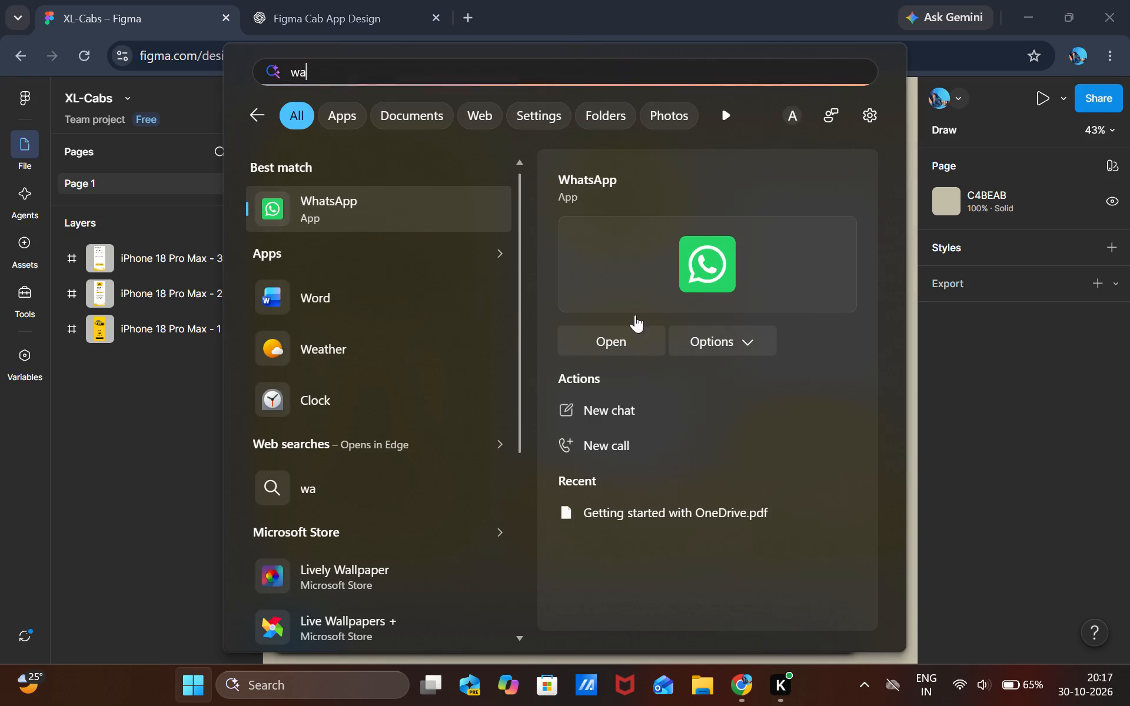
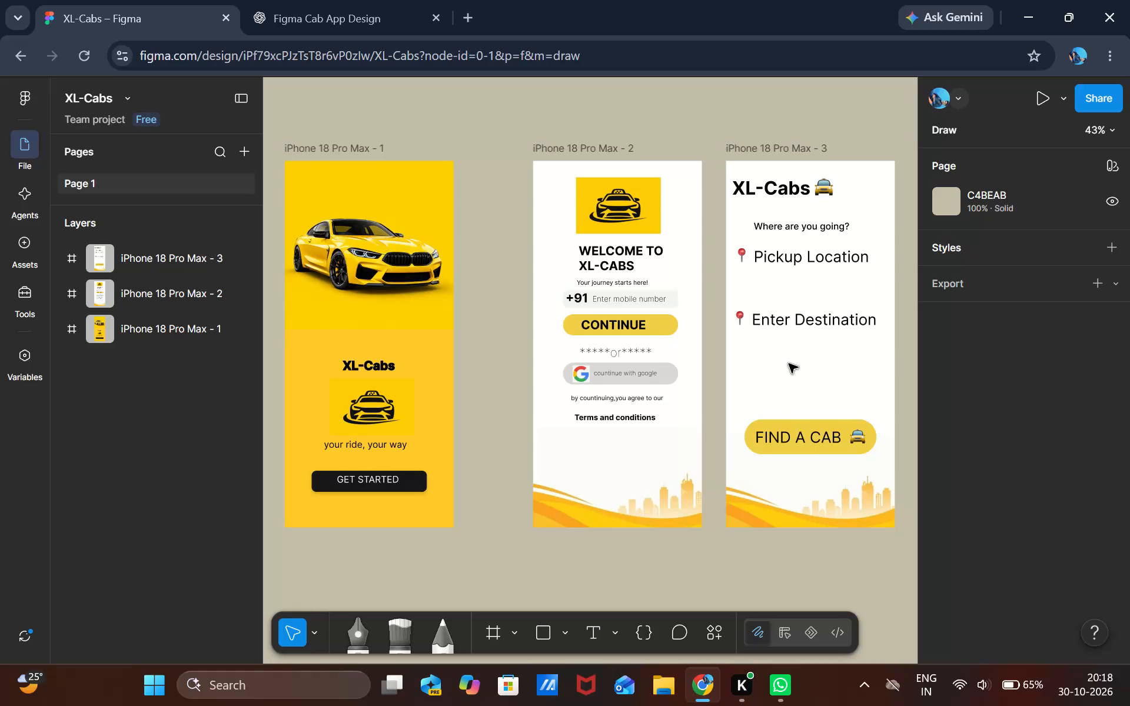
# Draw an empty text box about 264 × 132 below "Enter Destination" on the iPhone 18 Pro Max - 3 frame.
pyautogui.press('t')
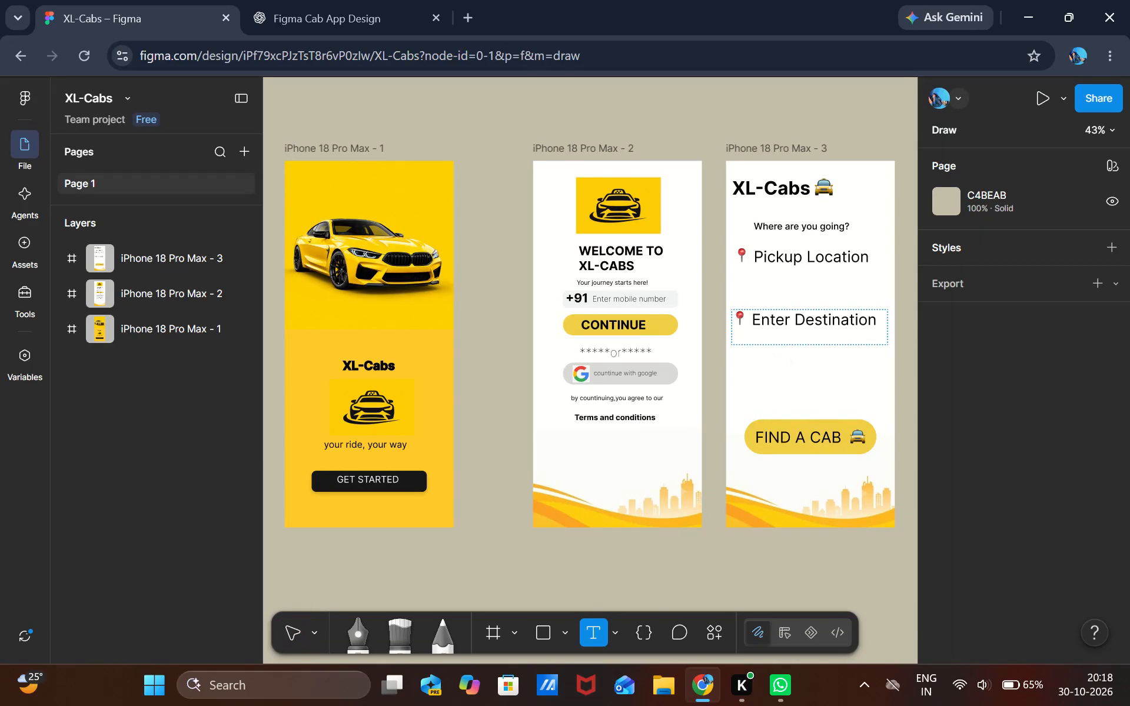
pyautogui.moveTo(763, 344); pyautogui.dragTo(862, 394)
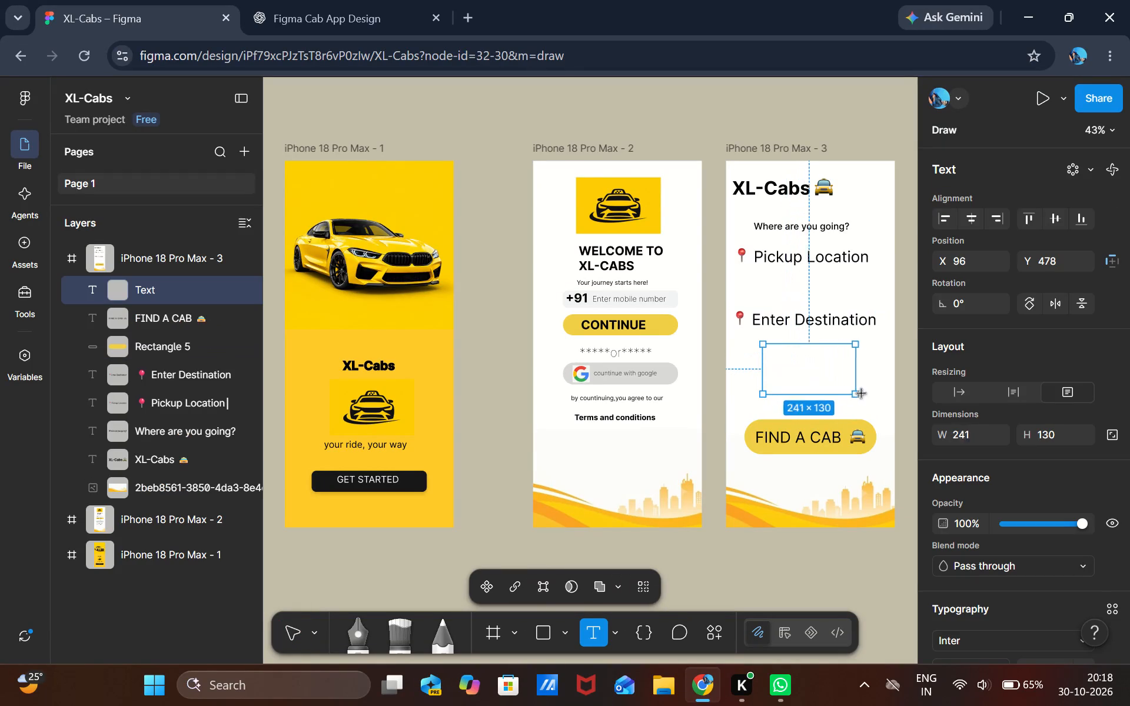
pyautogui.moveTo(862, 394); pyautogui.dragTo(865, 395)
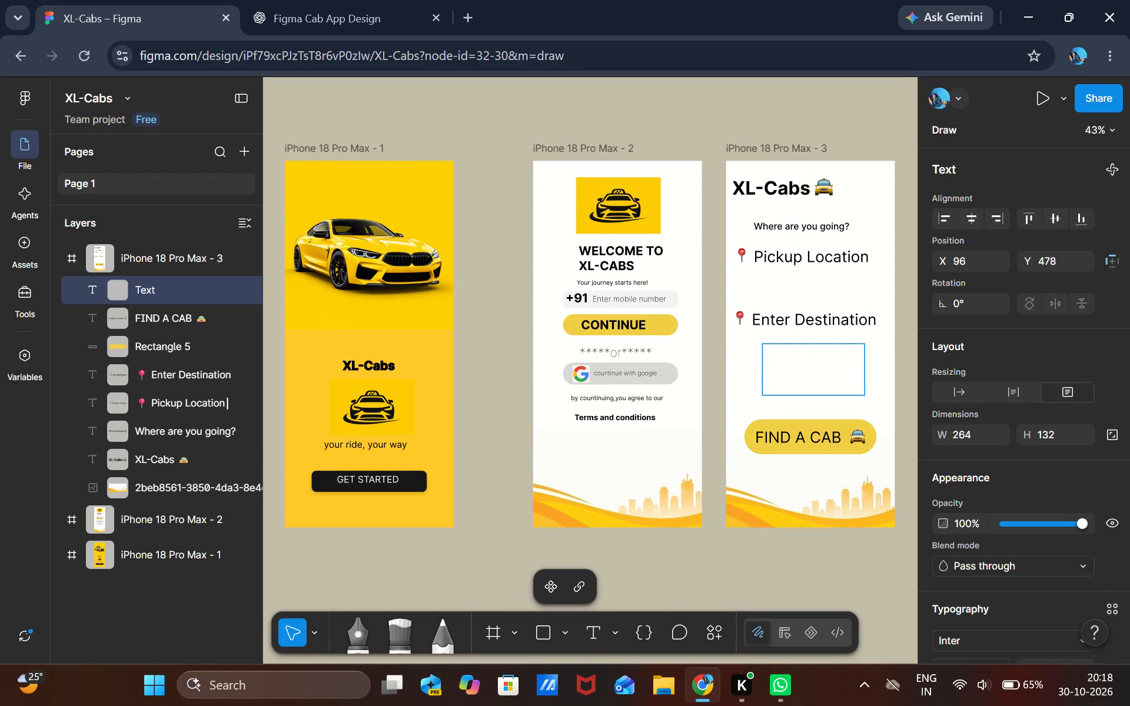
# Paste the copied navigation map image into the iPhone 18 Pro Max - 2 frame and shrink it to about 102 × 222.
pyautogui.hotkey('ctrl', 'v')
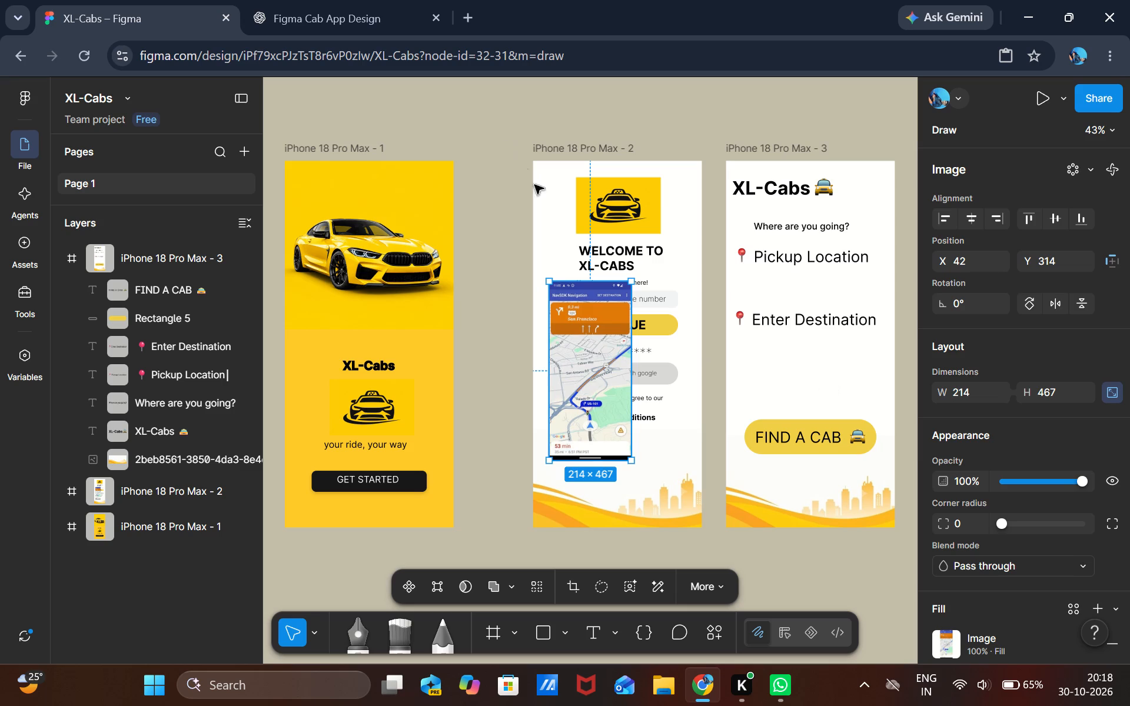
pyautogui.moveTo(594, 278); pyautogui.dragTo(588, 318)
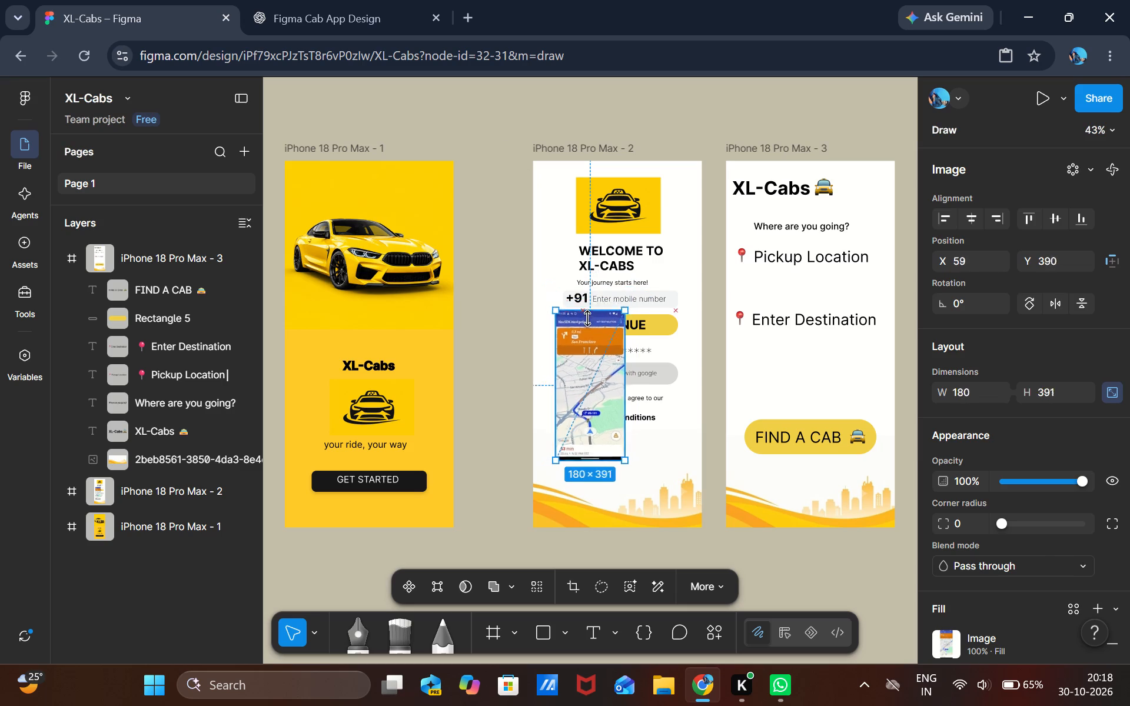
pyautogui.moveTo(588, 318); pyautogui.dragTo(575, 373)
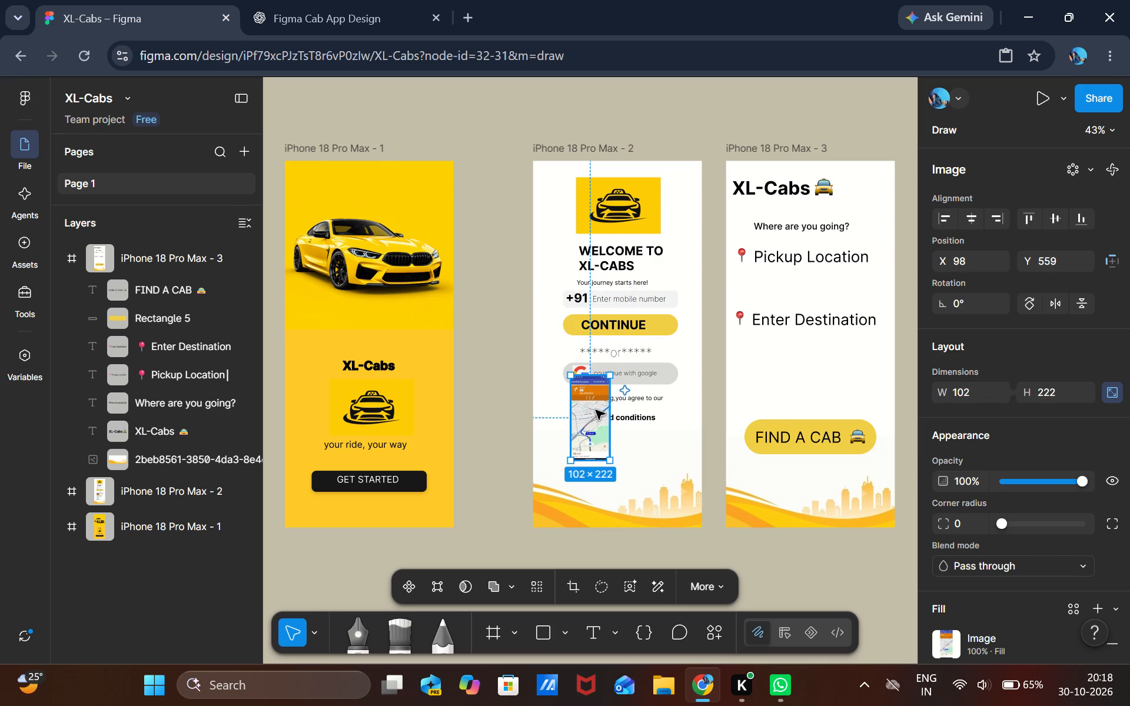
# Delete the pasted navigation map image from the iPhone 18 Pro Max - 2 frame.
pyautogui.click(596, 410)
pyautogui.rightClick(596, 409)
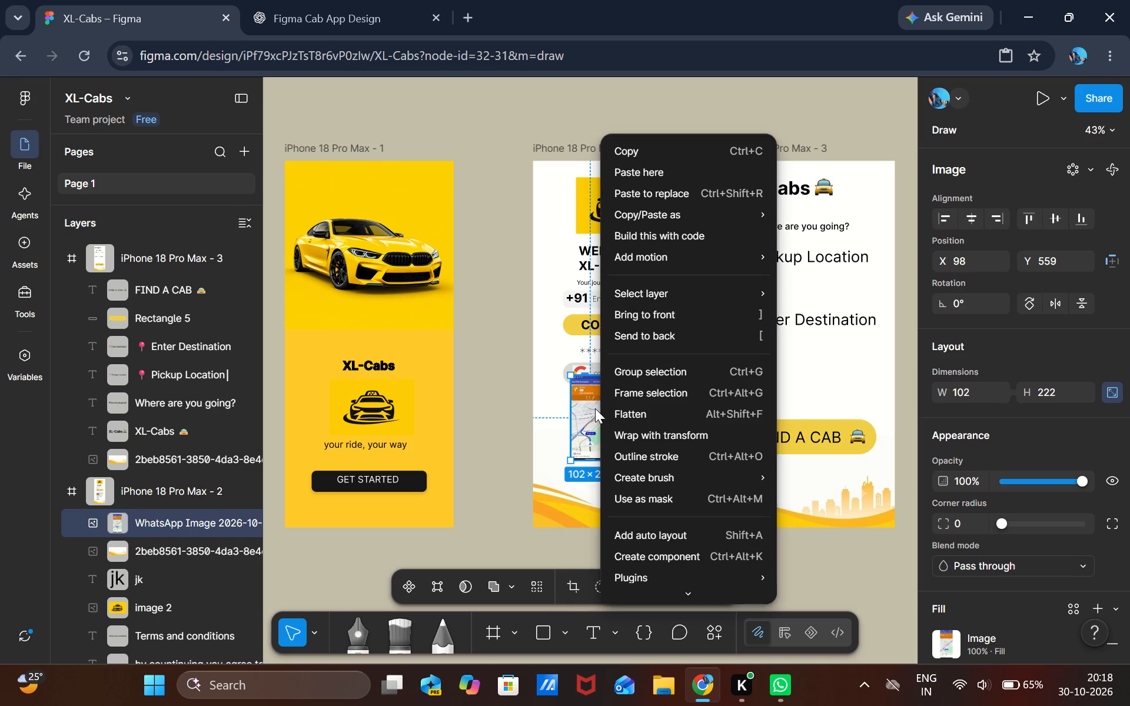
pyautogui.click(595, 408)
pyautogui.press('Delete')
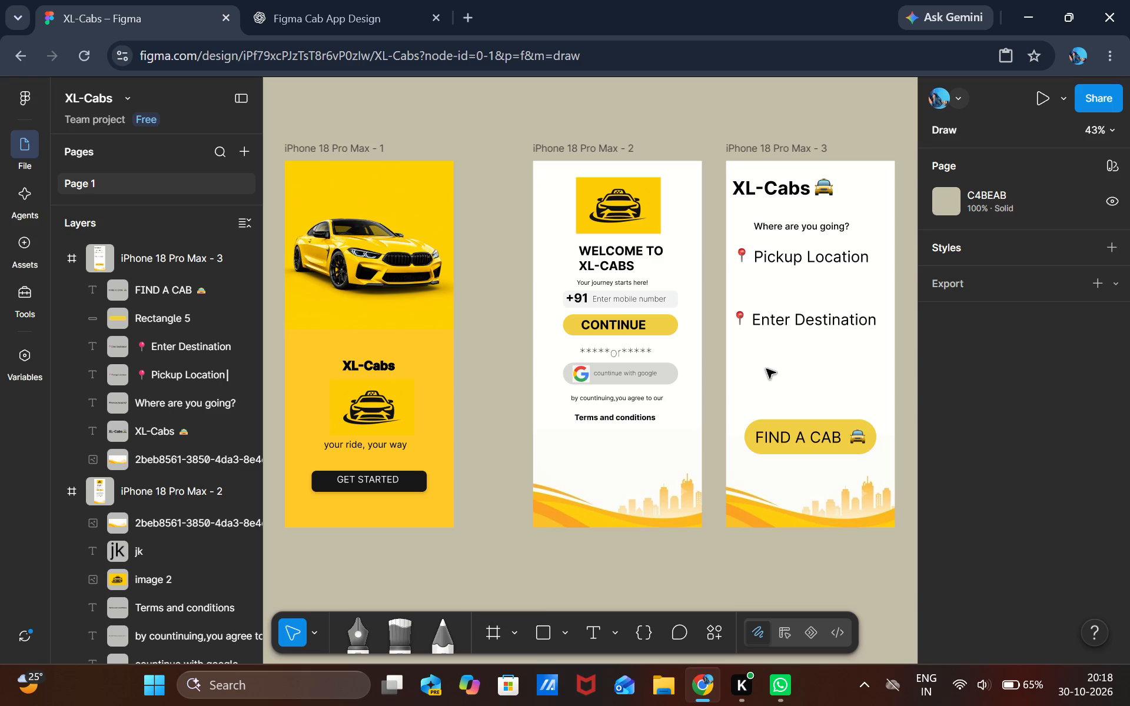
# Start the Frame tool for adding a frame to the XL-Cabs design.
pyautogui.click(488, 631)
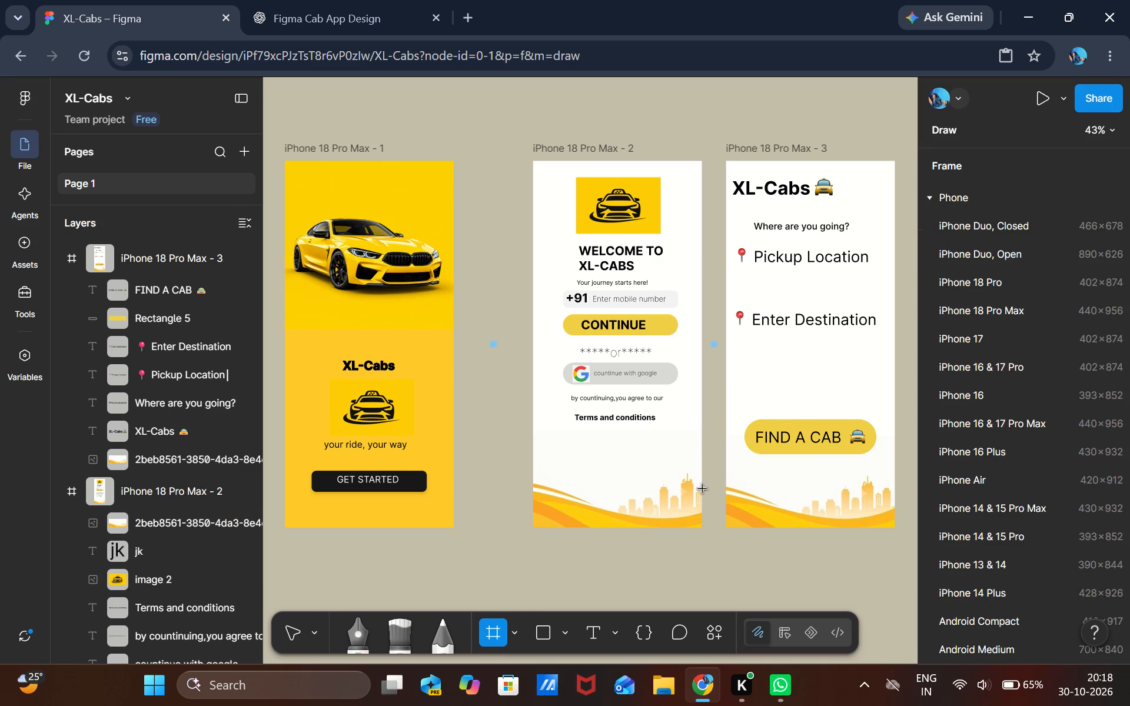
# Draw a frame about 191 × 99 between Enter Destination and FIND A CAB on the third phone screen and paste the copied map image inside.
pyautogui.moveTo(770, 357); pyautogui.dragTo(825, 372)
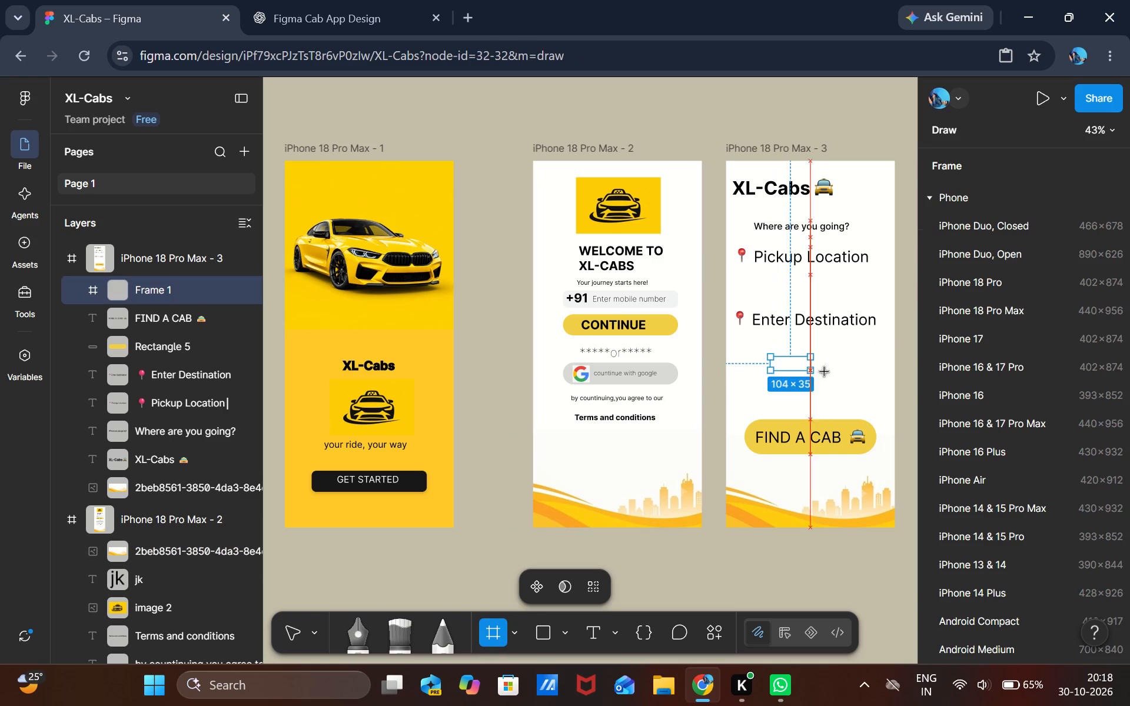
pyautogui.moveTo(825, 372); pyautogui.dragTo(844, 395)
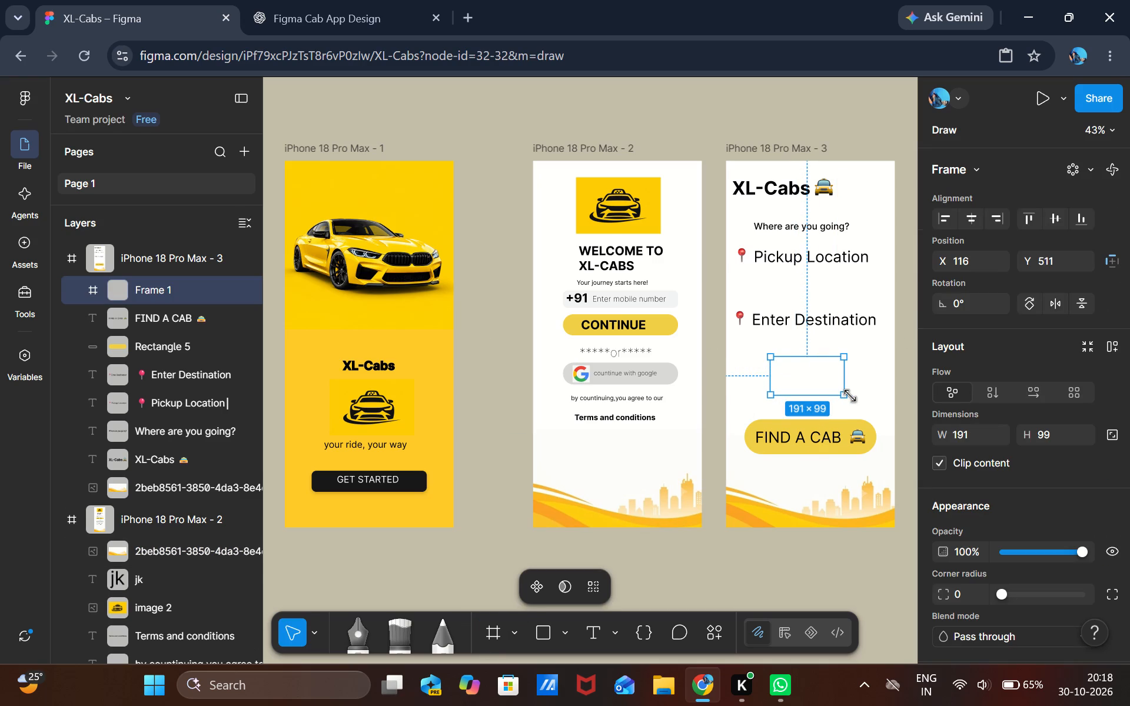
pyautogui.hotkey('ctrl', 'v')
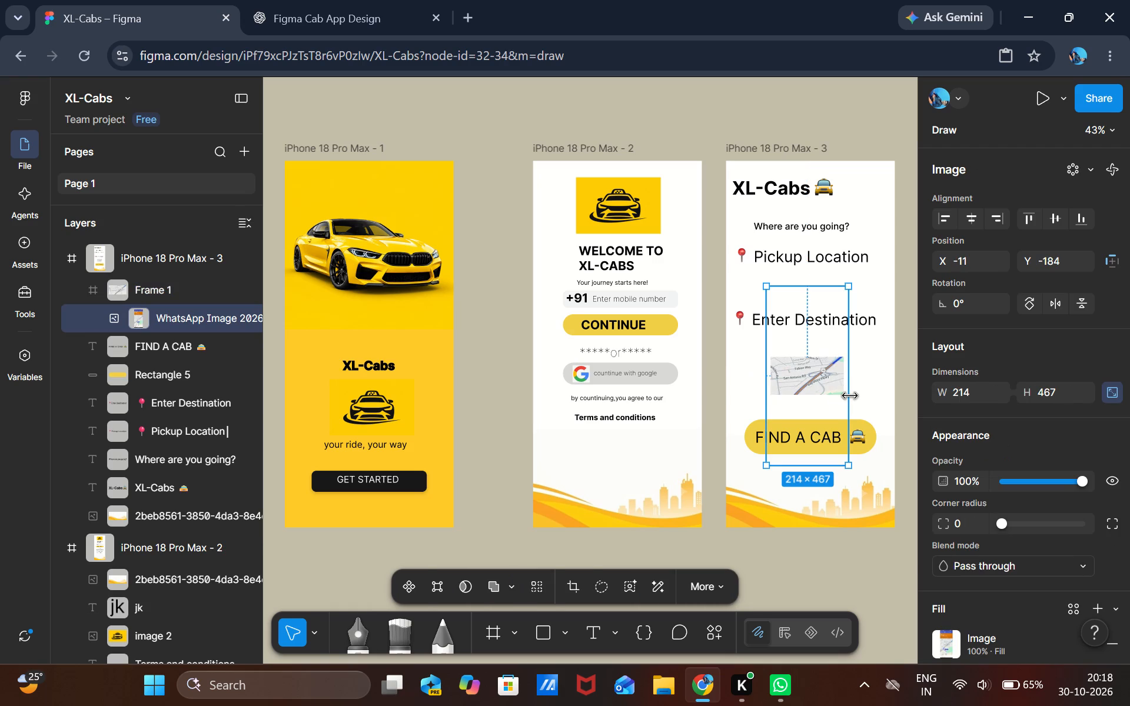
# Draw a second small, narrow frame on the third phone screen, over the Enter Destination text.
pyautogui.click(491, 638)
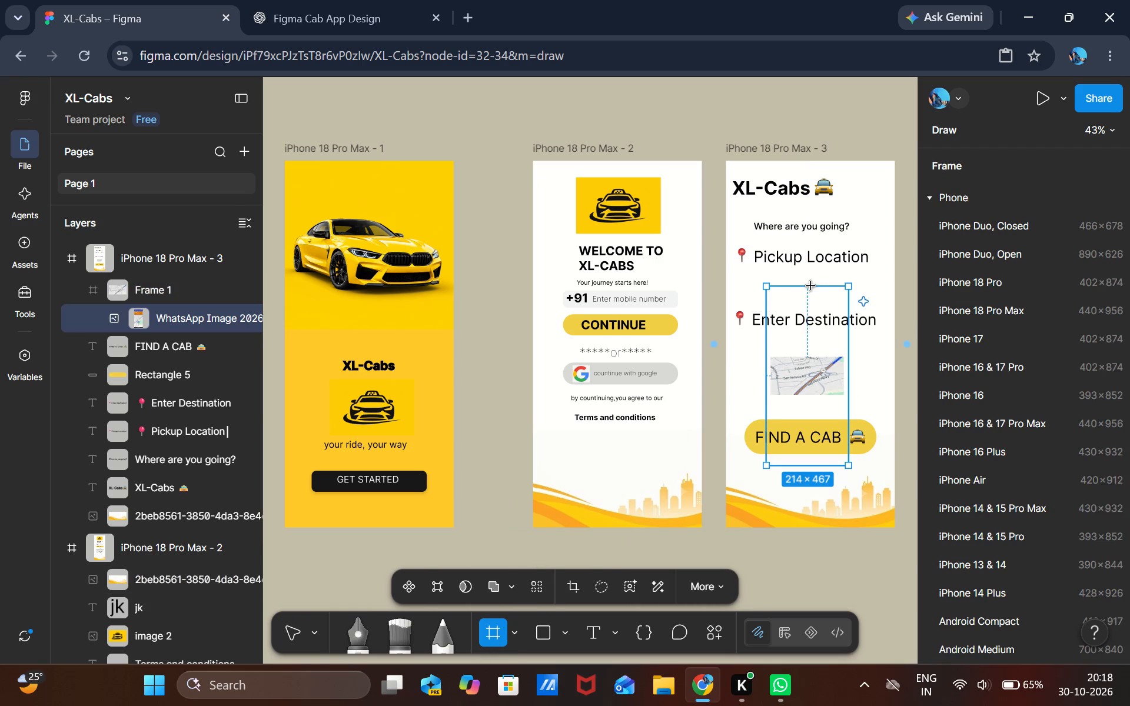
pyautogui.moveTo(811, 286); pyautogui.dragTo(818, 307)
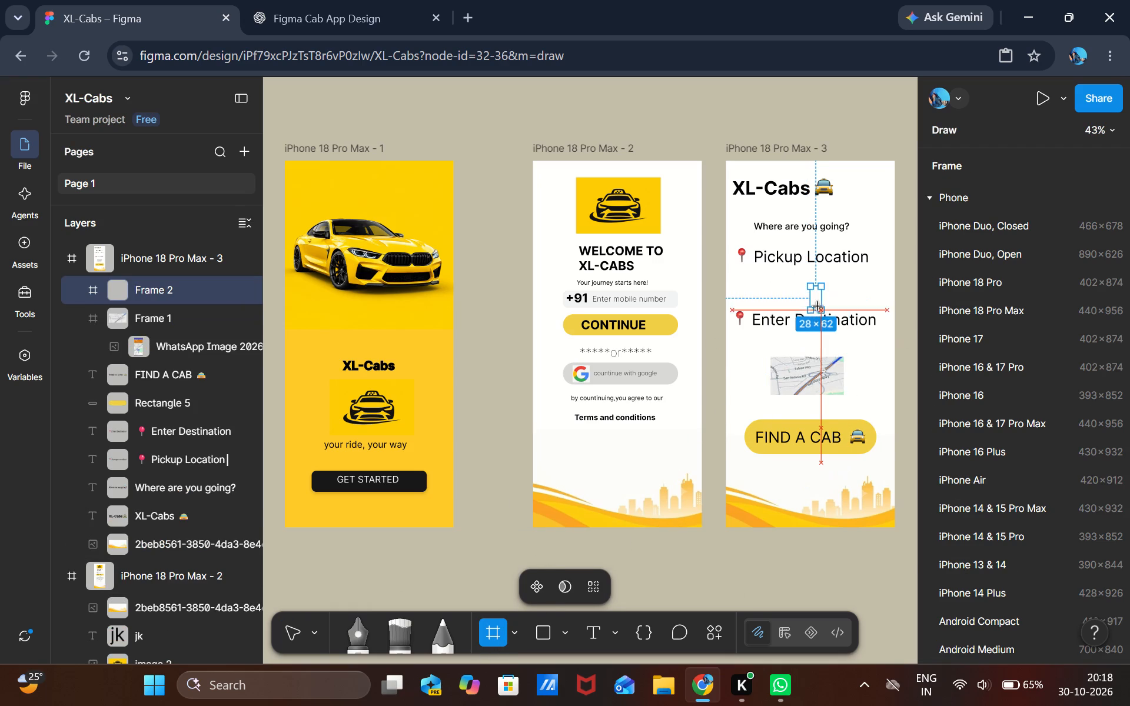
pyautogui.moveTo(818, 307); pyautogui.dragTo(812, 294)
# Resize the map frame to about 198 × 152 and place it just above the FIND A CAB button, around X 119, Y 478.
pyautogui.click(776, 358)
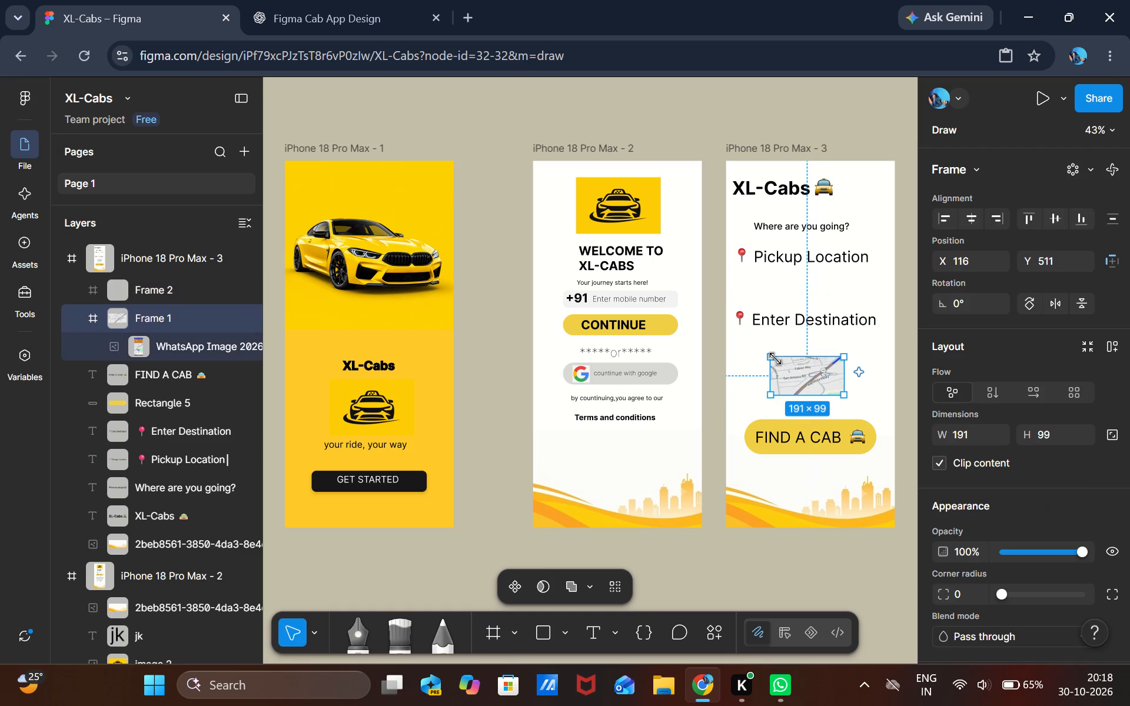
pyautogui.moveTo(776, 358); pyautogui.dragTo(758, 339)
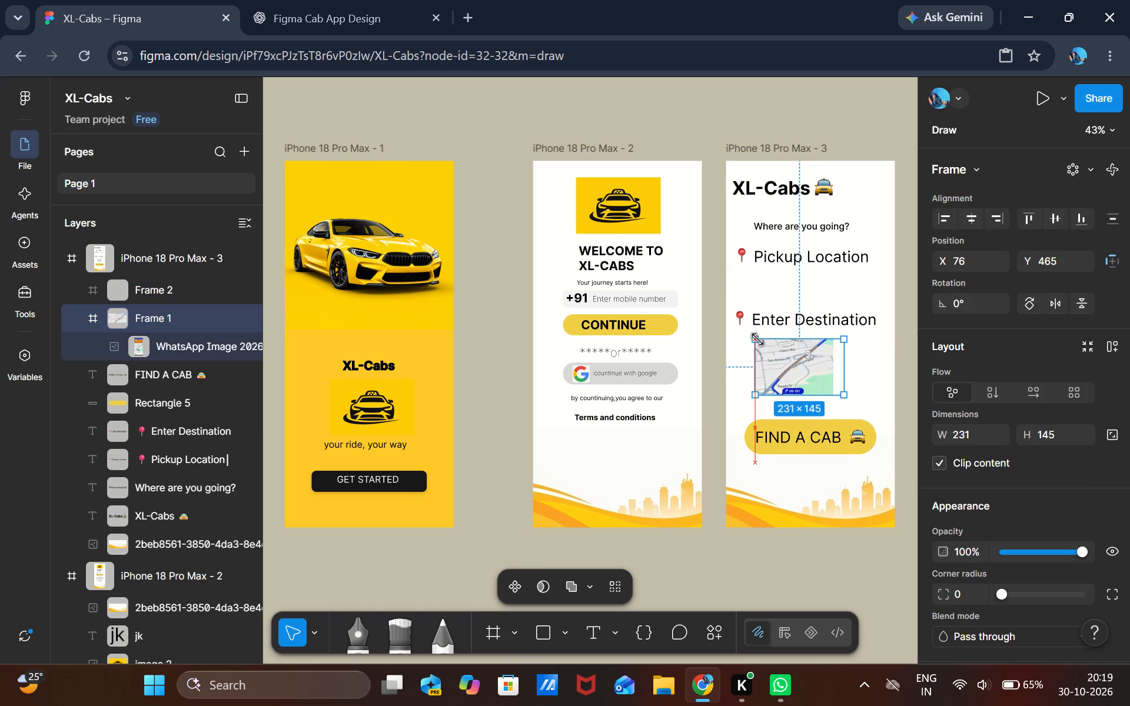
pyautogui.moveTo(758, 339); pyautogui.dragTo(745, 337)
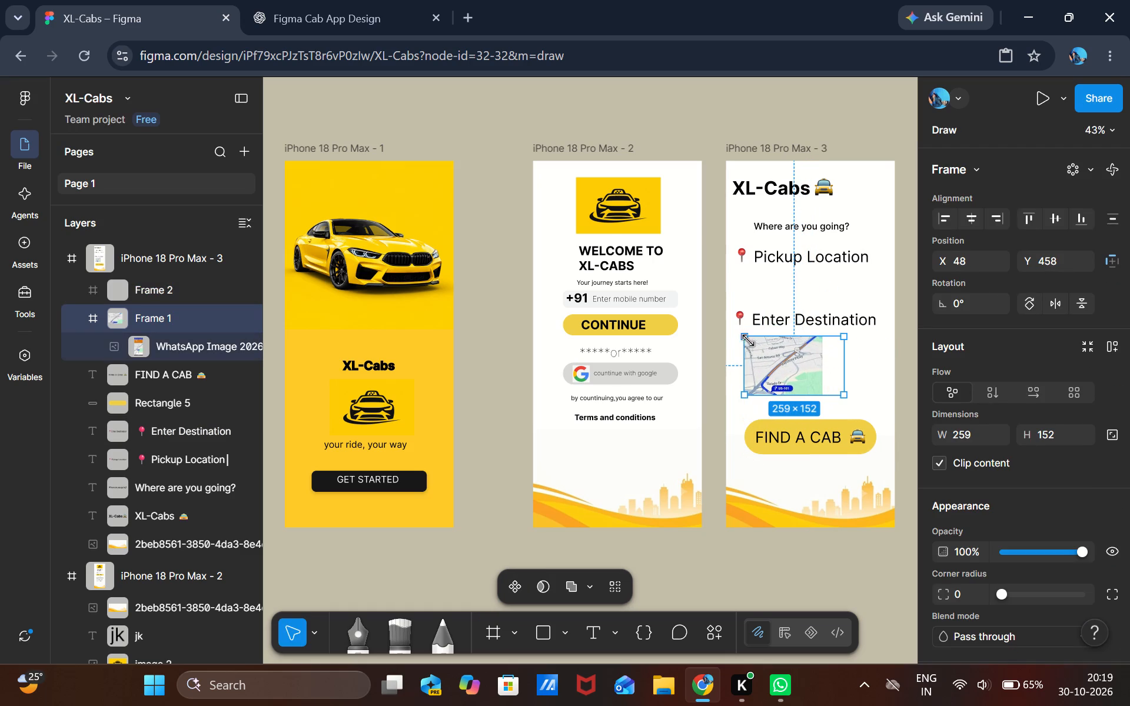
pyautogui.moveTo(804, 365); pyautogui.dragTo(825, 379)
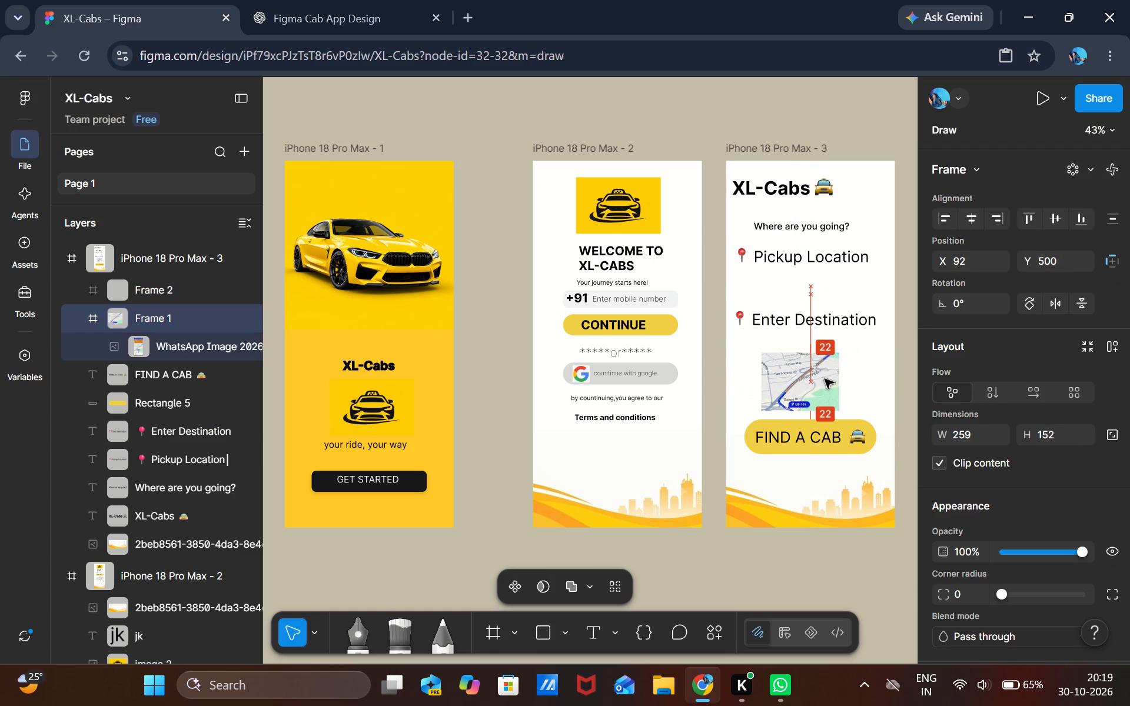
pyautogui.moveTo(825, 379); pyautogui.dragTo(822, 373)
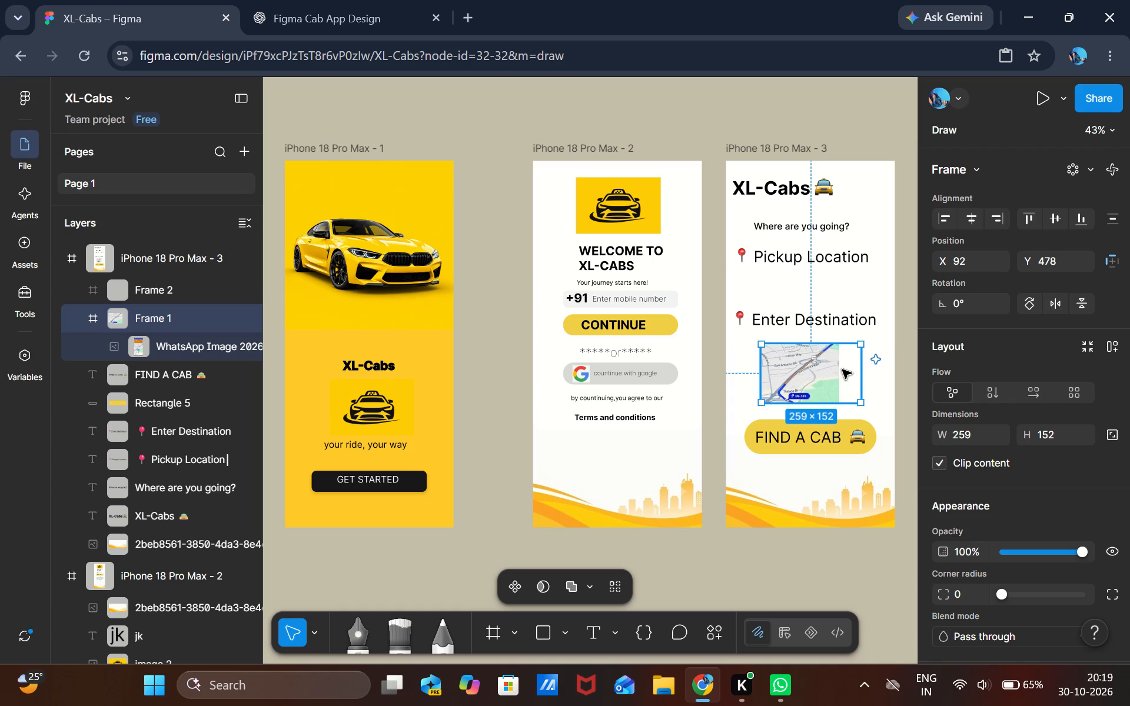
pyautogui.moveTo(862, 368); pyautogui.dragTo(838, 368)
pyautogui.moveTo(805, 371); pyautogui.dragTo(818, 371)
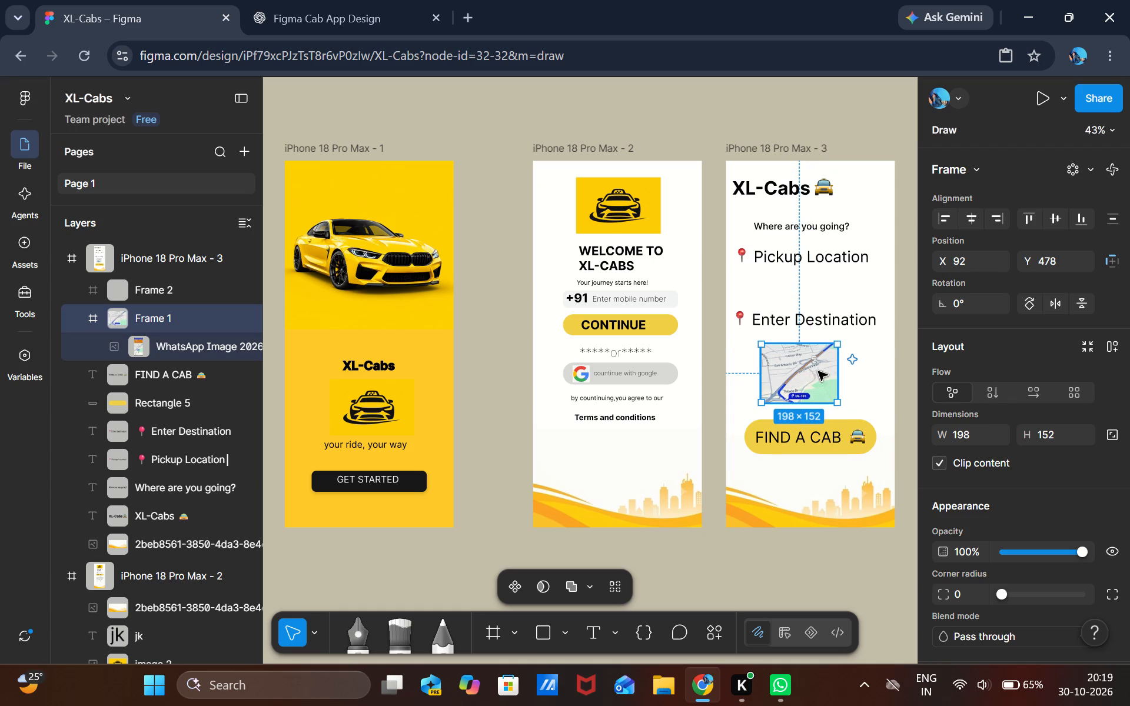
pyautogui.moveTo(818, 371); pyautogui.dragTo(813, 373)
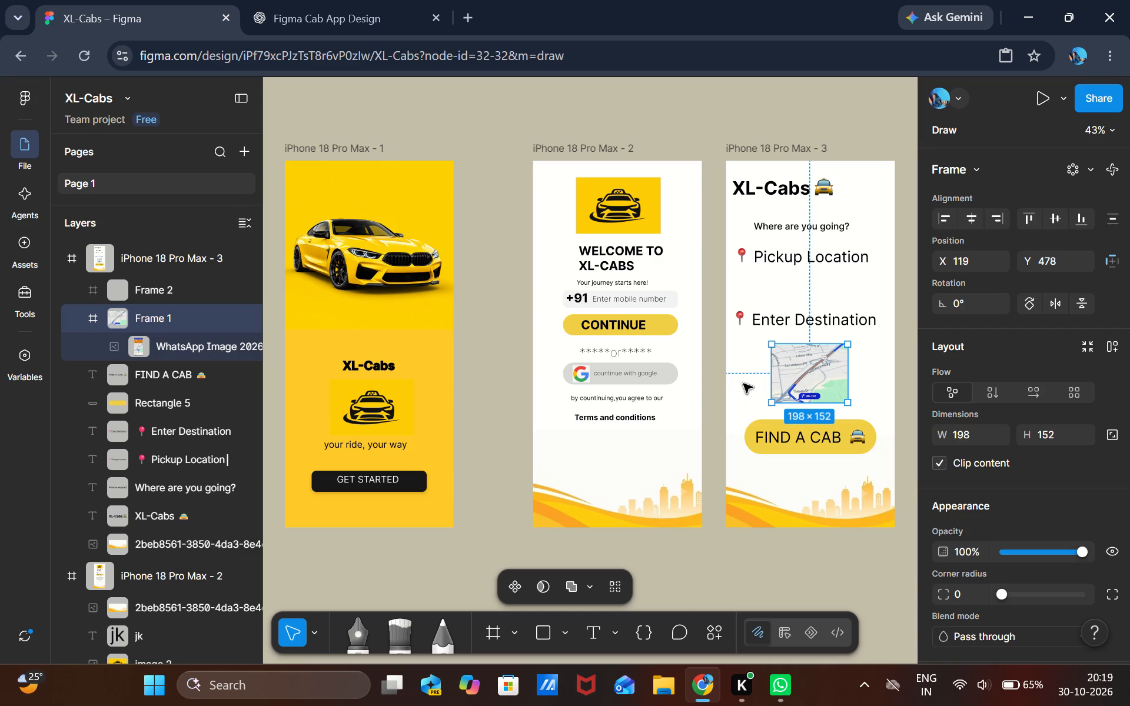
pyautogui.click(743, 384)
pyautogui.click(807, 374)
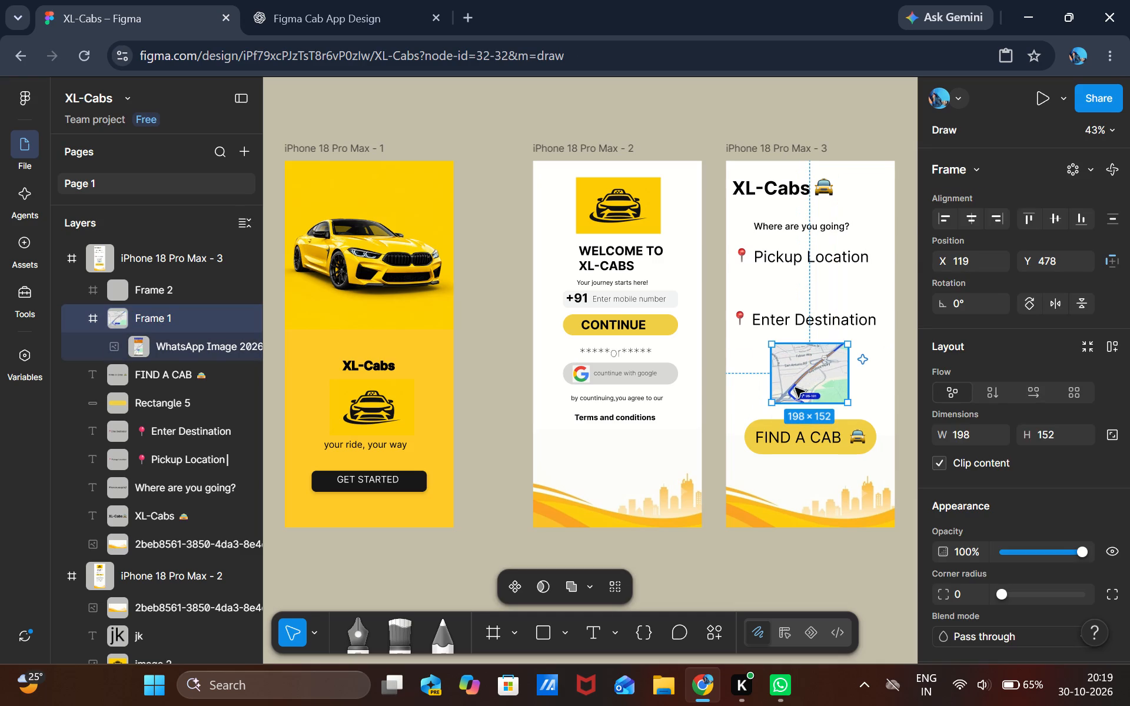
pyautogui.click(743, 394)
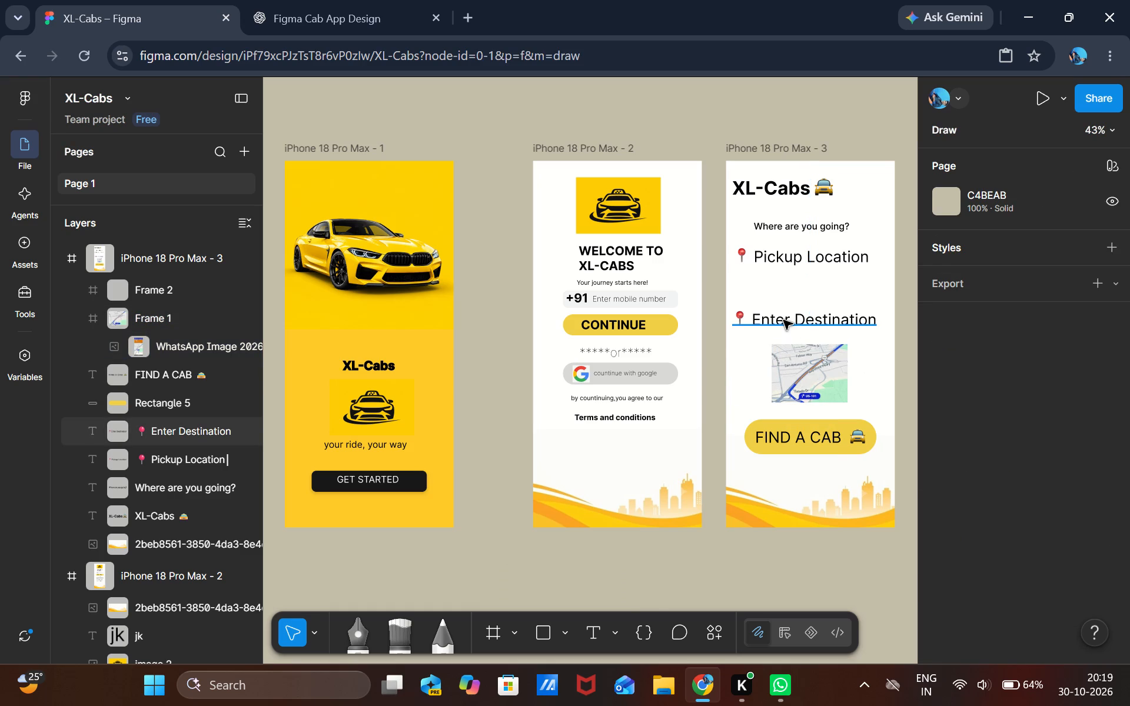
# Move the Enter Destination text up to about Y 338, closer to Pickup Location.
pyautogui.moveTo(783, 320); pyautogui.dragTo(787, 301)
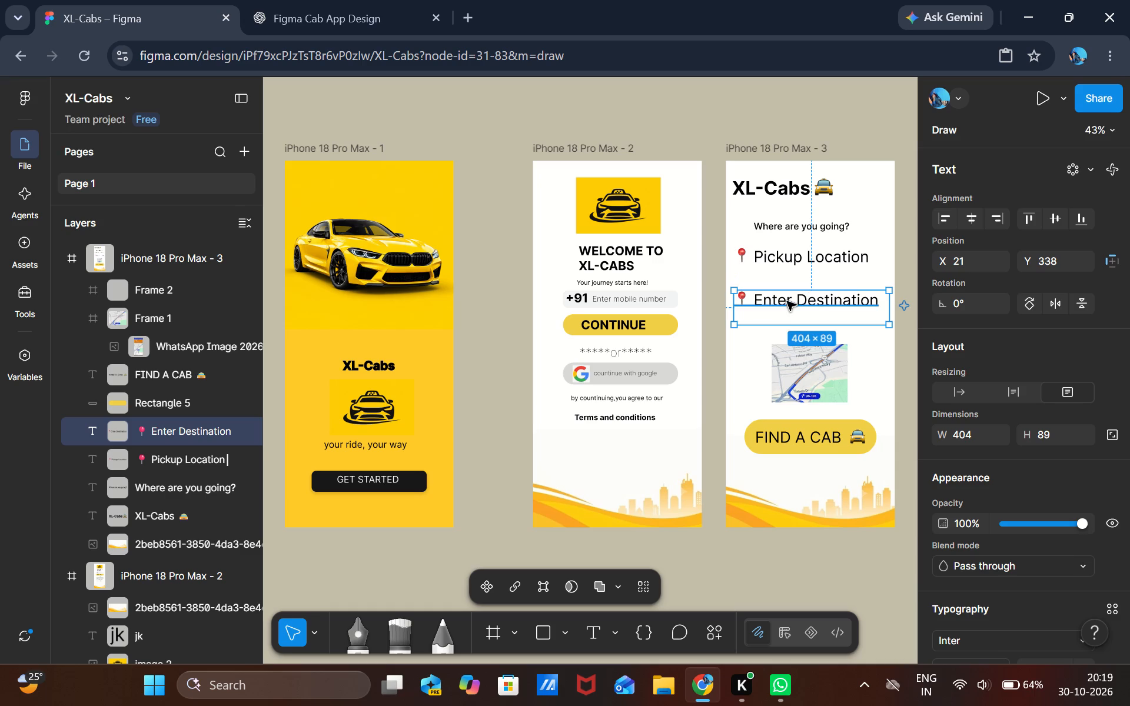
pyautogui.click(750, 361)
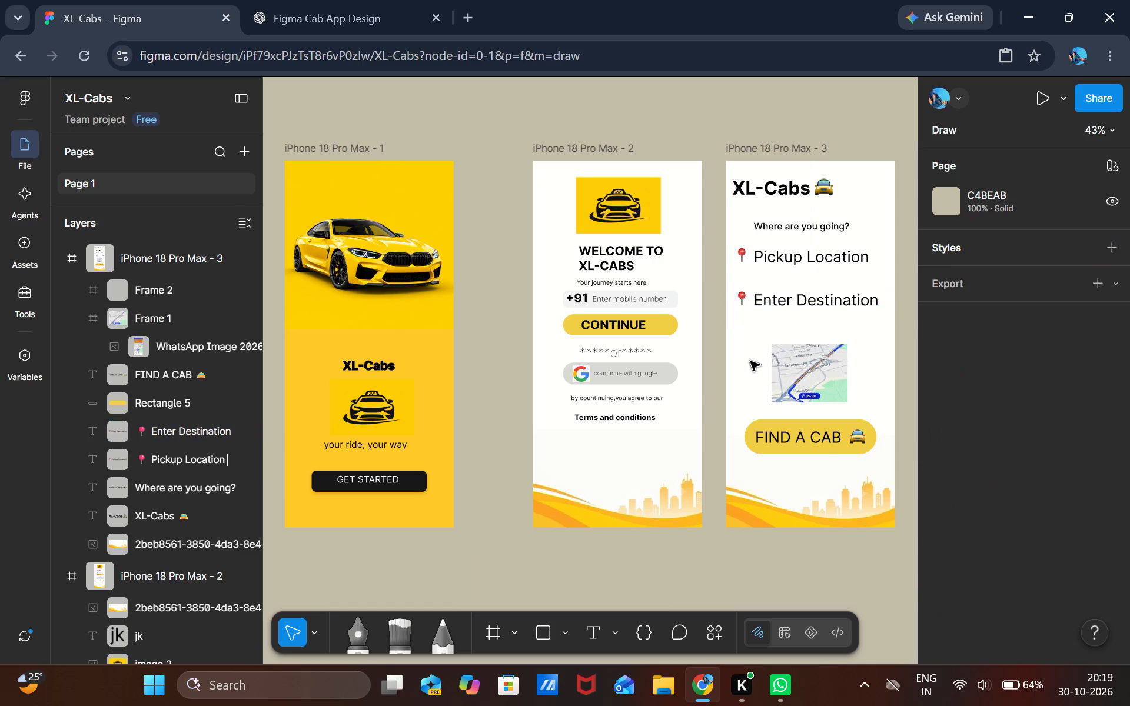
# Add a text box about 313 × 46 between Enter Destination and the map image, reading "MAP".
pyautogui.click(590, 632)
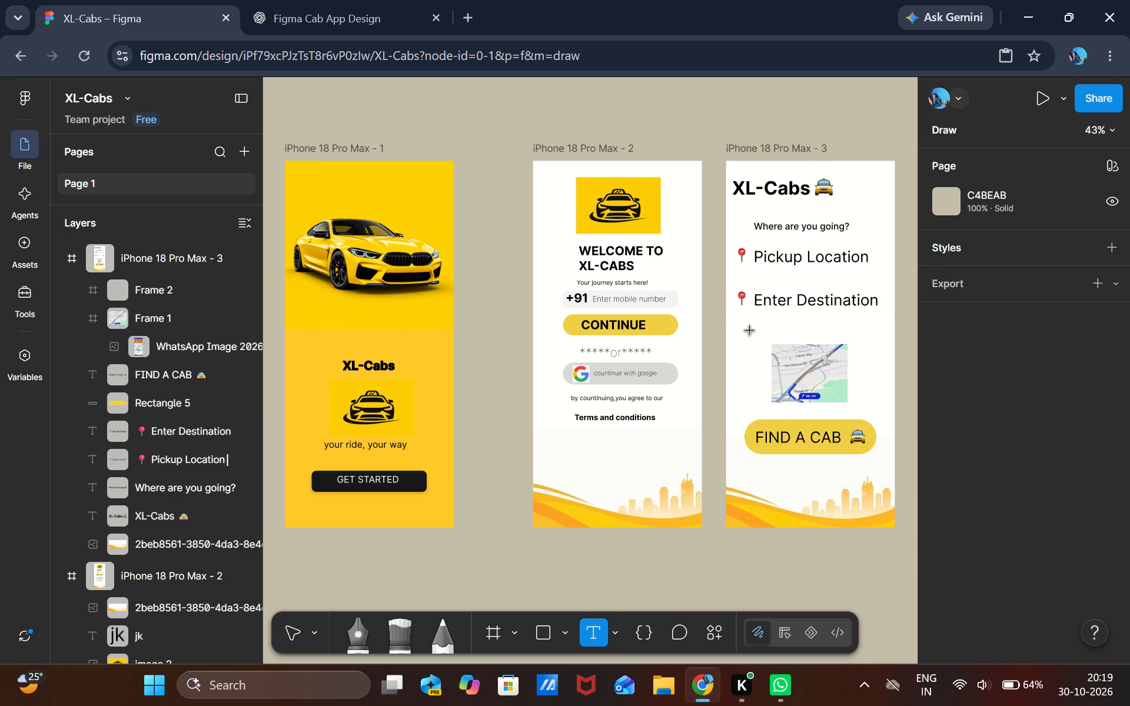
pyautogui.moveTo(750, 331); pyautogui.dragTo(854, 331)
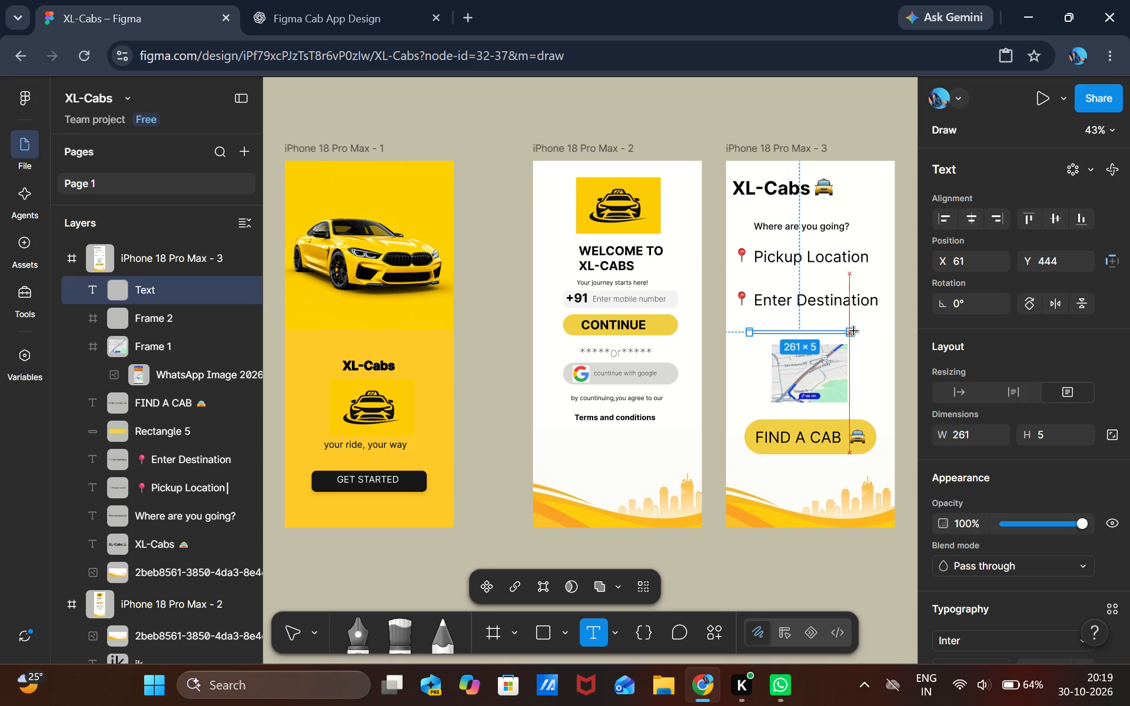
pyautogui.moveTo(854, 331); pyautogui.dragTo(867, 313)
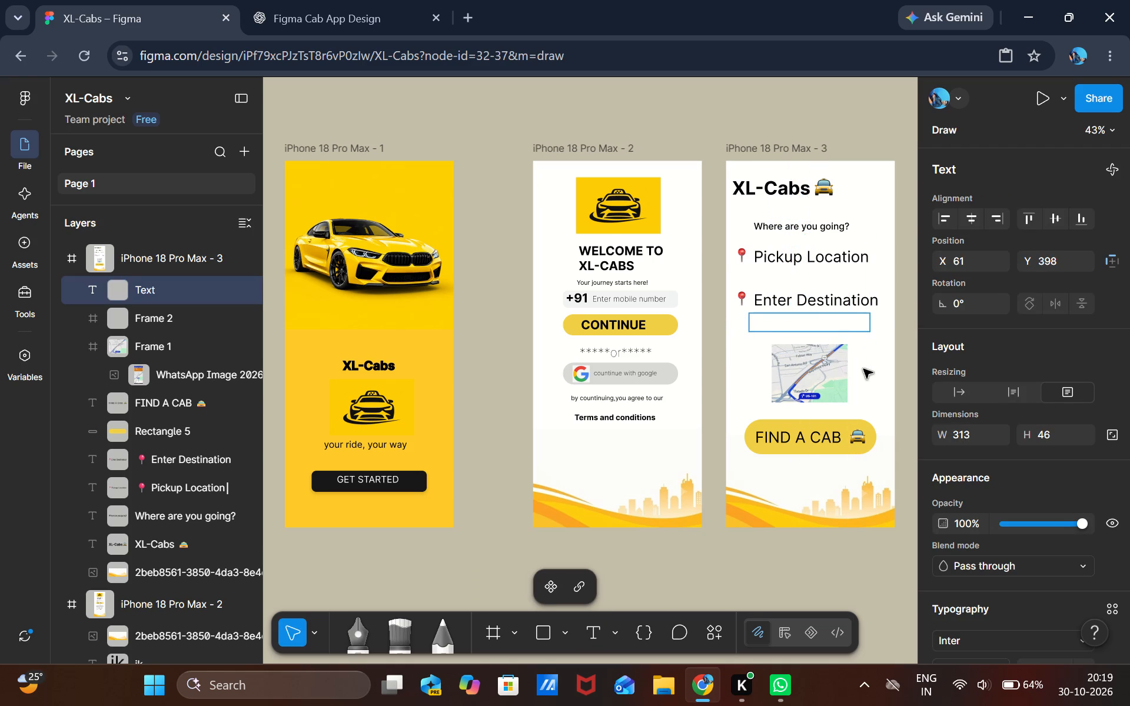
pyautogui.write('ma')
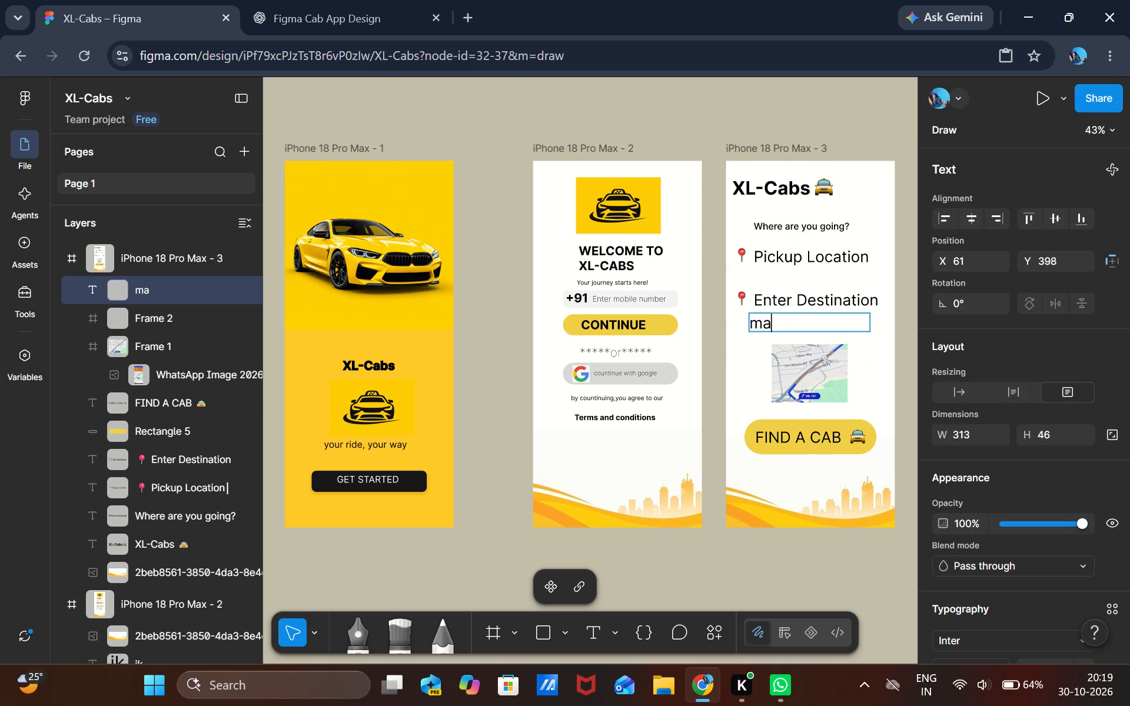
pyautogui.press('BackSpace')
pyautogui.press('BackSpace')
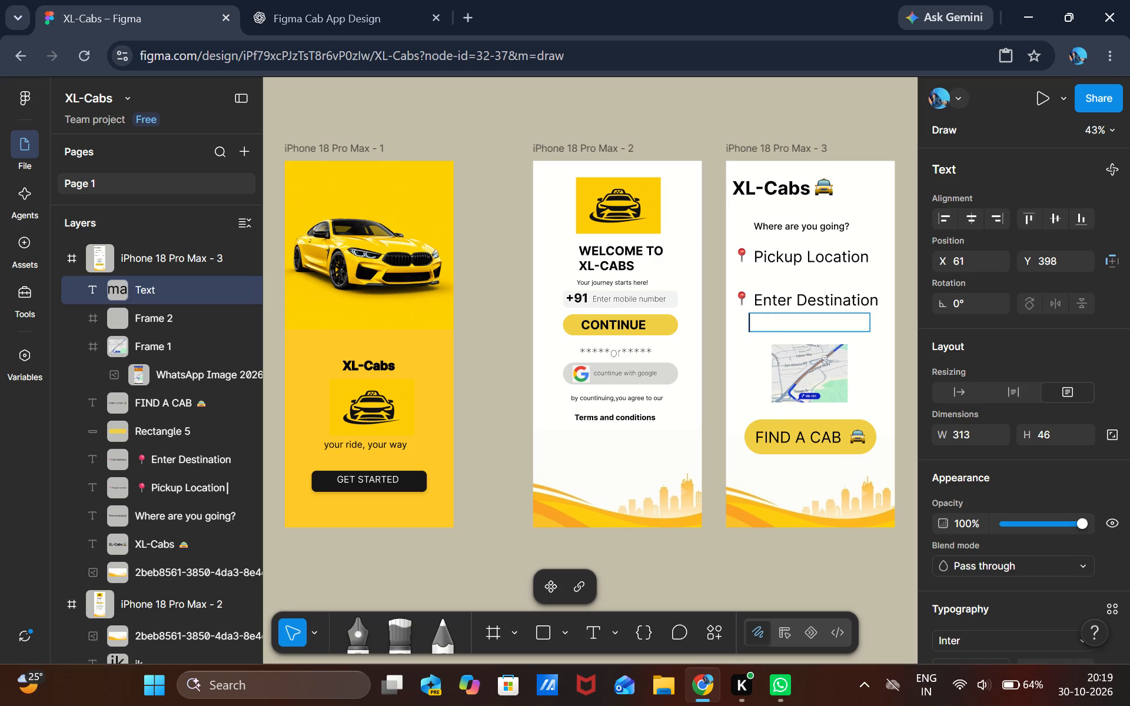
pyautogui.press('m')
pyautogui.write('AP')
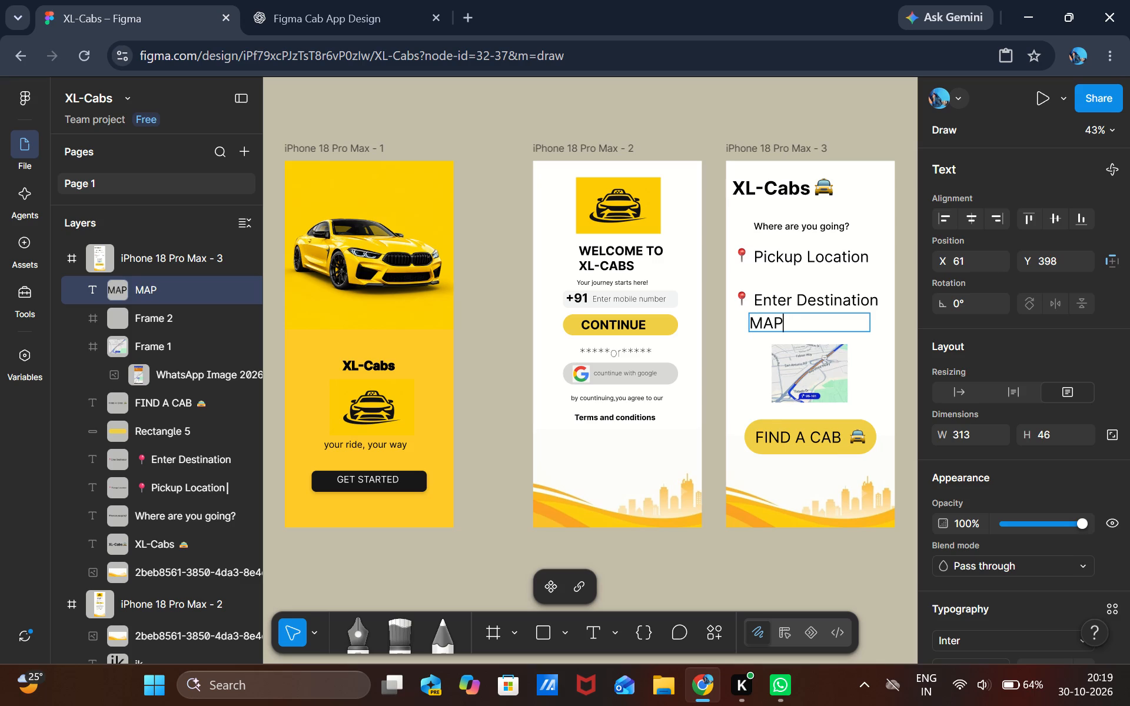
pyautogui.click(743, 360)
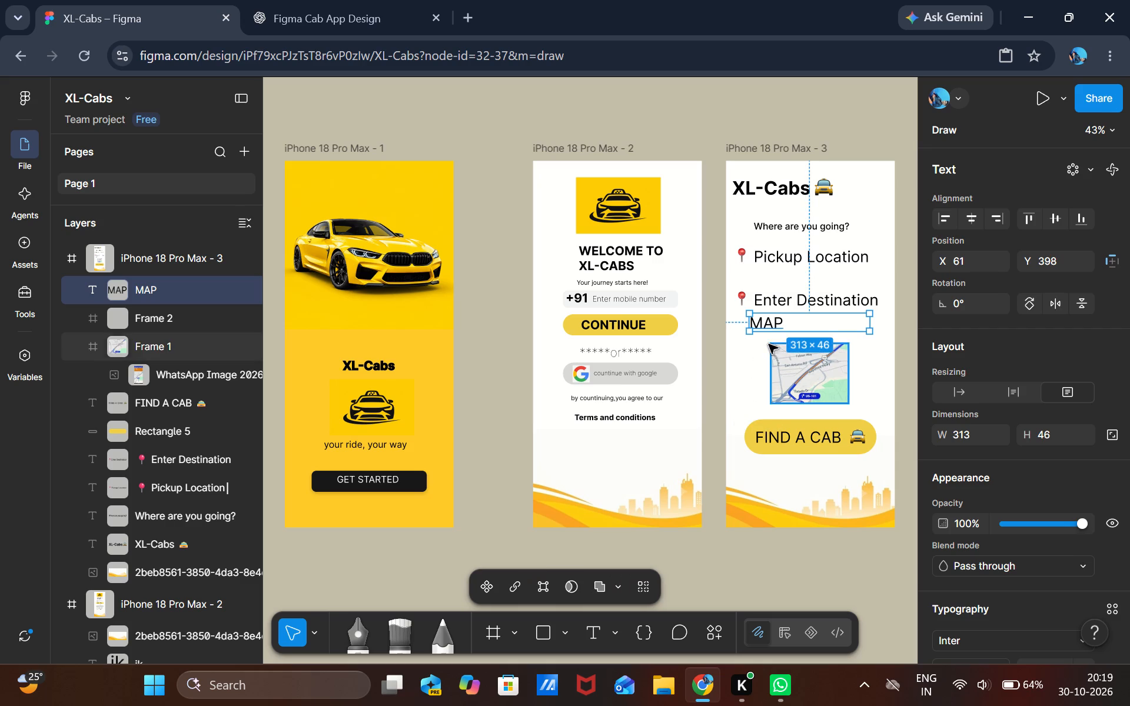
# Narrow the MAP text box to about 113 wide and centre it above the map image, around X 167, Y 404.
pyautogui.moveTo(874, 322); pyautogui.dragTo(845, 312)
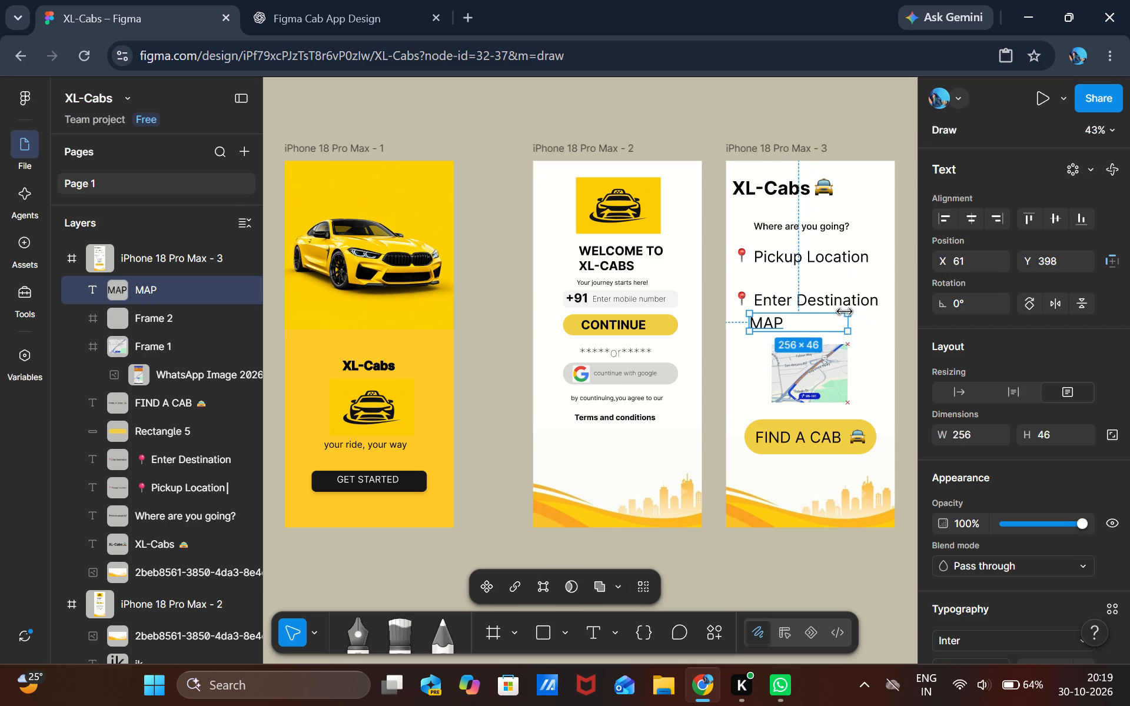
pyautogui.moveTo(845, 312); pyautogui.dragTo(793, 319)
pyautogui.moveTo(765, 321); pyautogui.dragTo(776, 322)
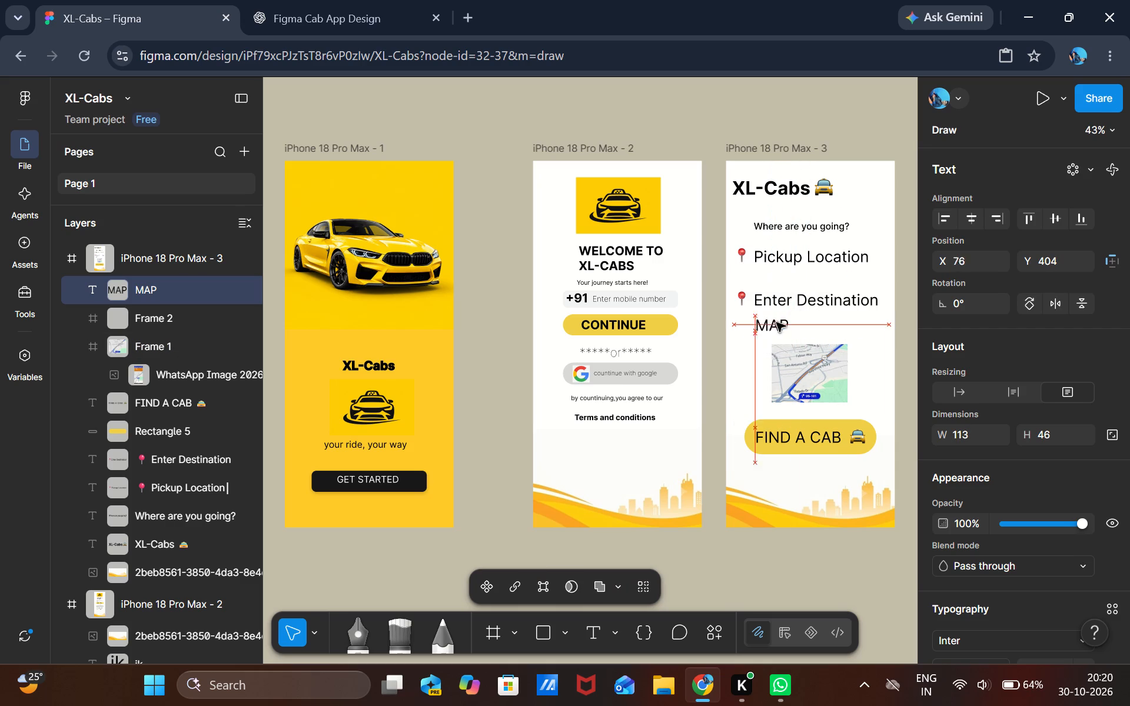
pyautogui.moveTo(776, 322); pyautogui.dragTo(812, 324)
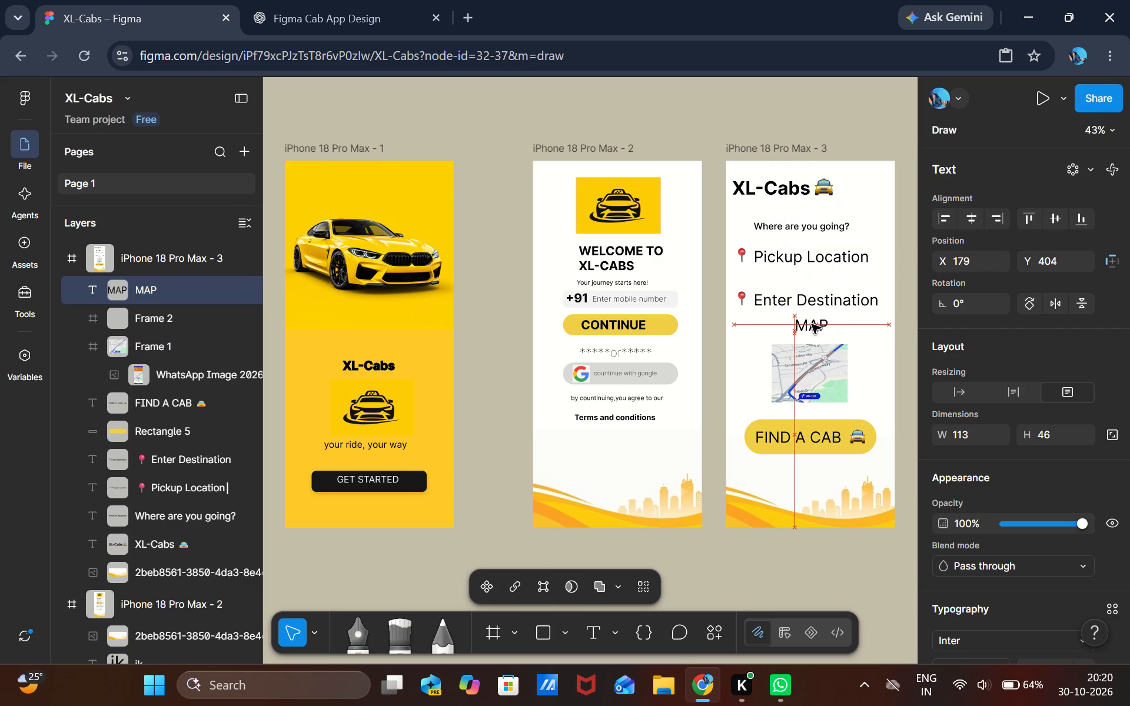
pyautogui.moveTo(812, 324); pyautogui.dragTo(808, 325)
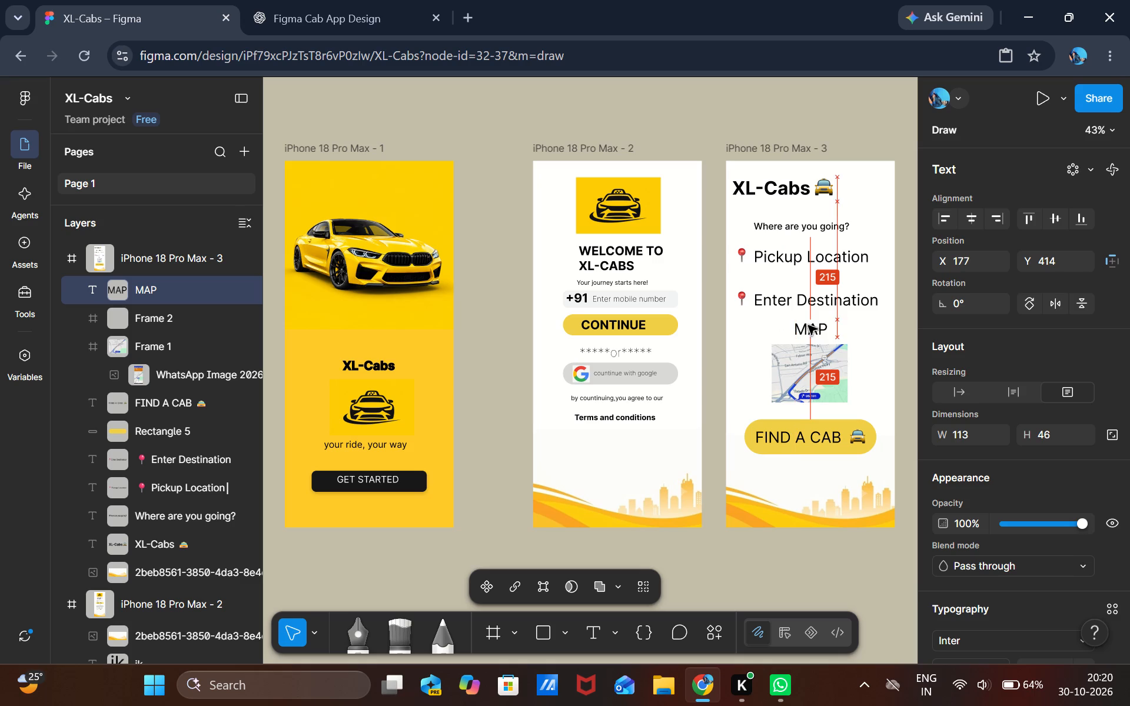
pyautogui.moveTo(808, 325); pyautogui.dragTo(806, 324)
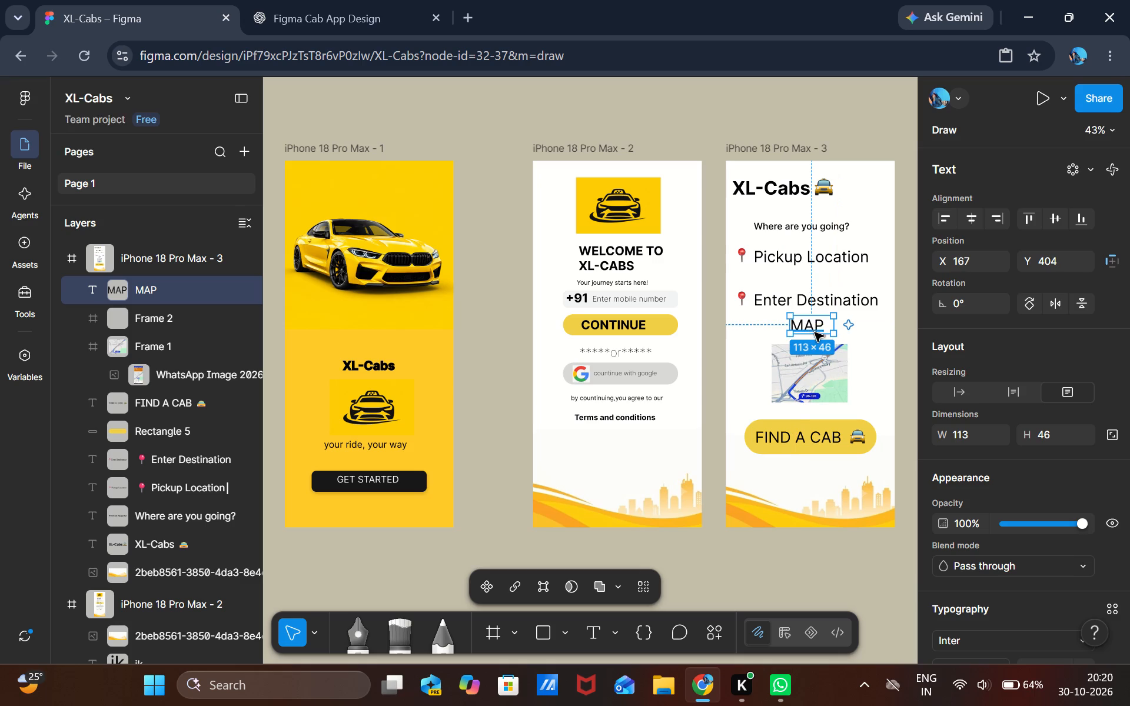
pyautogui.scroll(-1, 993, 488)
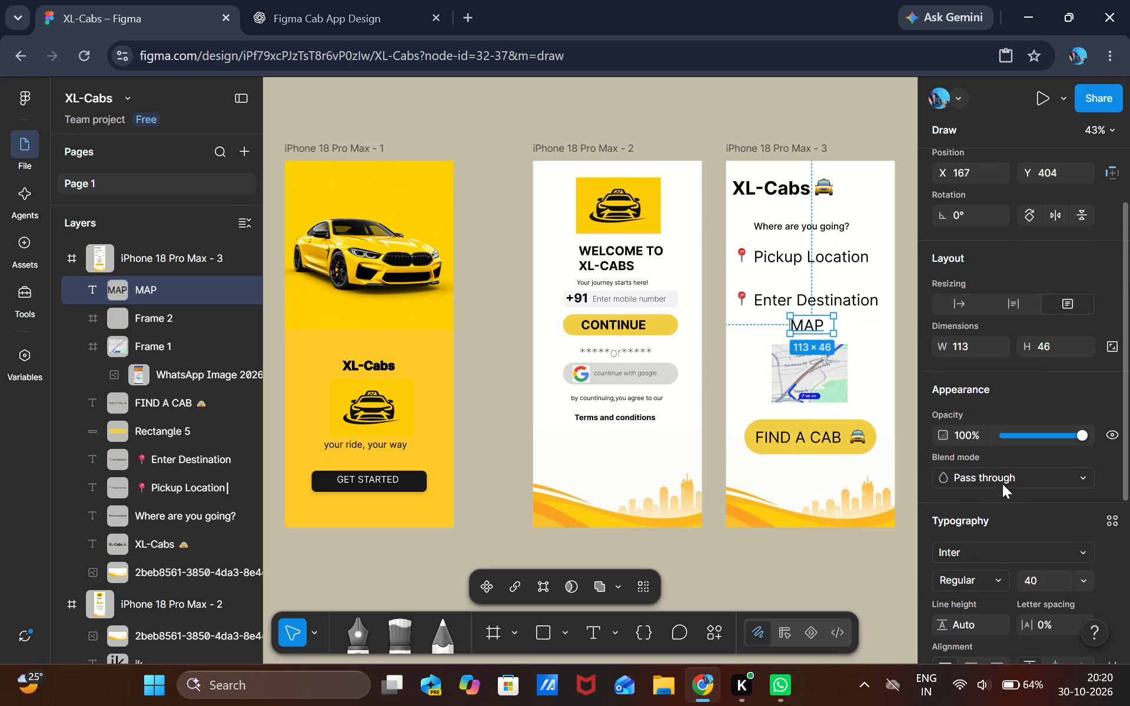
pyautogui.click(999, 577)
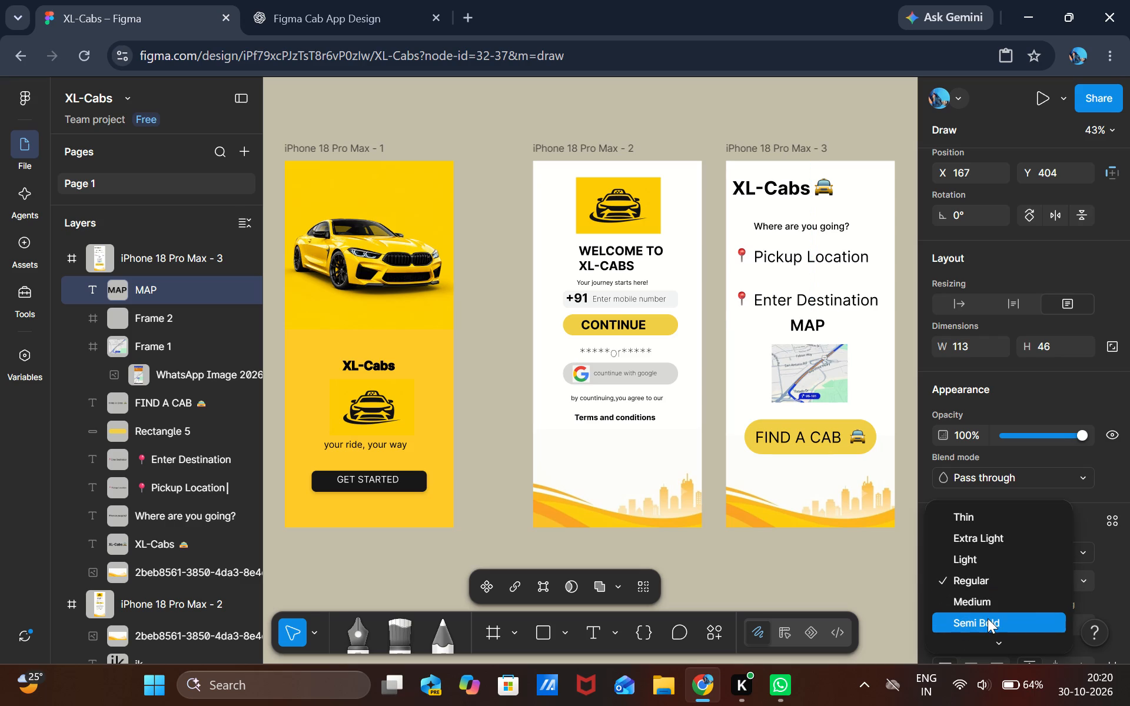
pyautogui.click(988, 562)
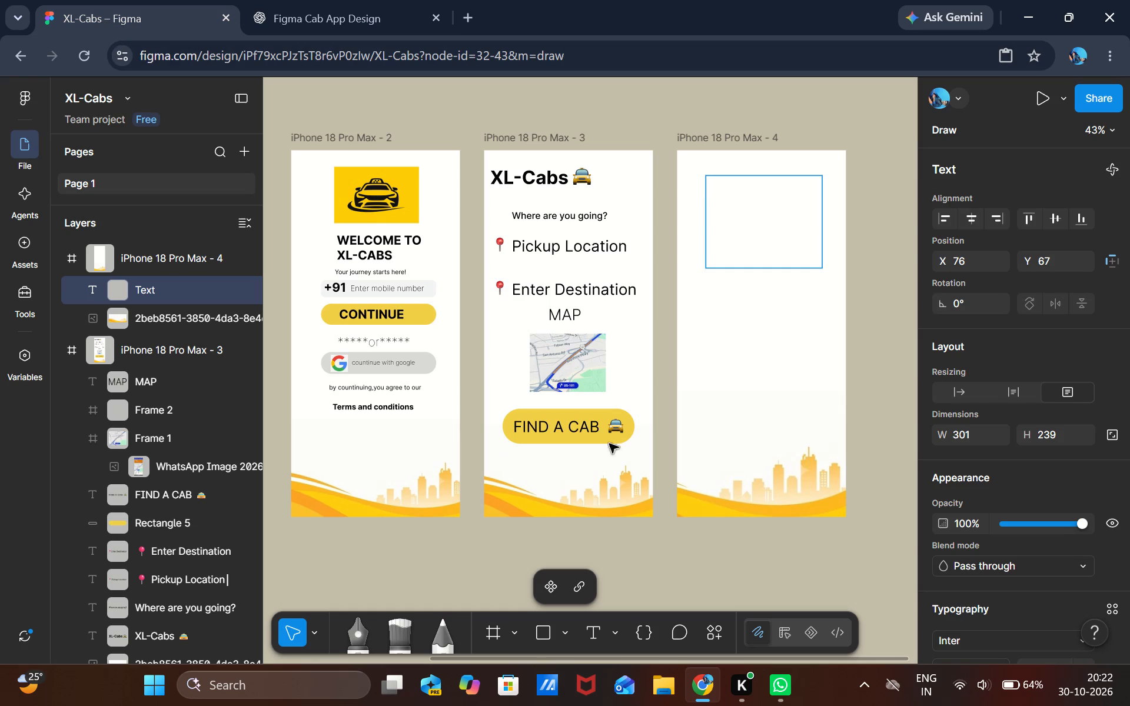
pyautogui.hotkey('ctrl', 'v')
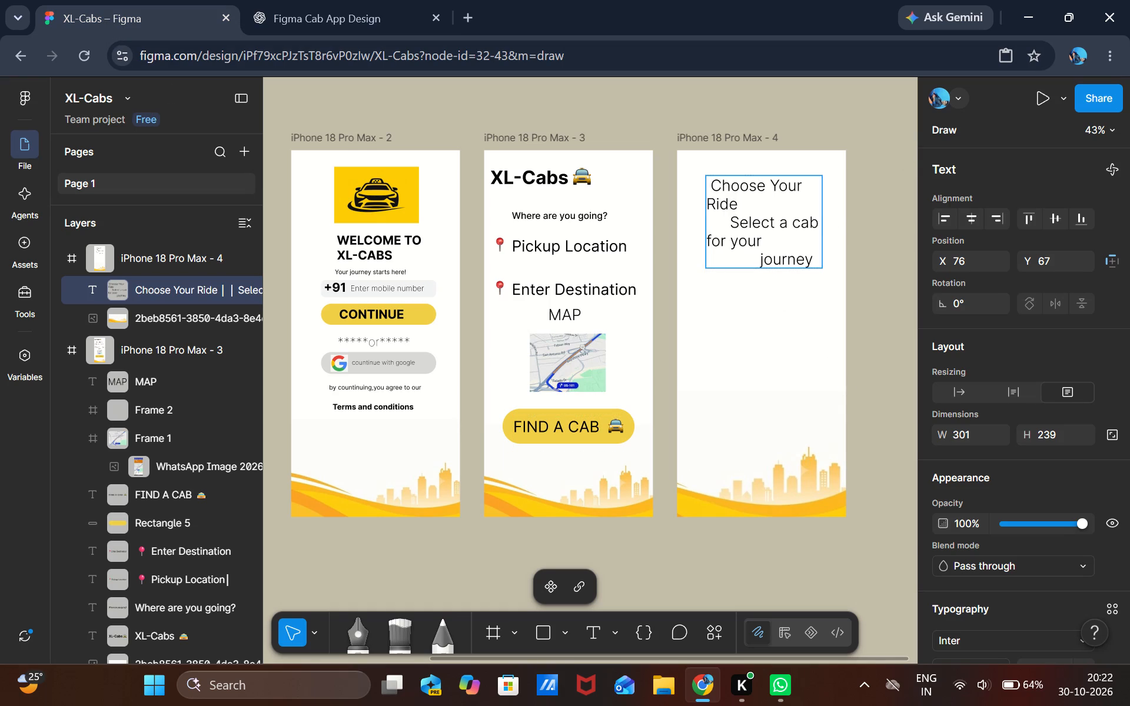
pyautogui.click(796, 315)
# Widen the "Choose Your Ride" text box on both sides to about 393 × 239, with its left edge at X 21.
pyautogui.moveTo(820, 214); pyautogui.dragTo(824, 214)
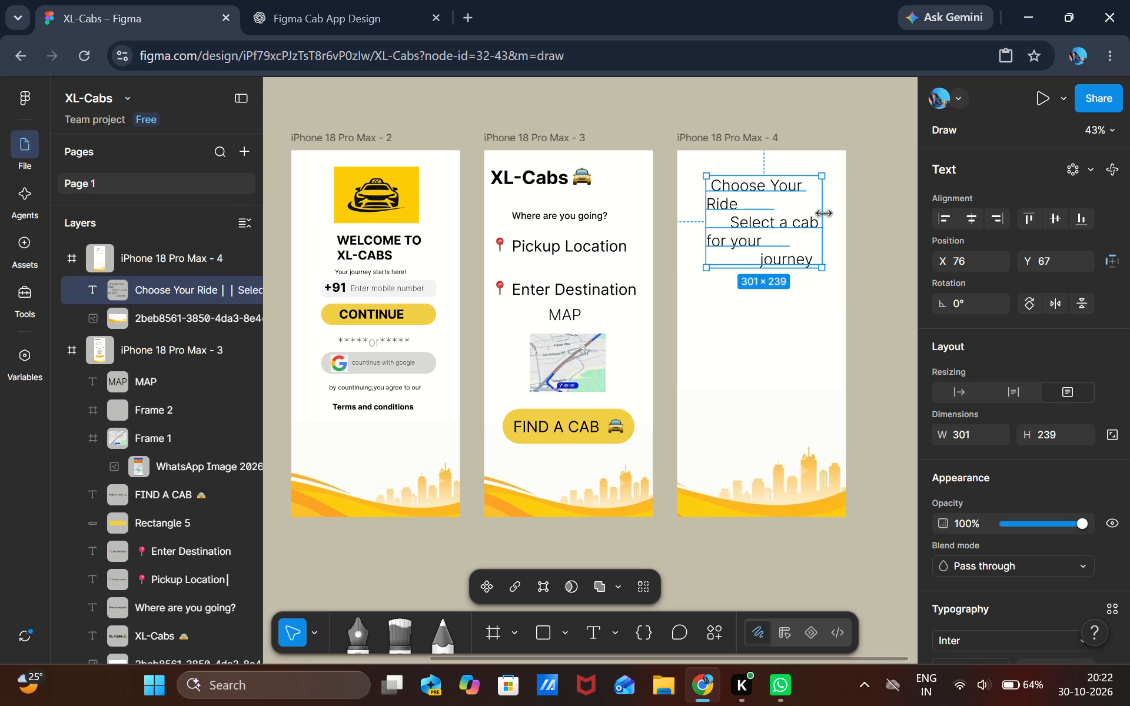
pyautogui.moveTo(824, 214); pyautogui.dragTo(836, 218)
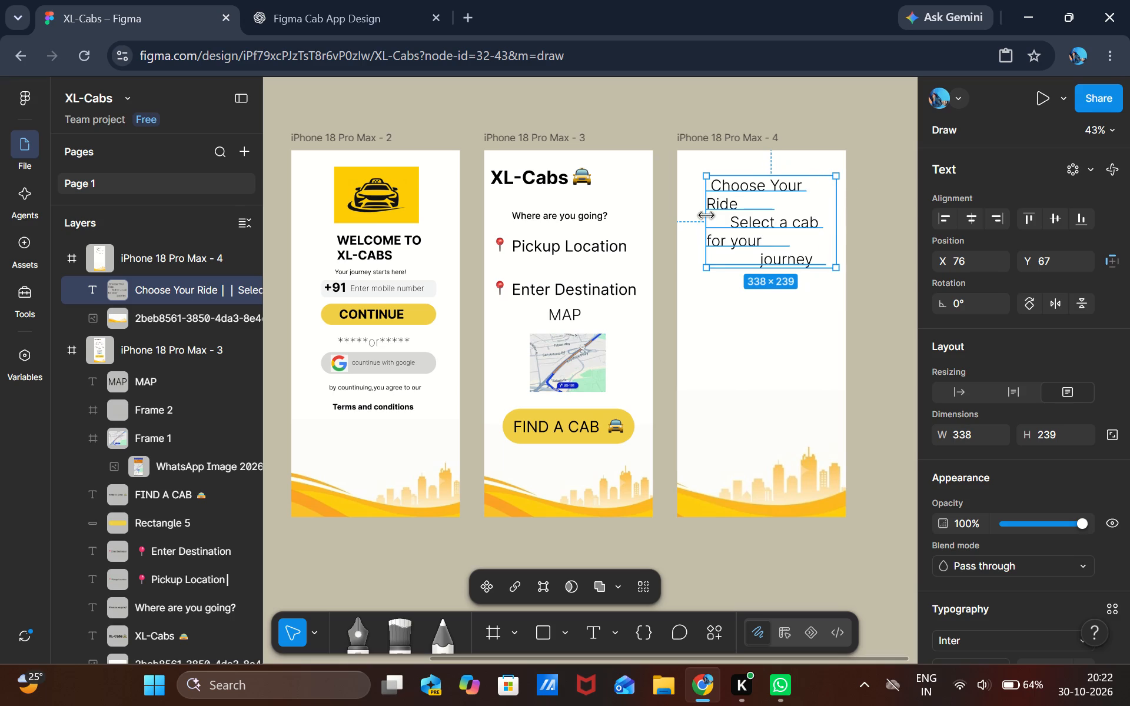
pyautogui.moveTo(707, 215); pyautogui.dragTo(687, 219)
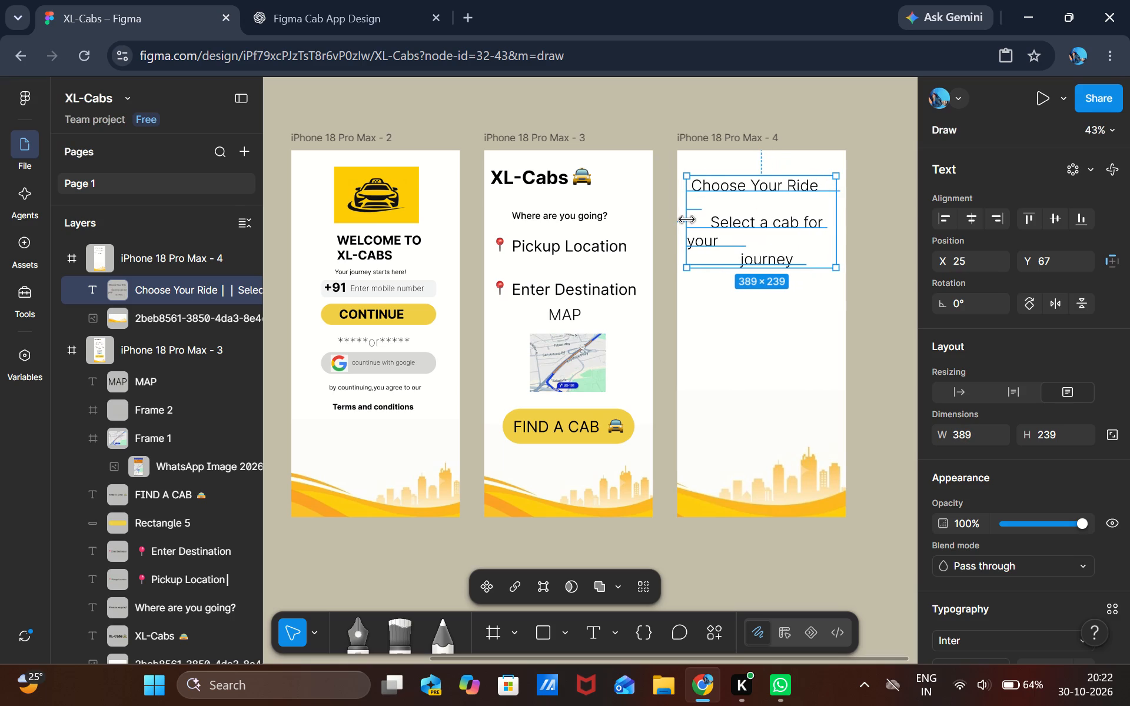
pyautogui.moveTo(687, 219); pyautogui.dragTo(685, 219)
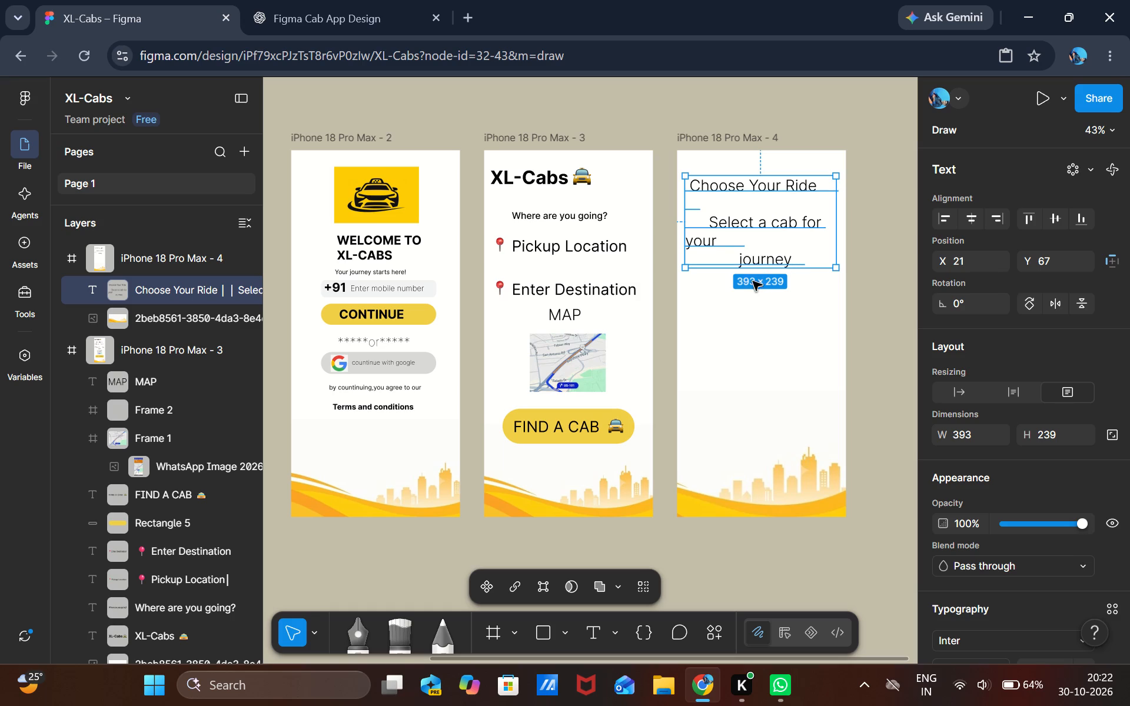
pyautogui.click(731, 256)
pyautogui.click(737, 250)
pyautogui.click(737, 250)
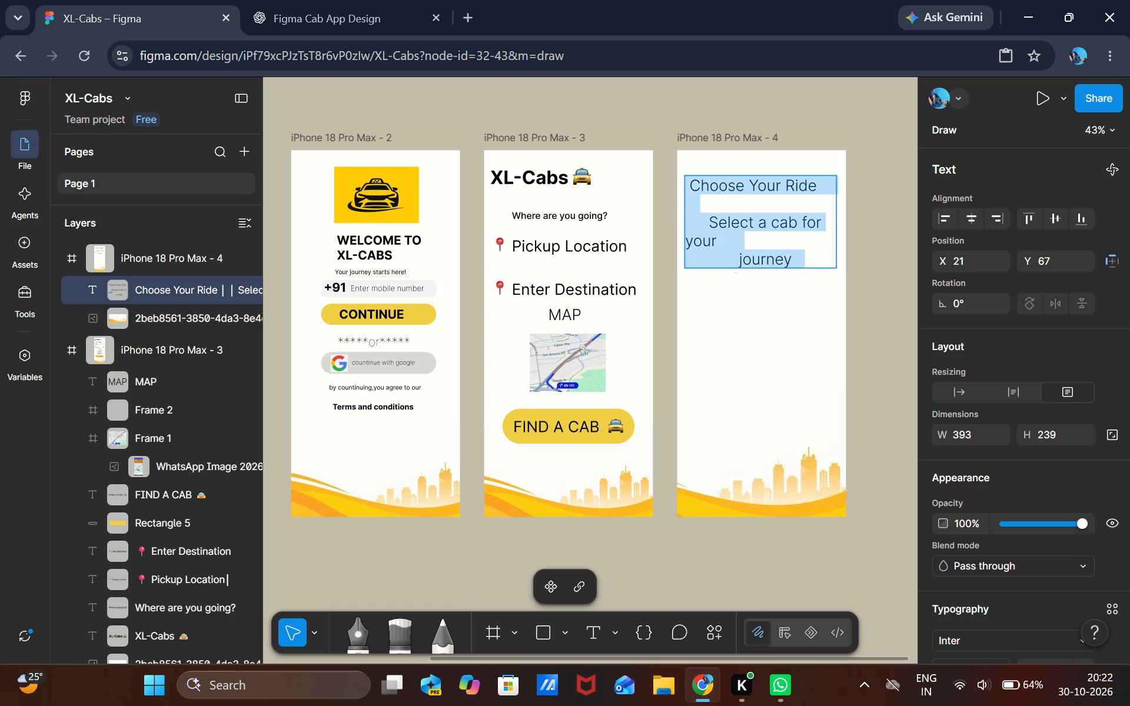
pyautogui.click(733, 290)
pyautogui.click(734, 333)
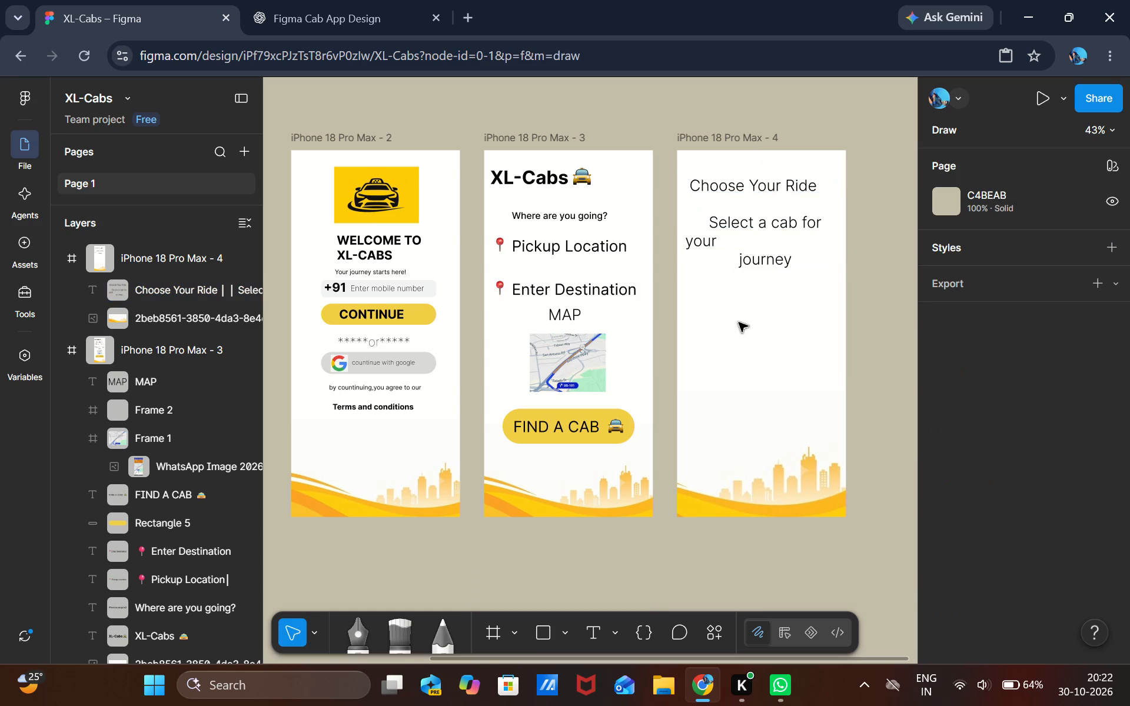
# Delete the extra spacing and line break before "journey" in the fourth frame's text, so it follows "your" on the same line.
pyautogui.click(742, 258)
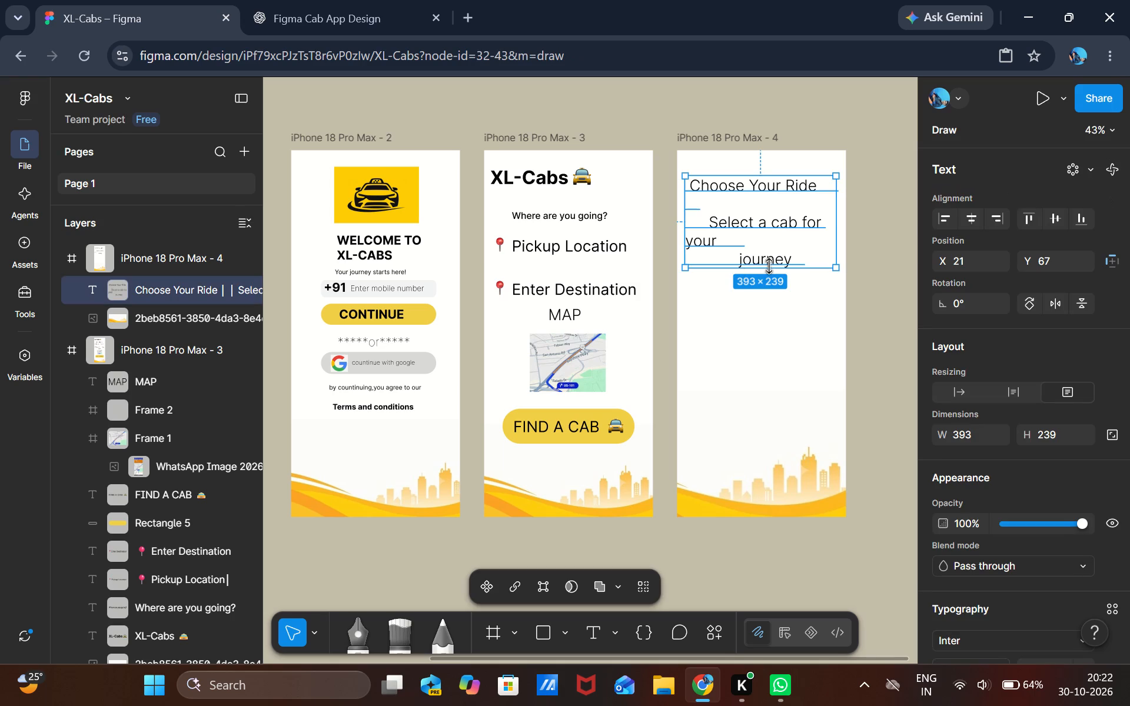
pyautogui.doubleClick(798, 251)
pyautogui.click(798, 251)
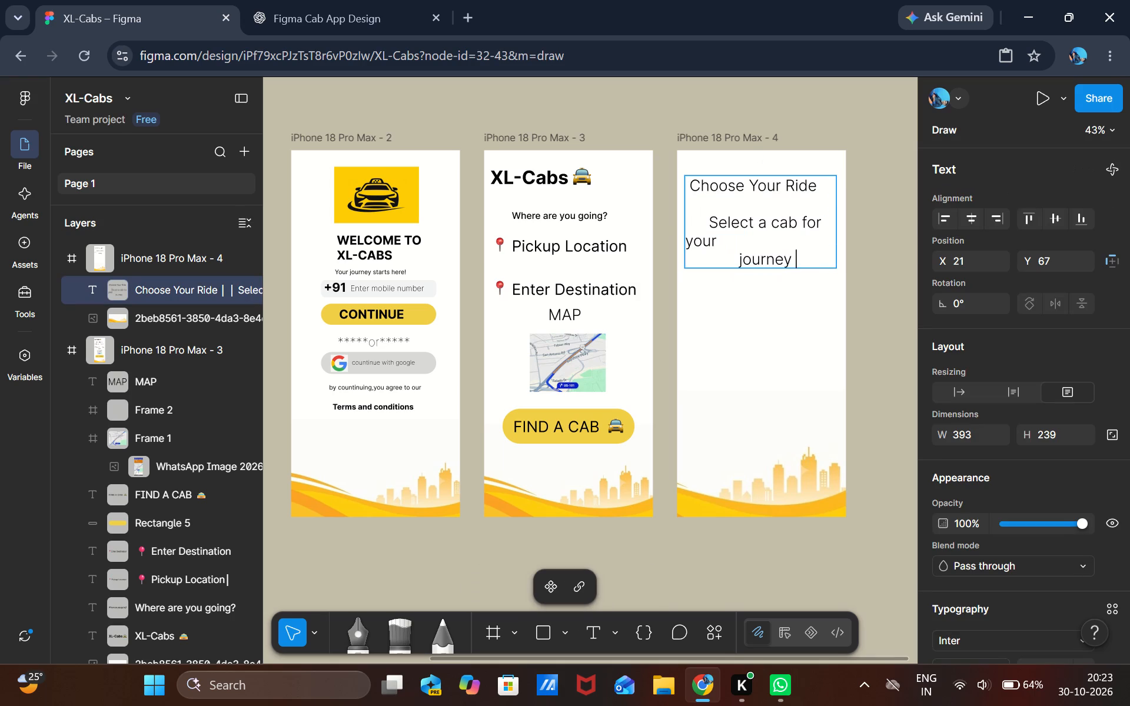
pyautogui.press('Left')
pyautogui.press('Left')
pyautogui.press('Left')
pyautogui.press('Left')
pyautogui.press('Left')
pyautogui.press('Left')
pyautogui.press('Left')
pyautogui.press('Left')
pyautogui.press('BackSpace')
pyautogui.press('BackSpace')
pyautogui.press('BackSpace')
pyautogui.press('BackSpace')
pyautogui.press('BackSpace')
pyautogui.press('BackSpace')
pyautogui.press('BackSpace')
pyautogui.press('BackSpace')
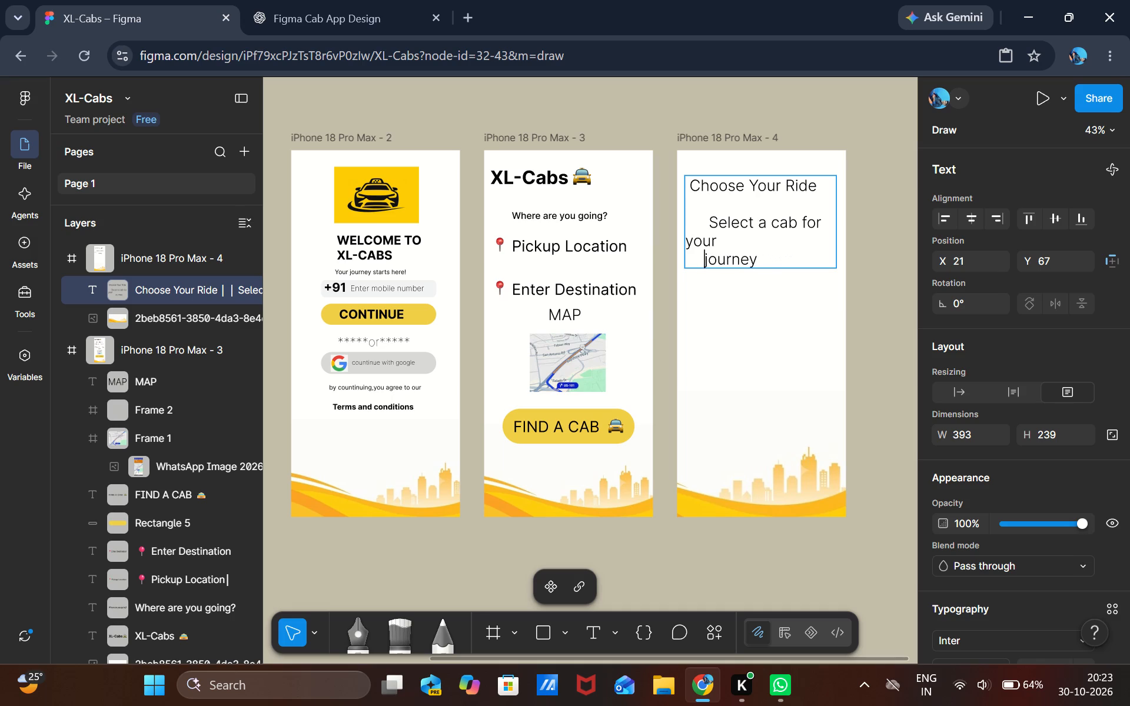
pyautogui.press('BackSpace')
pyautogui.press('BackSpace')
pyautogui.press('BackSpace')
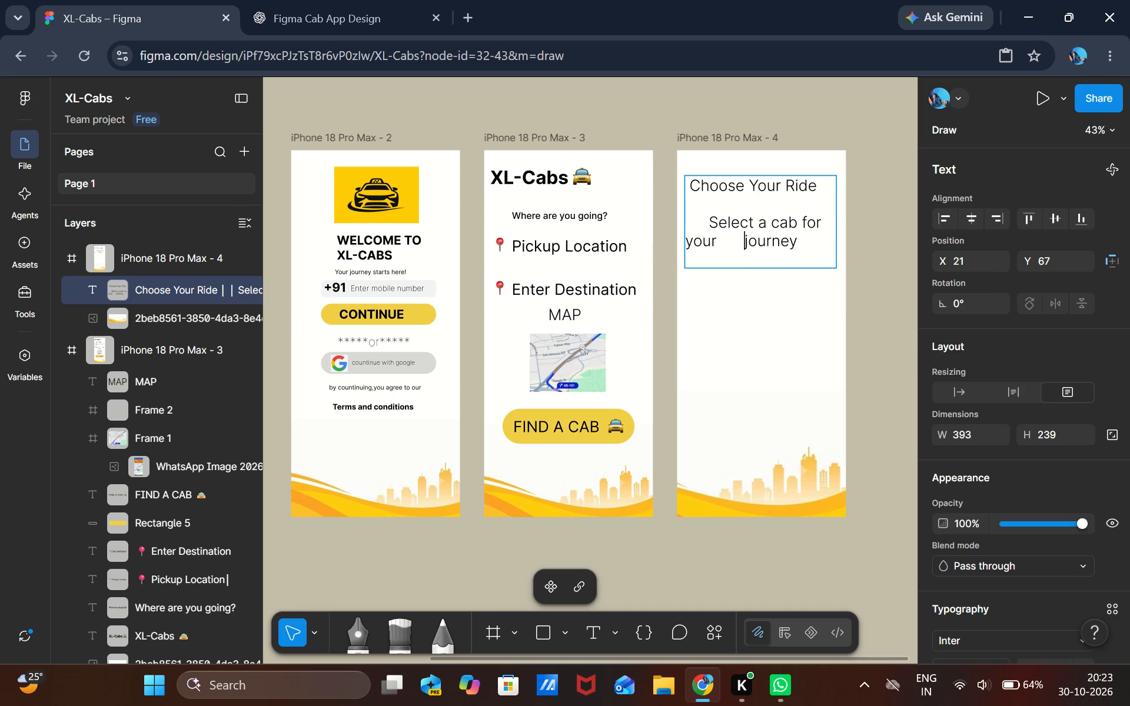
pyautogui.press('BackSpace')
pyautogui.press('BackSpace')
# Delete the surplus spacing before "Select a cab for your journey" and the blank line separating it from "Choose Your Ride".
pyautogui.press('Up')
pyautogui.press('Left')
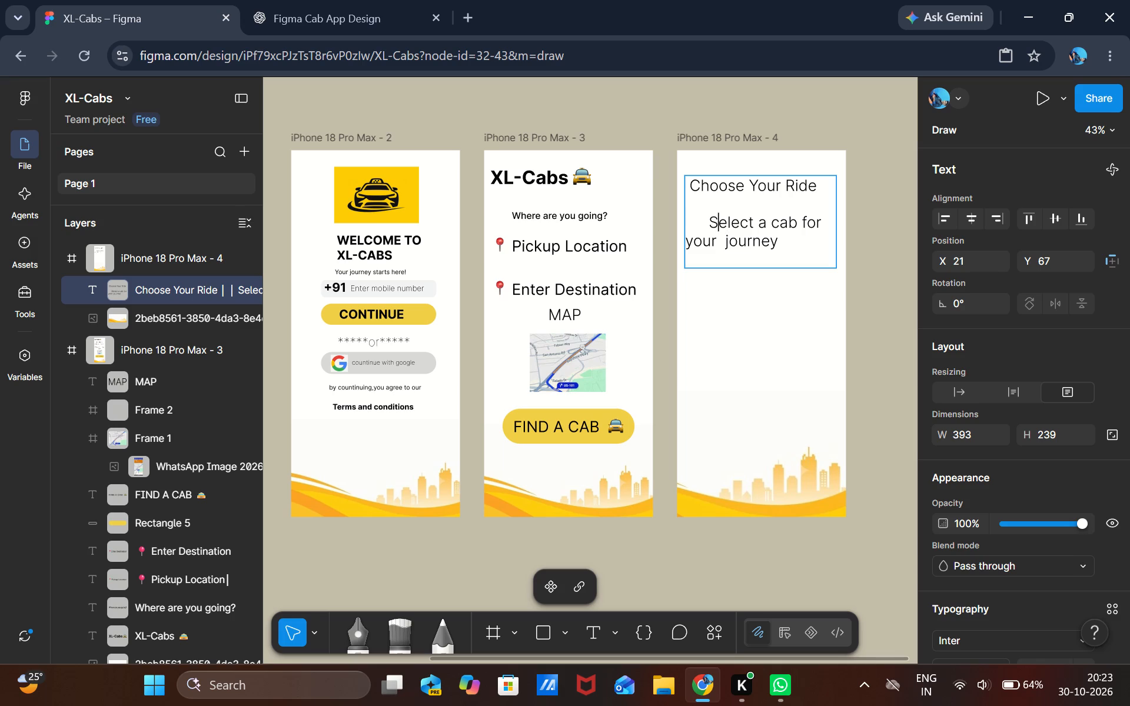
pyautogui.press('Left')
pyautogui.press('BackSpace')
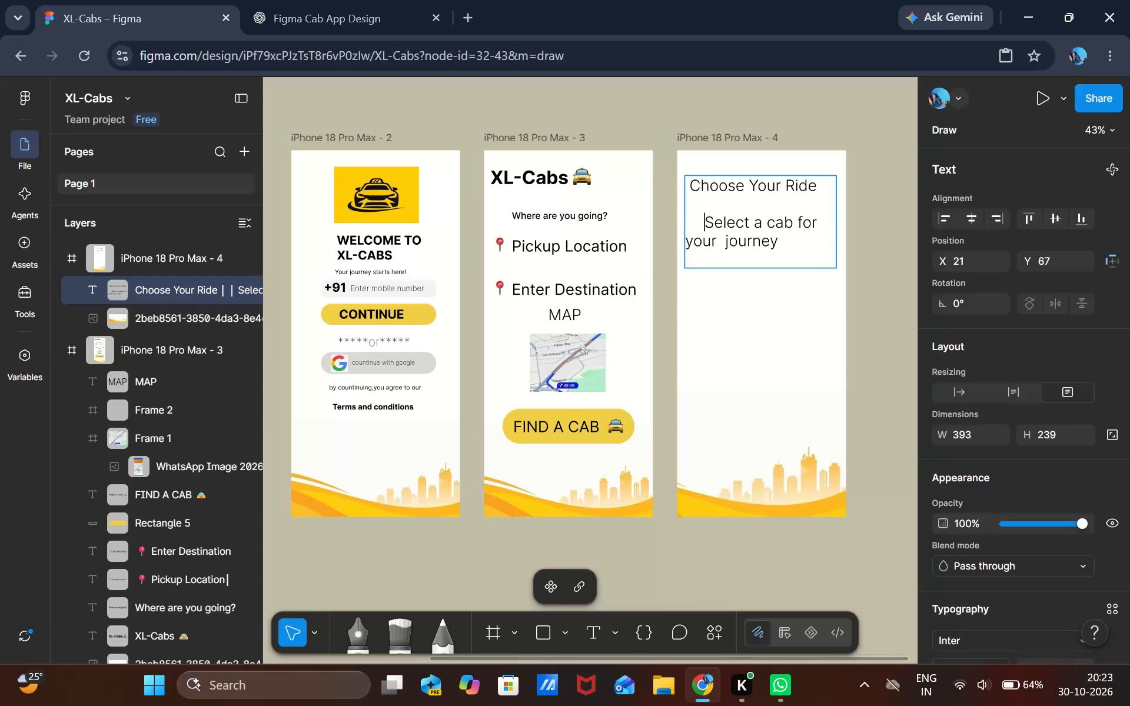
pyautogui.press('BackSpace')
pyautogui.press('BackSpace')
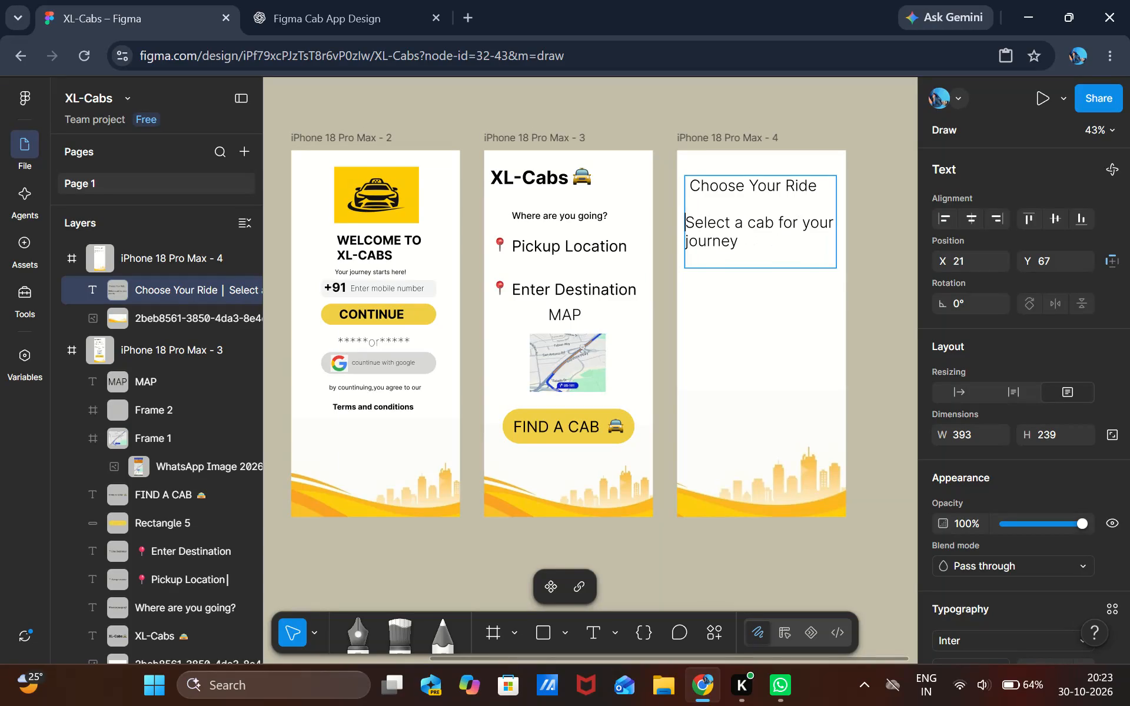
pyautogui.press('BackSpace')
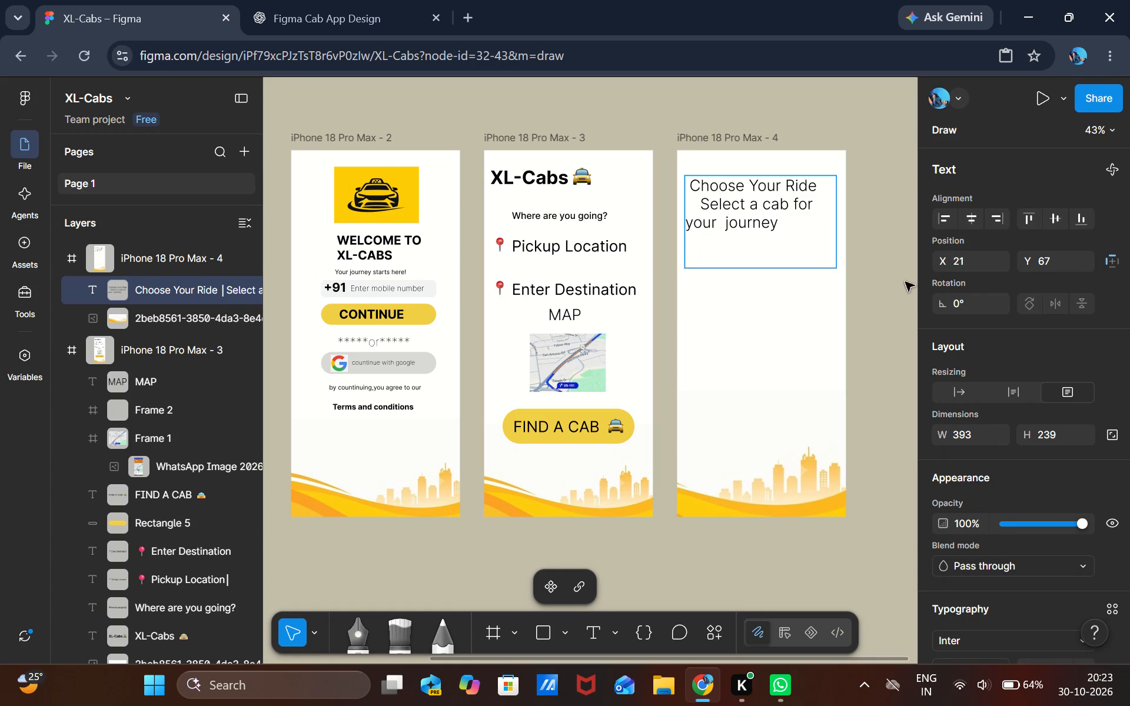
pyautogui.scroll(-1, 958, 585)
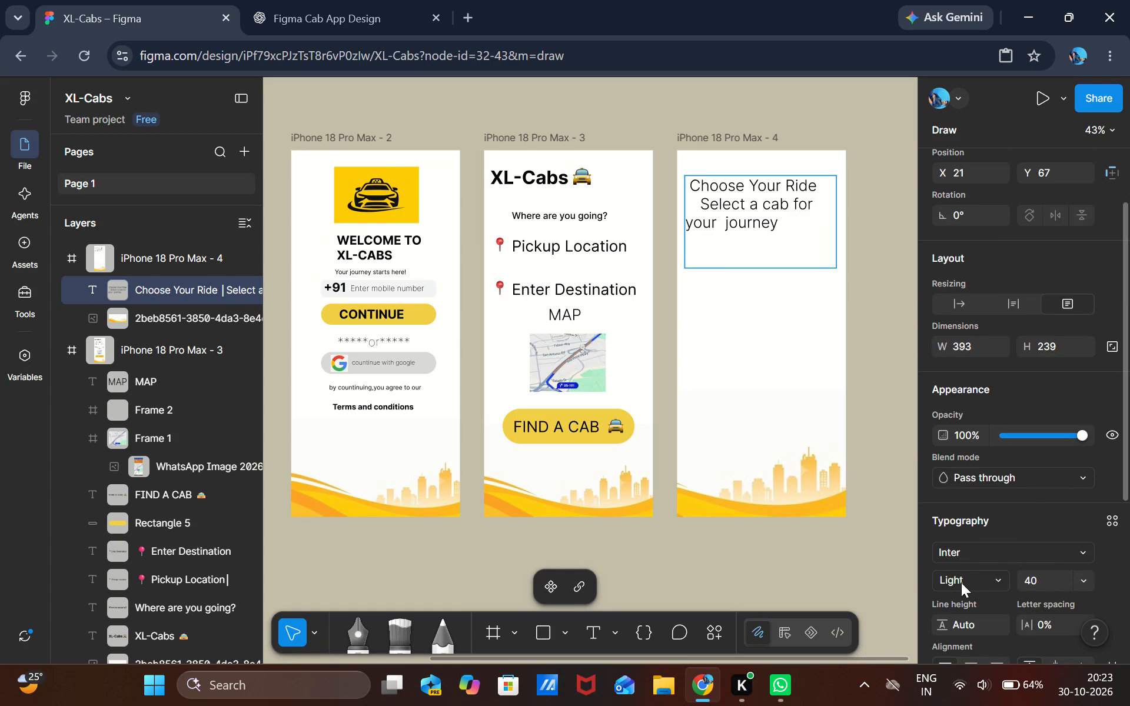
pyautogui.click(995, 578)
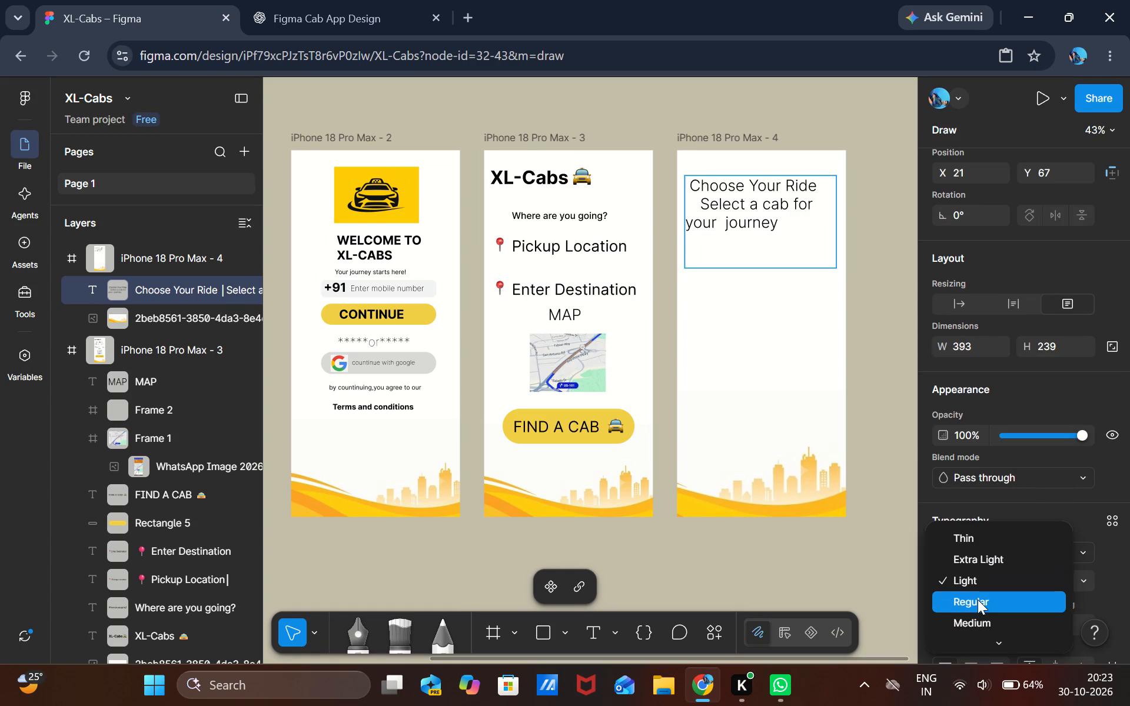
pyautogui.click(755, 302)
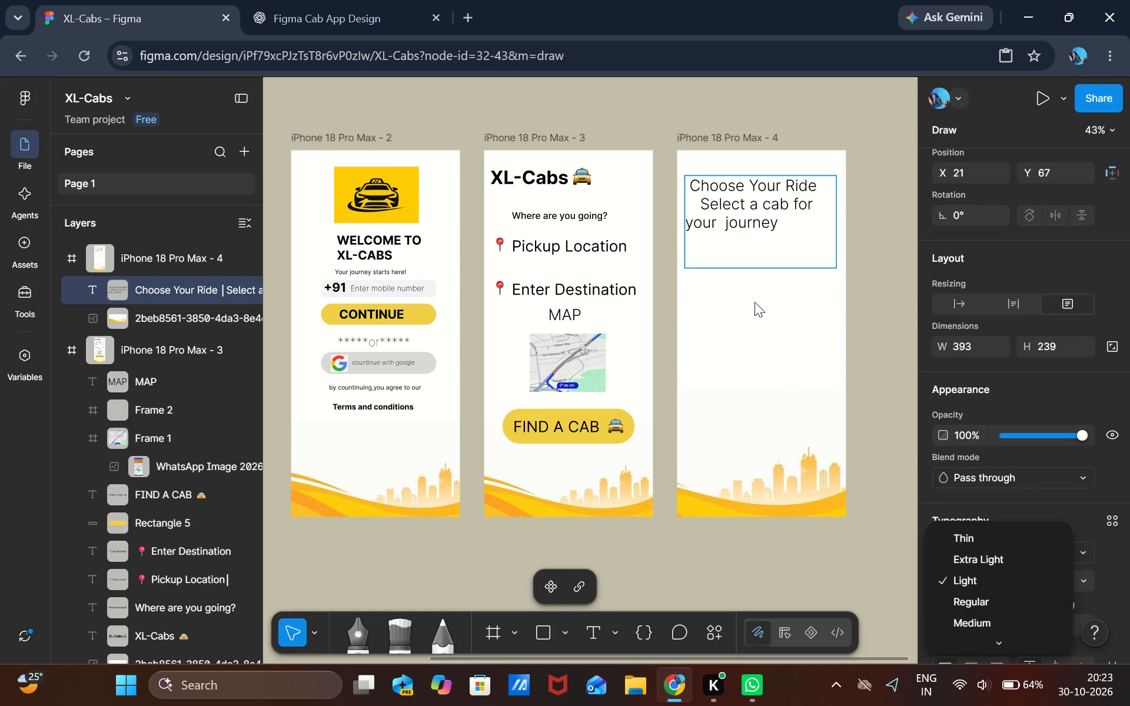
pyautogui.click(778, 299)
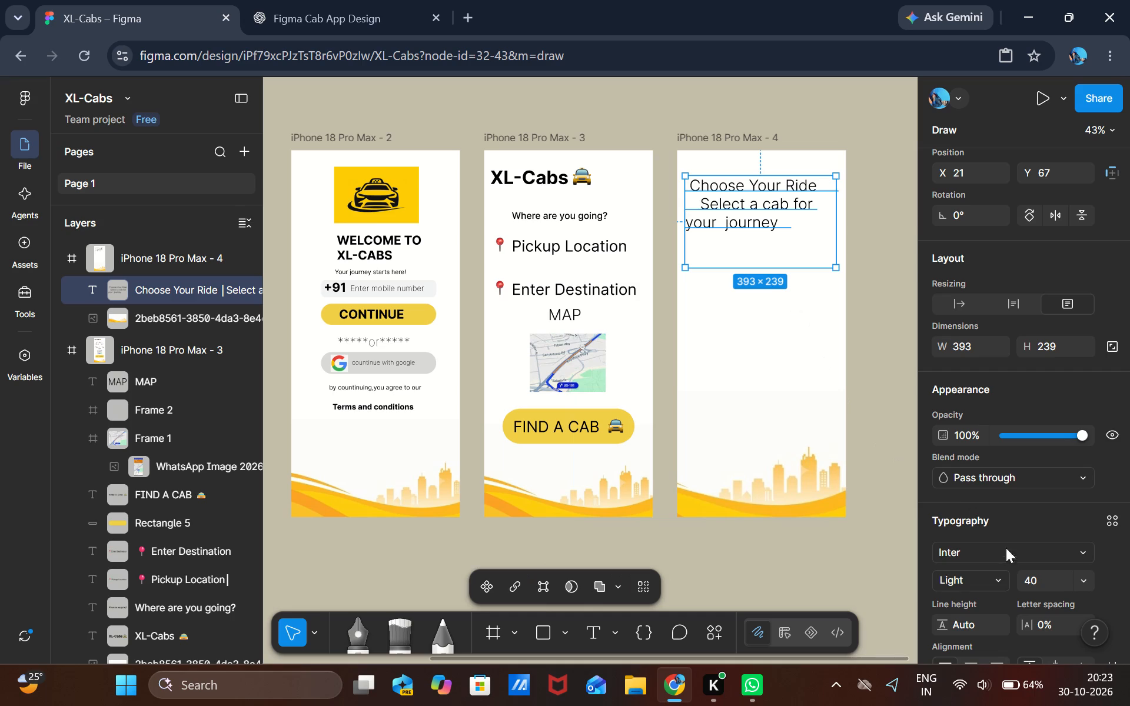
pyautogui.click(1005, 578)
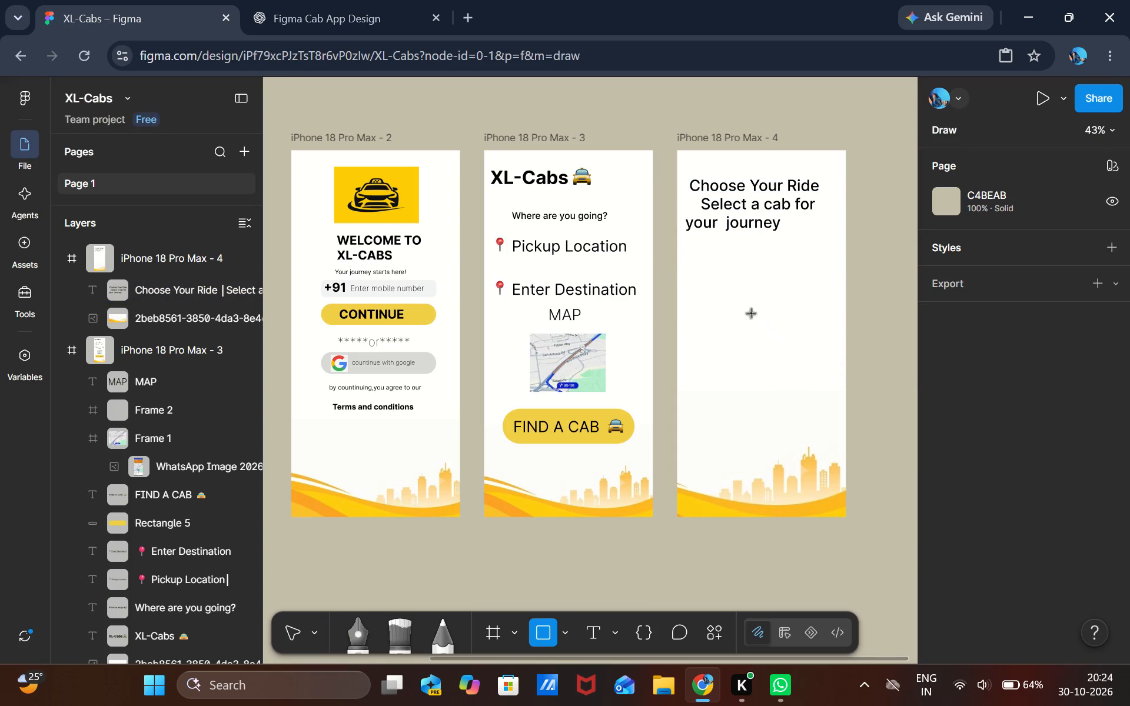
pyautogui.moveTo(703, 262); pyautogui.dragTo(808, 315)
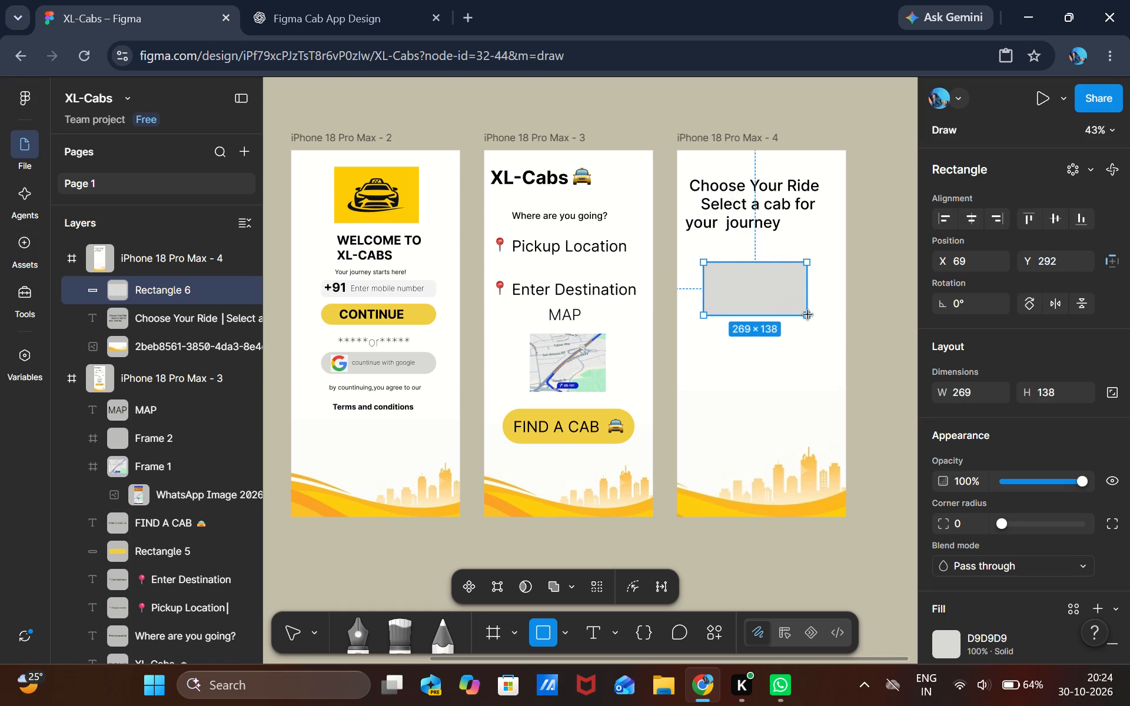
pyautogui.moveTo(808, 315); pyautogui.dragTo(828, 335)
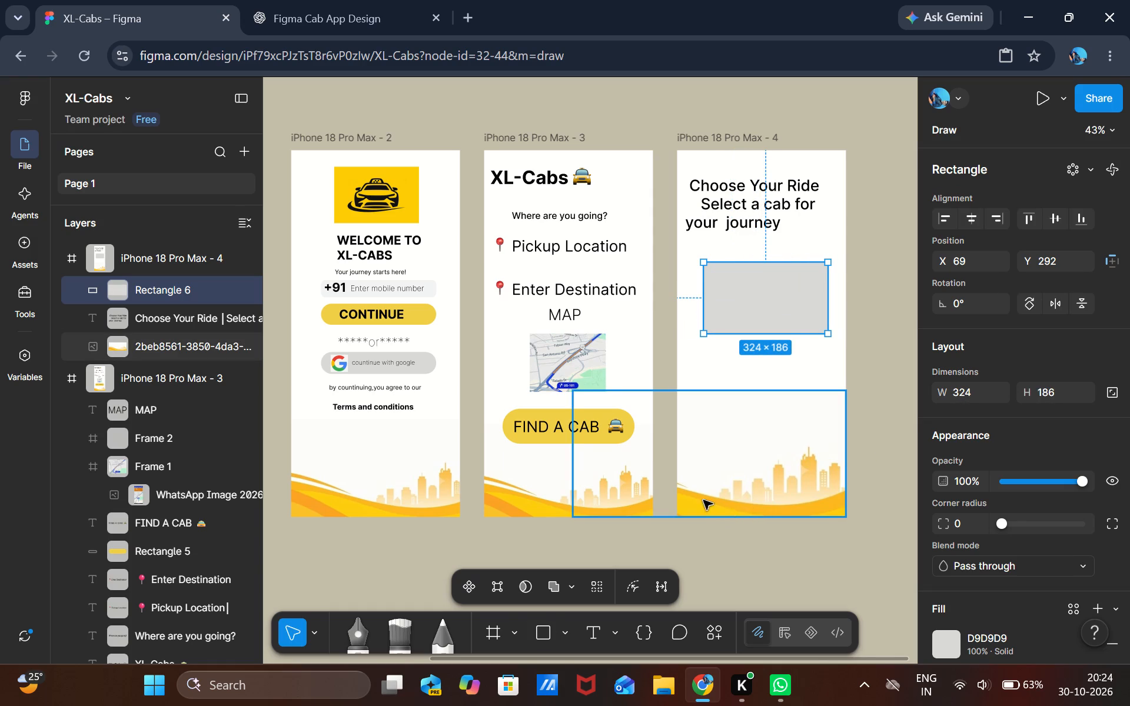
# Change the fill of the third frame's FIND A CAB button background to the brighter yellow F7D23D.
pyautogui.click(561, 418)
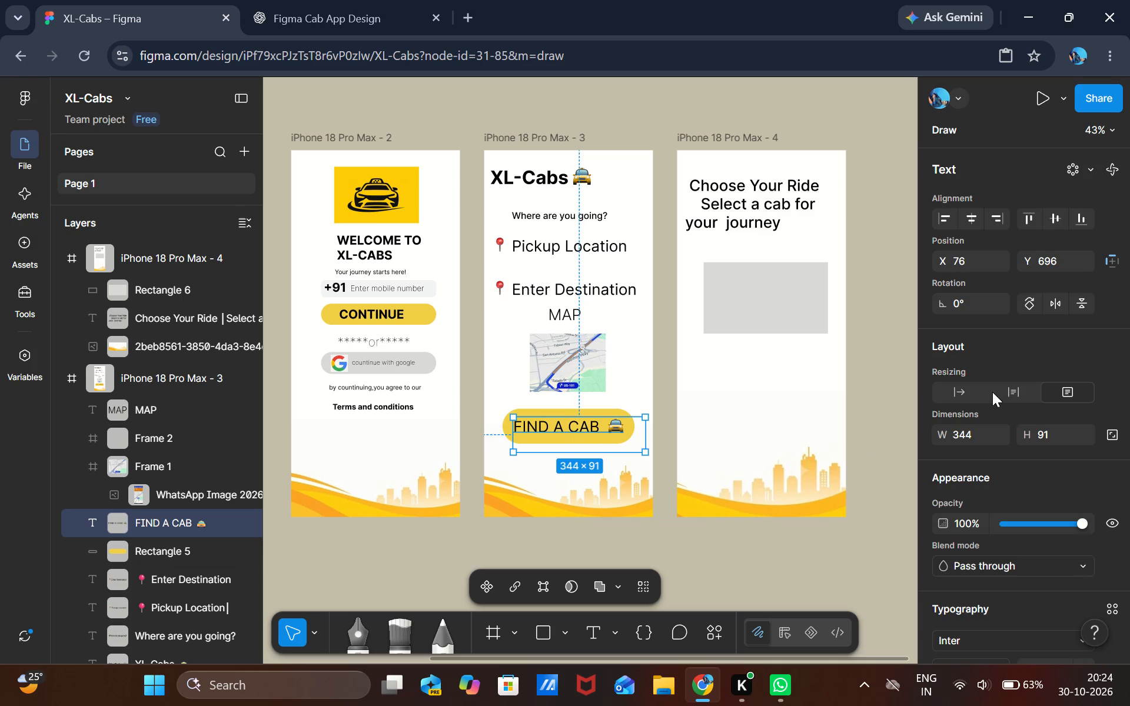
pyautogui.scroll(-2, 992, 392)
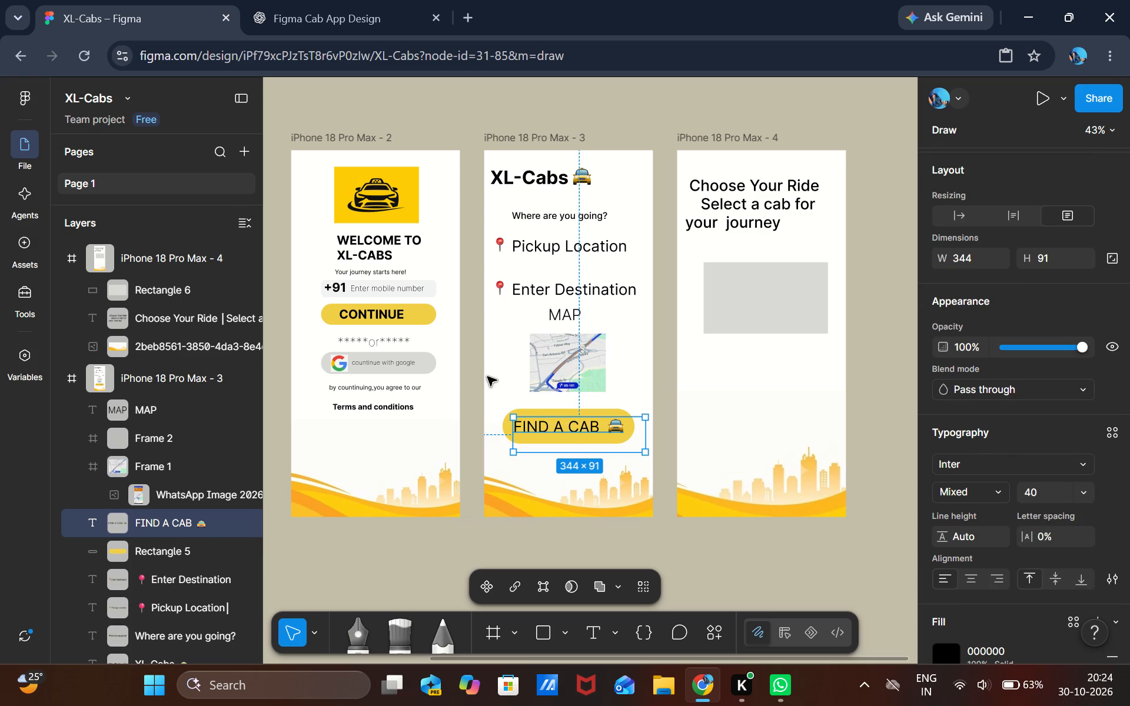
pyautogui.click(489, 376)
pyautogui.click(513, 410)
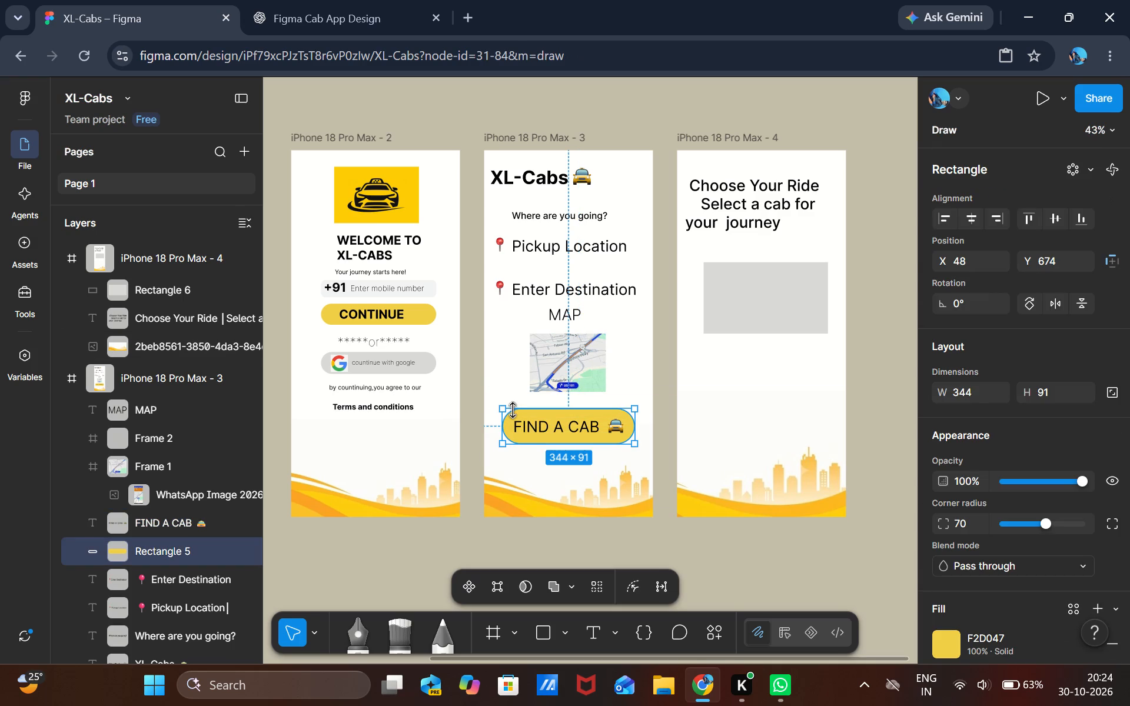
pyautogui.scroll(-1, 941, 518)
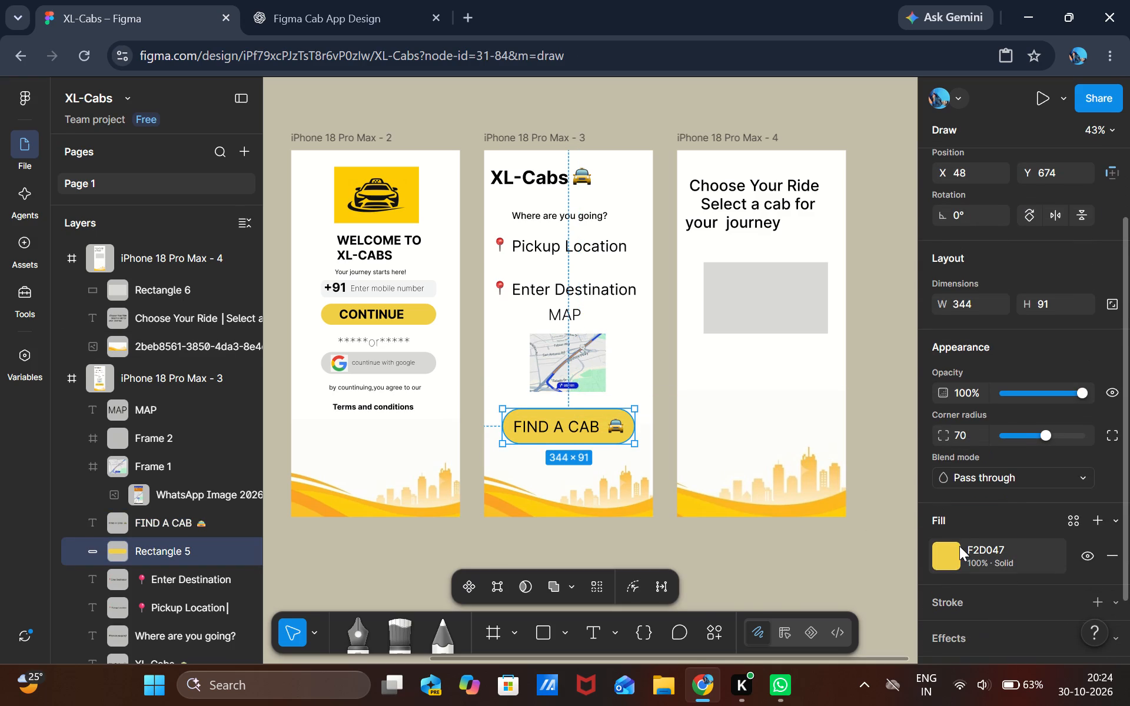
pyautogui.click(959, 546)
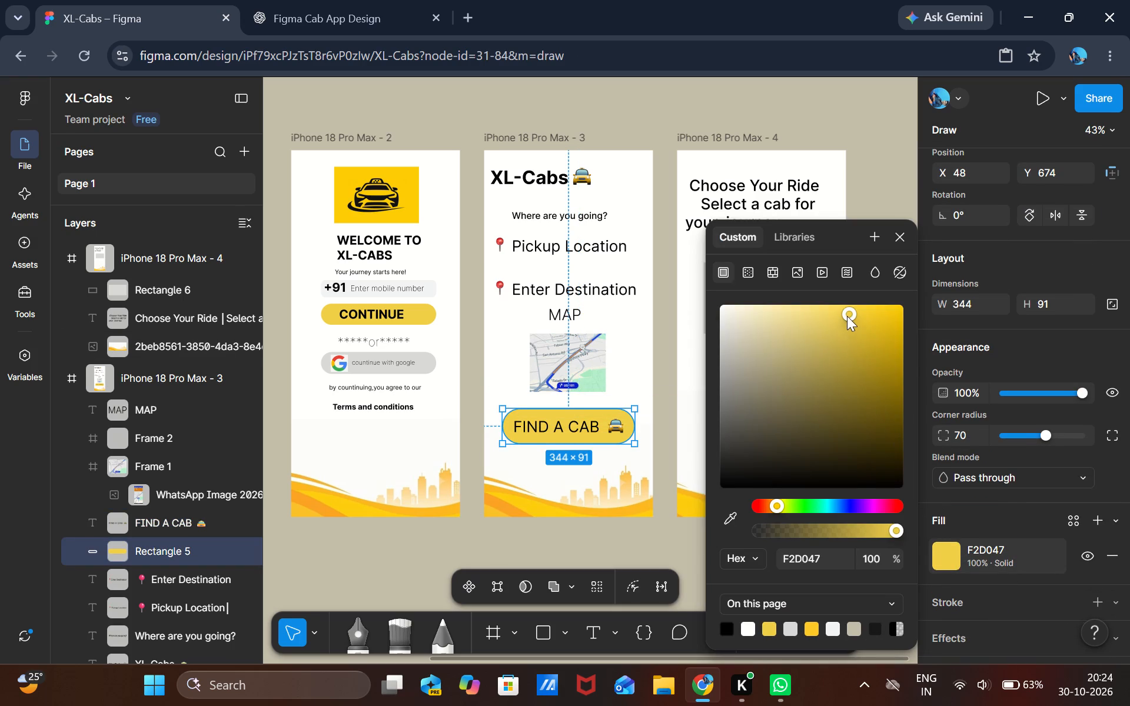
pyautogui.moveTo(847, 314); pyautogui.dragTo(835, 335)
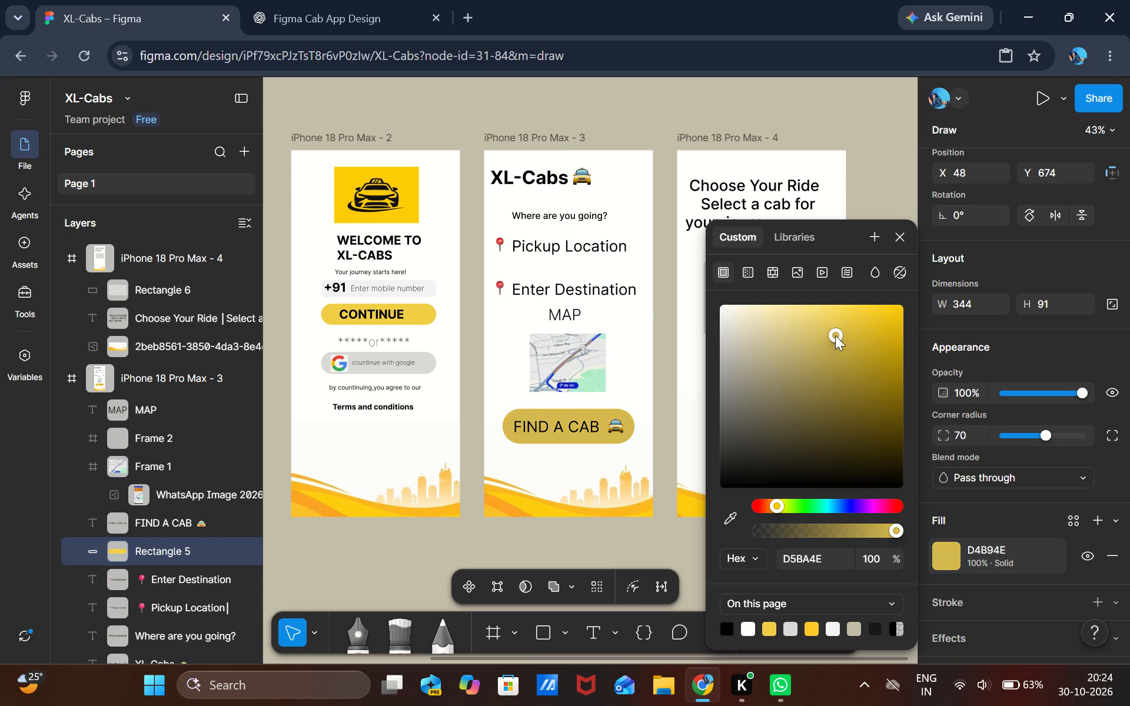
pyautogui.moveTo(835, 335); pyautogui.dragTo(835, 321)
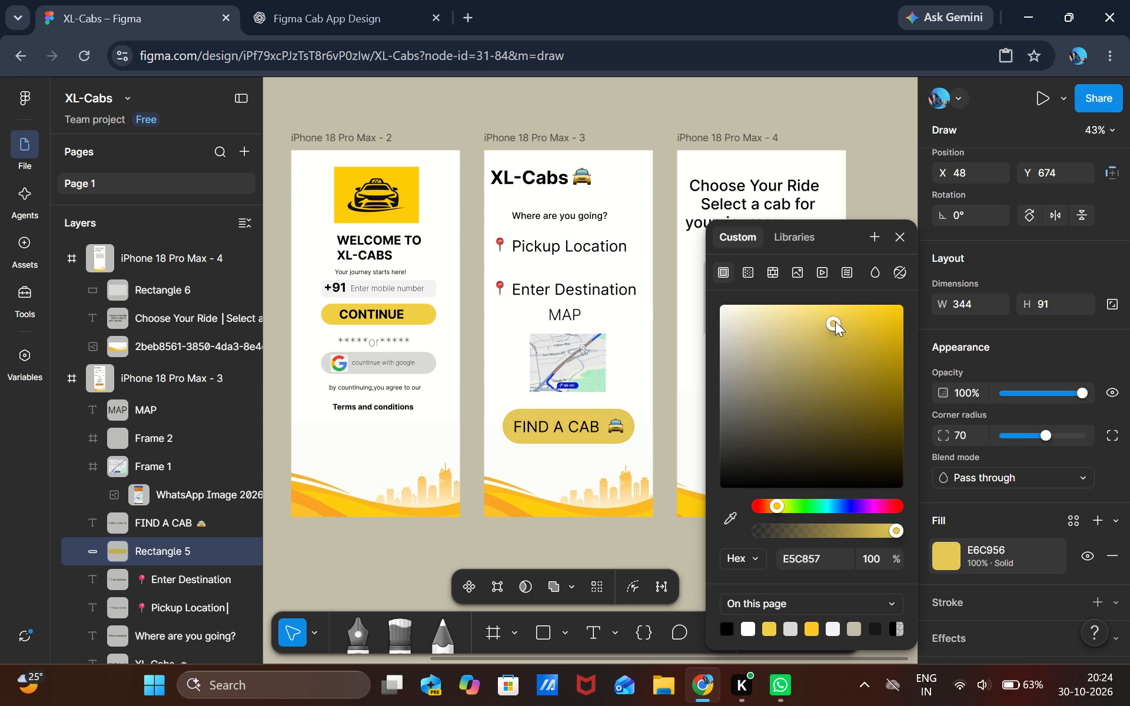
pyautogui.moveTo(835, 321); pyautogui.dragTo(839, 350)
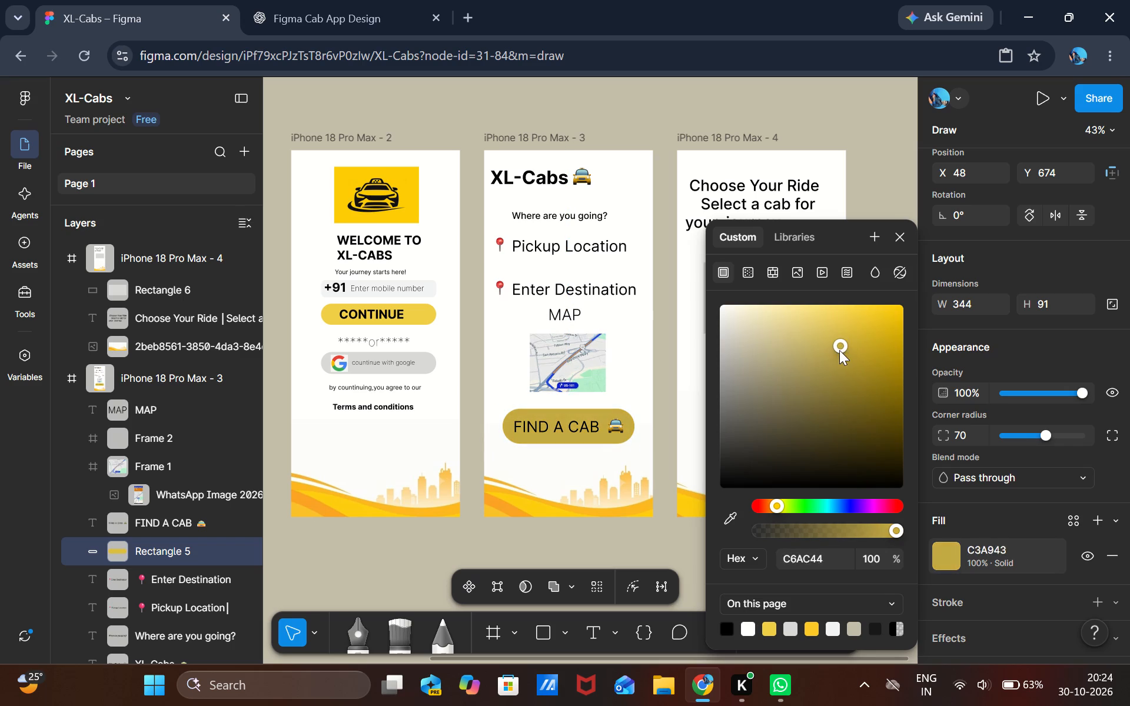
pyautogui.moveTo(839, 350); pyautogui.dragTo(820, 346)
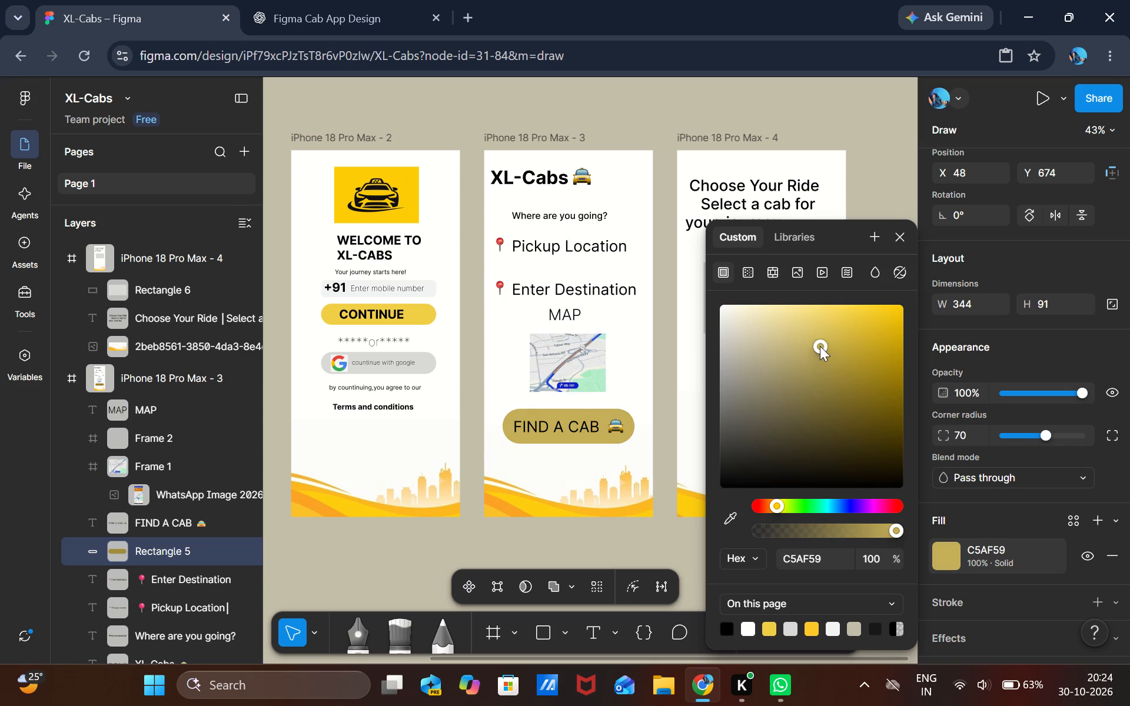
pyautogui.moveTo(820, 346); pyautogui.dragTo(825, 317)
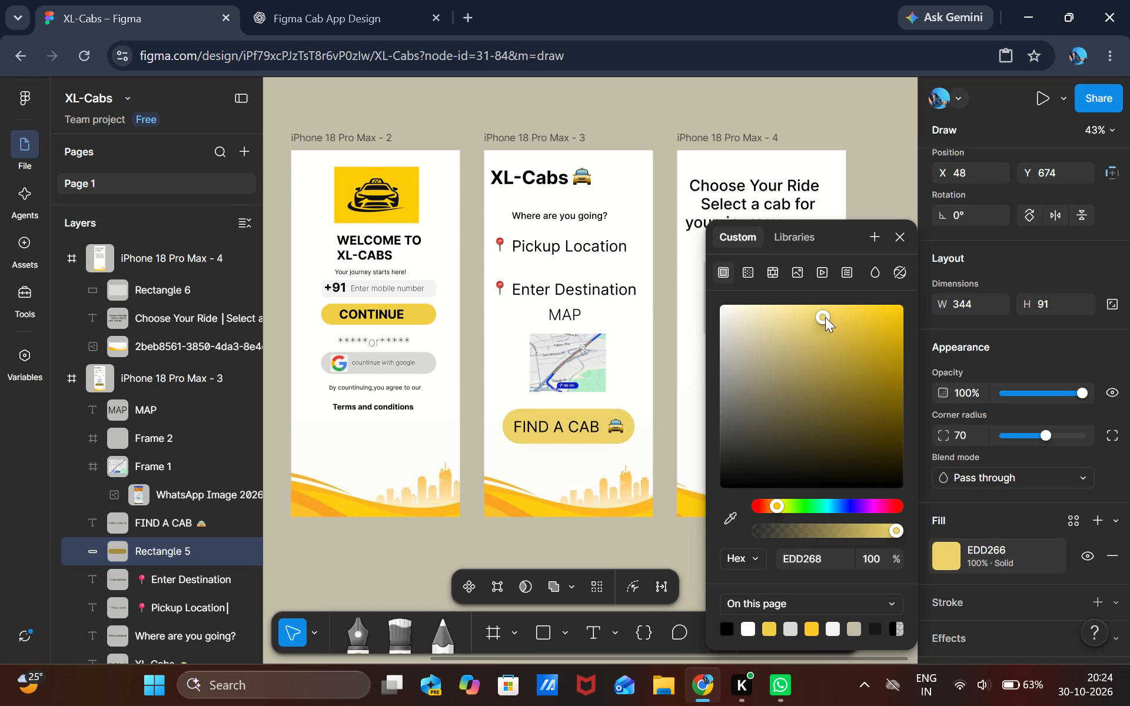
pyautogui.moveTo(825, 317); pyautogui.dragTo(820, 324)
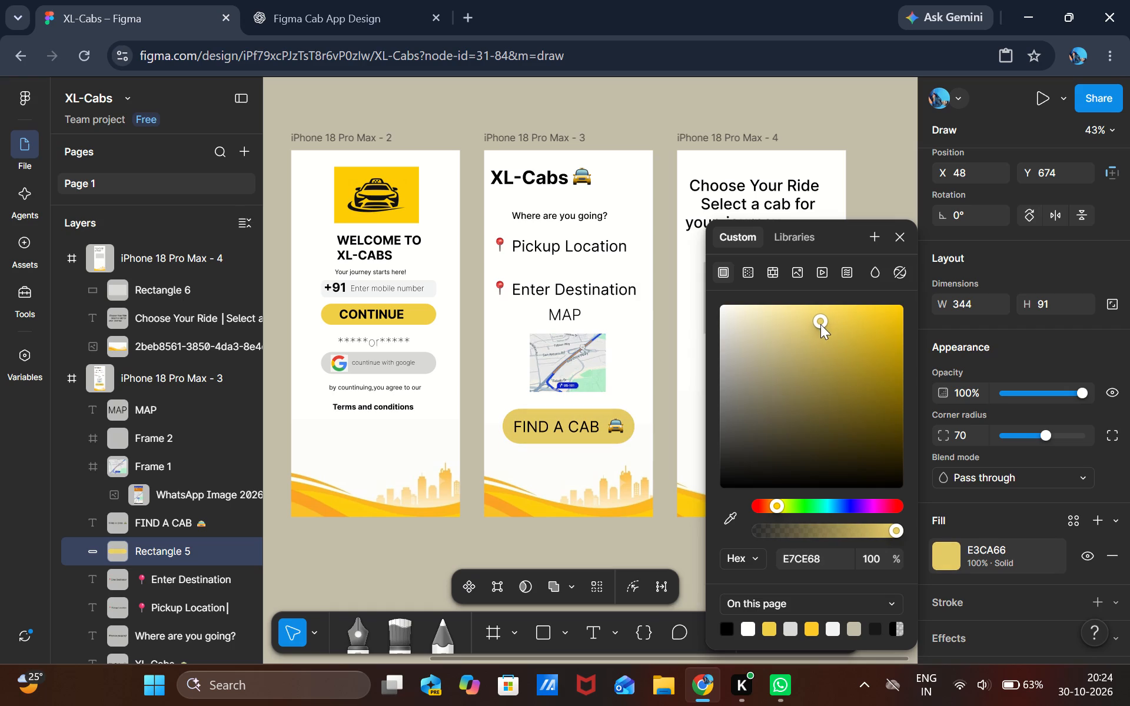
pyautogui.moveTo(820, 324); pyautogui.dragTo(856, 310)
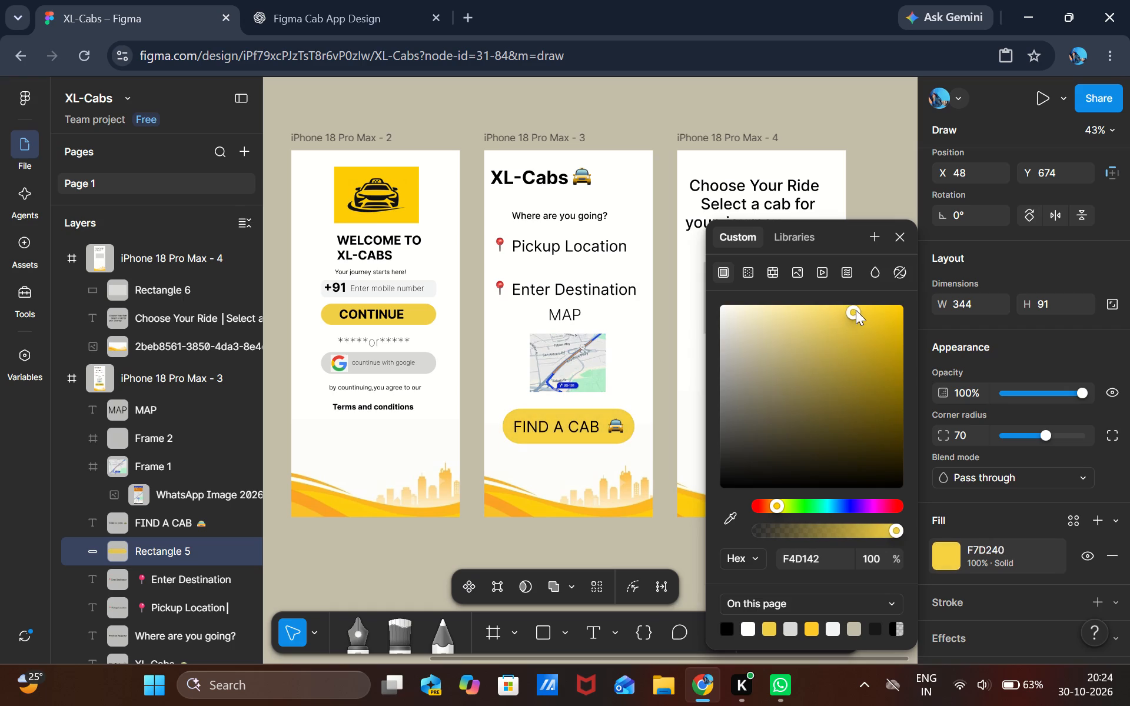
pyautogui.moveTo(856, 310); pyautogui.dragTo(858, 310)
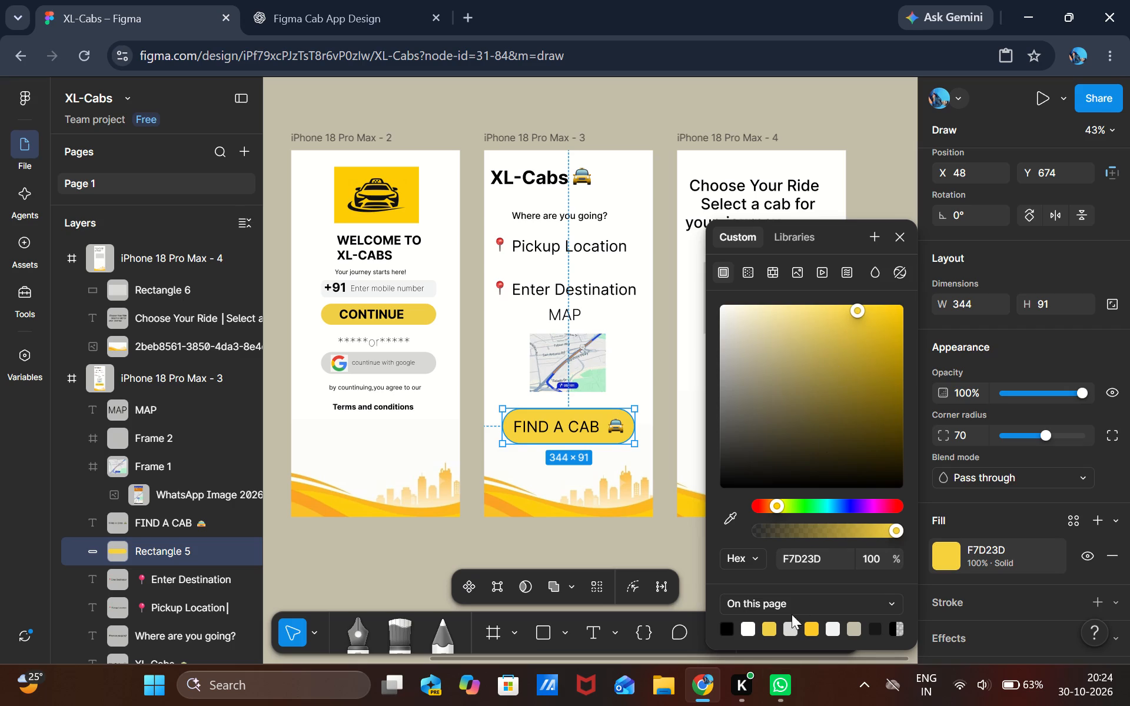
# Copy the FIND A CAB button's fill code F7D23D and apply it as the fill of the fourth frame's grey rectangle.
pyautogui.moveTo(816, 557); pyautogui.dragTo(779, 557)
pyautogui.moveTo(779, 557); pyautogui.dragTo(830, 562)
pyautogui.click(830, 562)
pyautogui.moveTo(830, 562); pyautogui.dragTo(804, 561)
pyautogui.hotkey('ctrl', 'c')
pyautogui.click(900, 226)
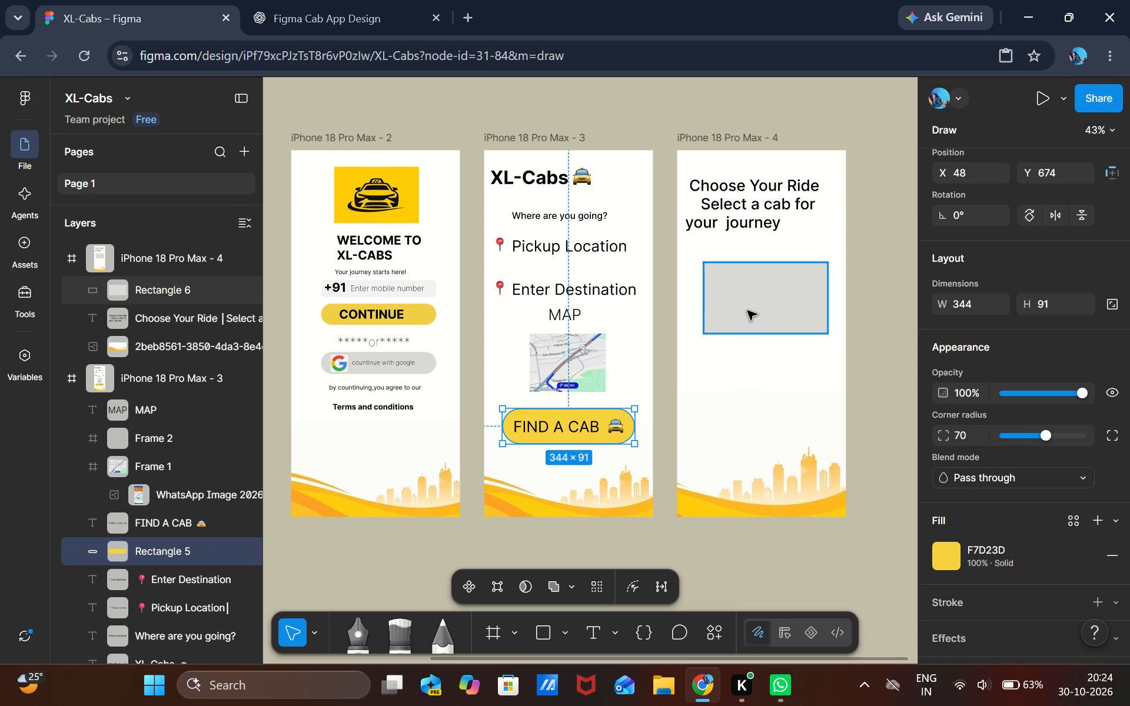
pyautogui.click(756, 311)
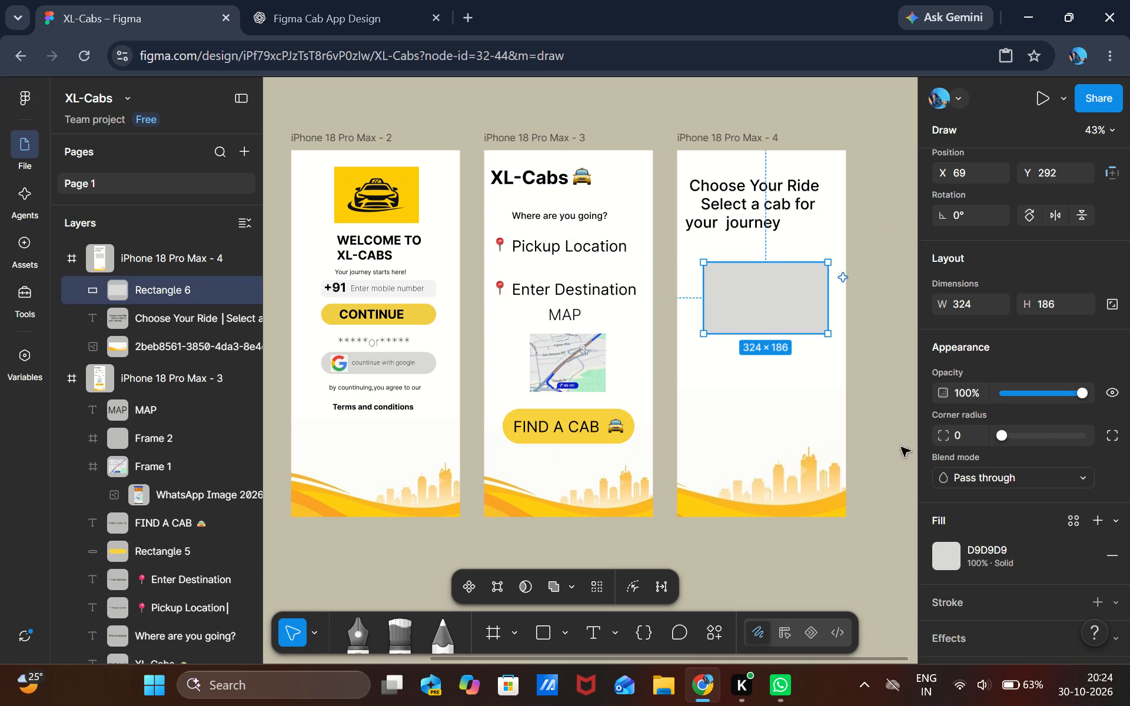
pyautogui.click(1018, 545)
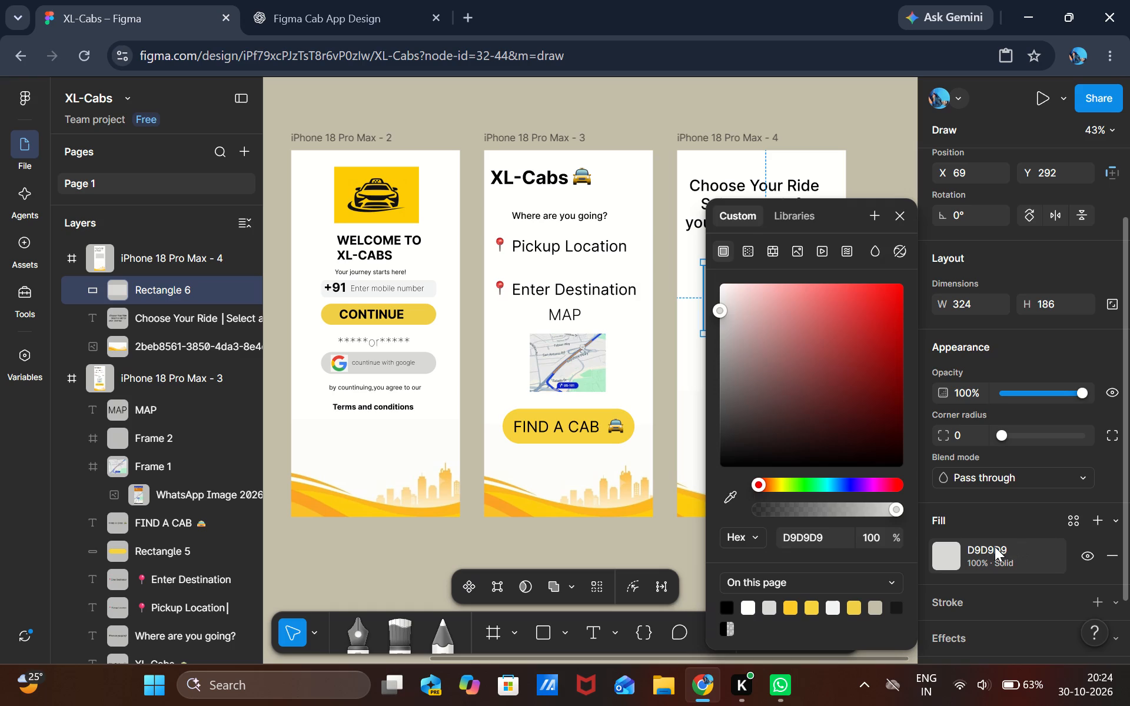
pyautogui.click(822, 528)
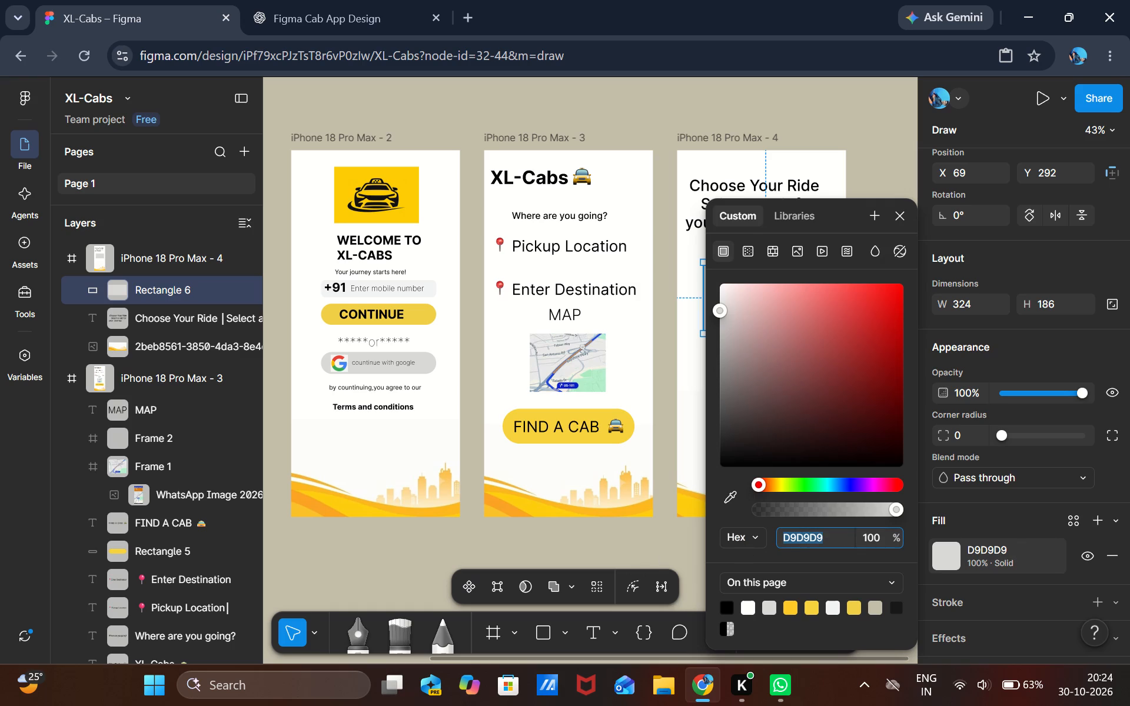
pyautogui.hotkey('ctrl', 'v')
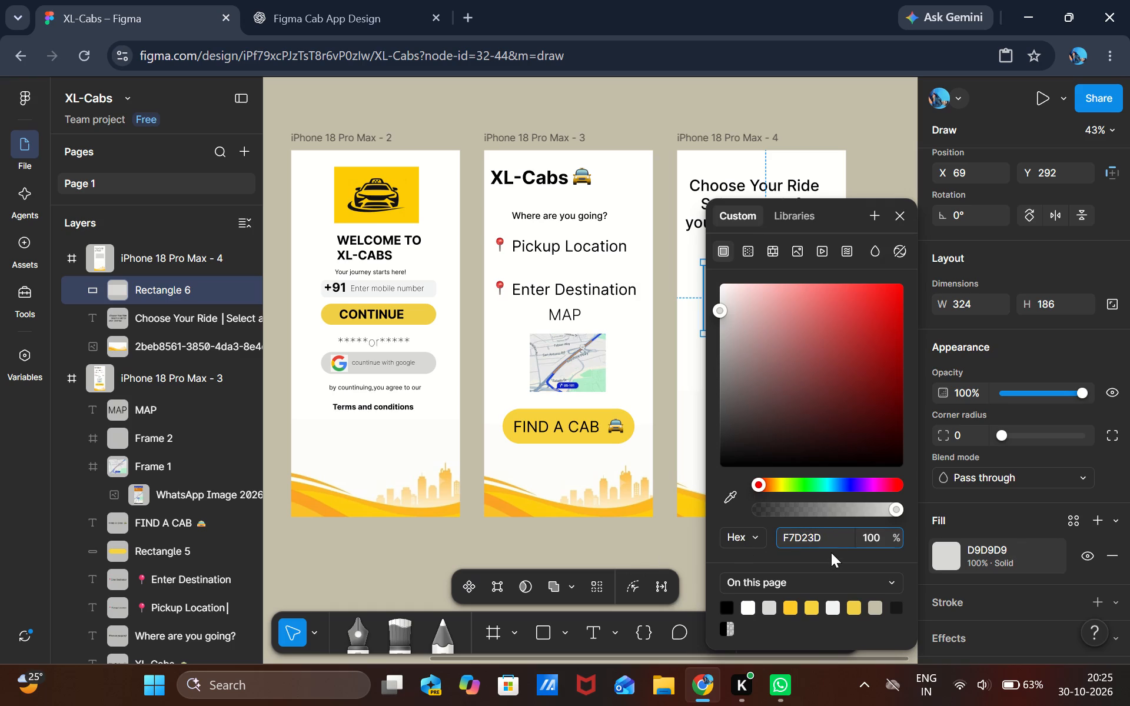
pyautogui.press('Return')
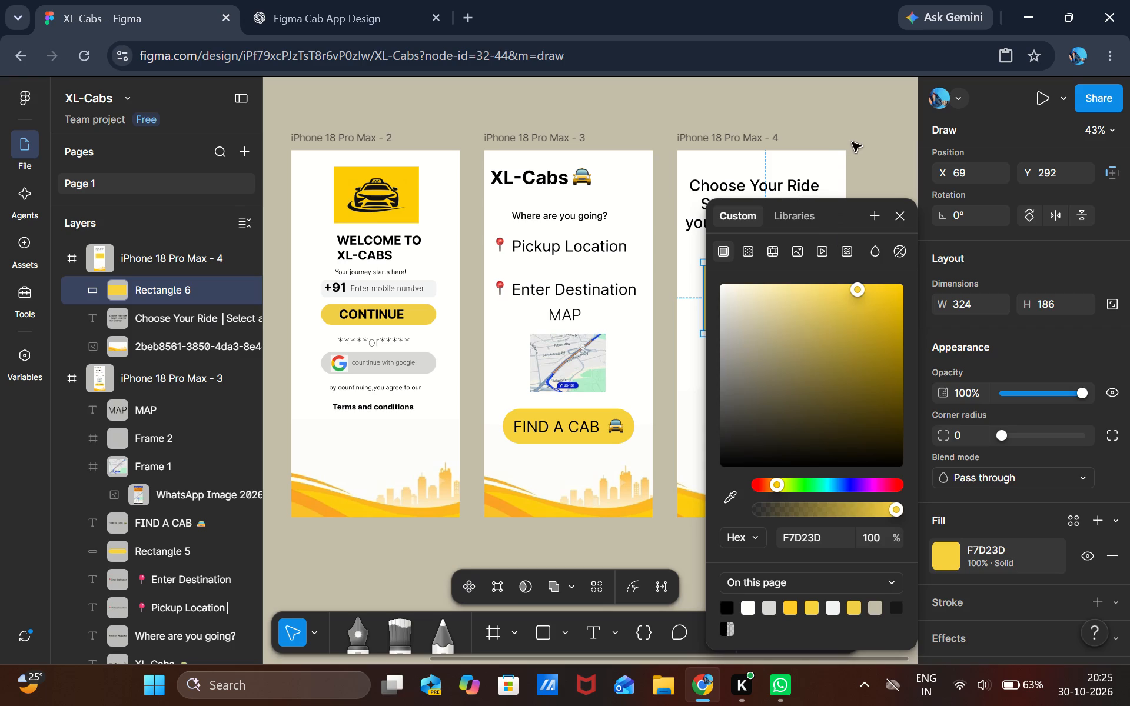
pyautogui.click(861, 134)
# Round the fourth frame's yellow rectangle to a corner radius of 67 and widen it to about 373 × 186.
pyautogui.click(813, 300)
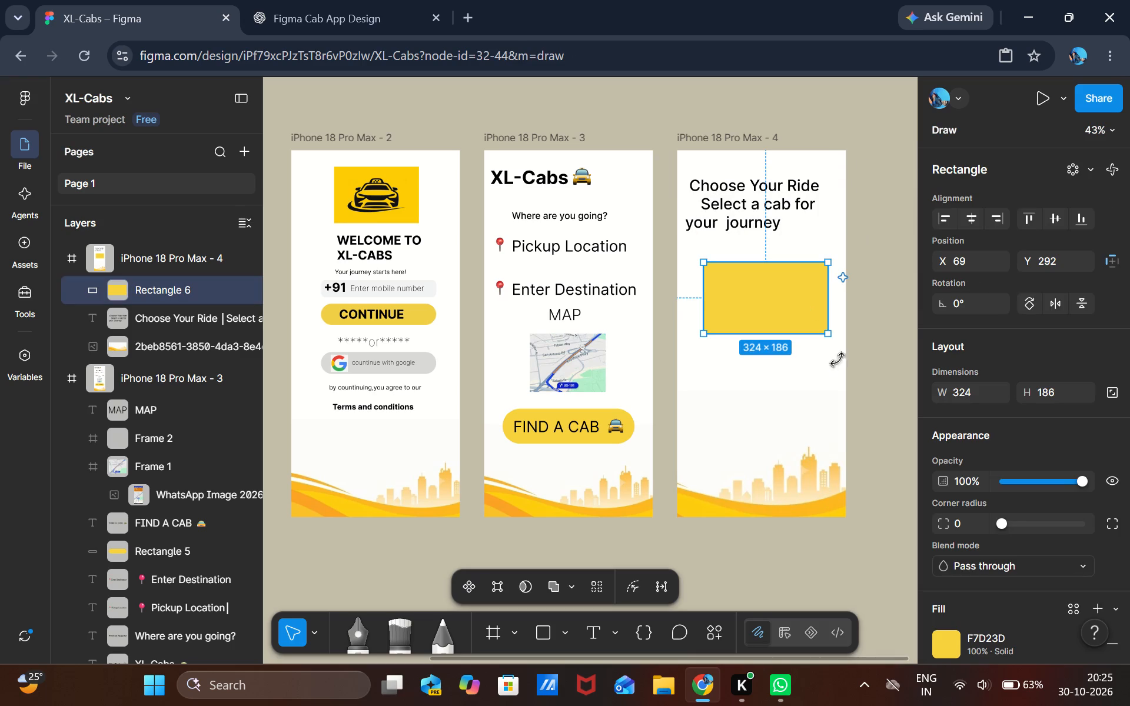
pyautogui.scroll(-1, 1058, 356)
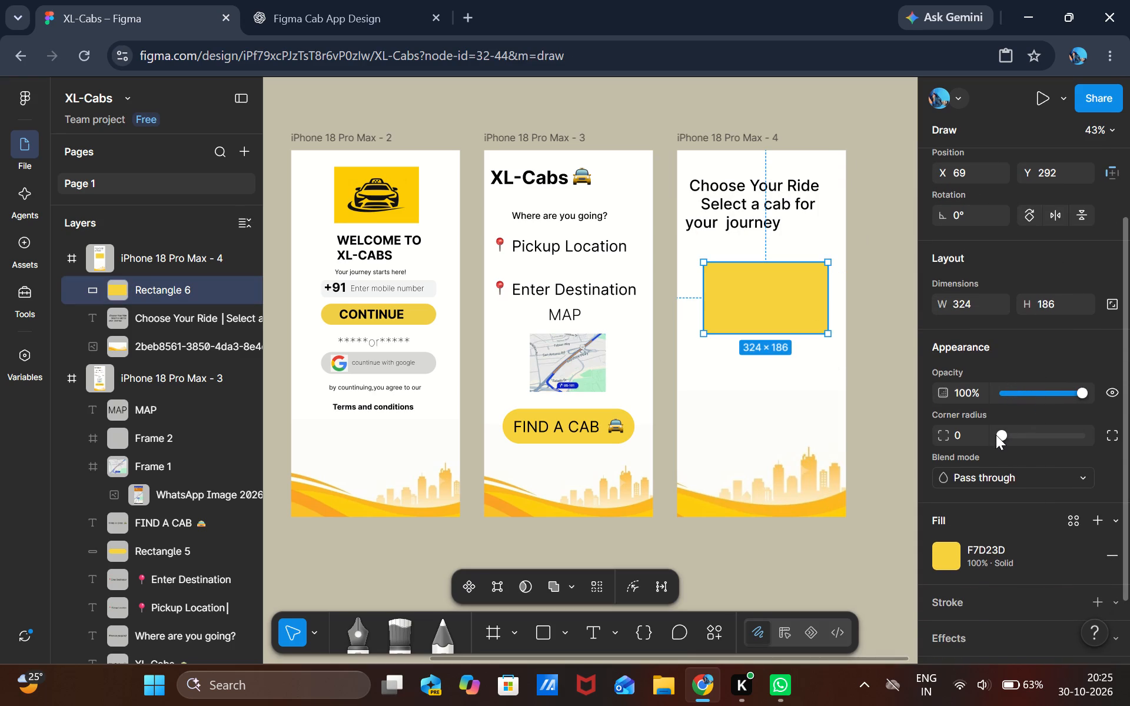
pyautogui.moveTo(996, 435); pyautogui.dragTo(1045, 432)
pyautogui.click(707, 297)
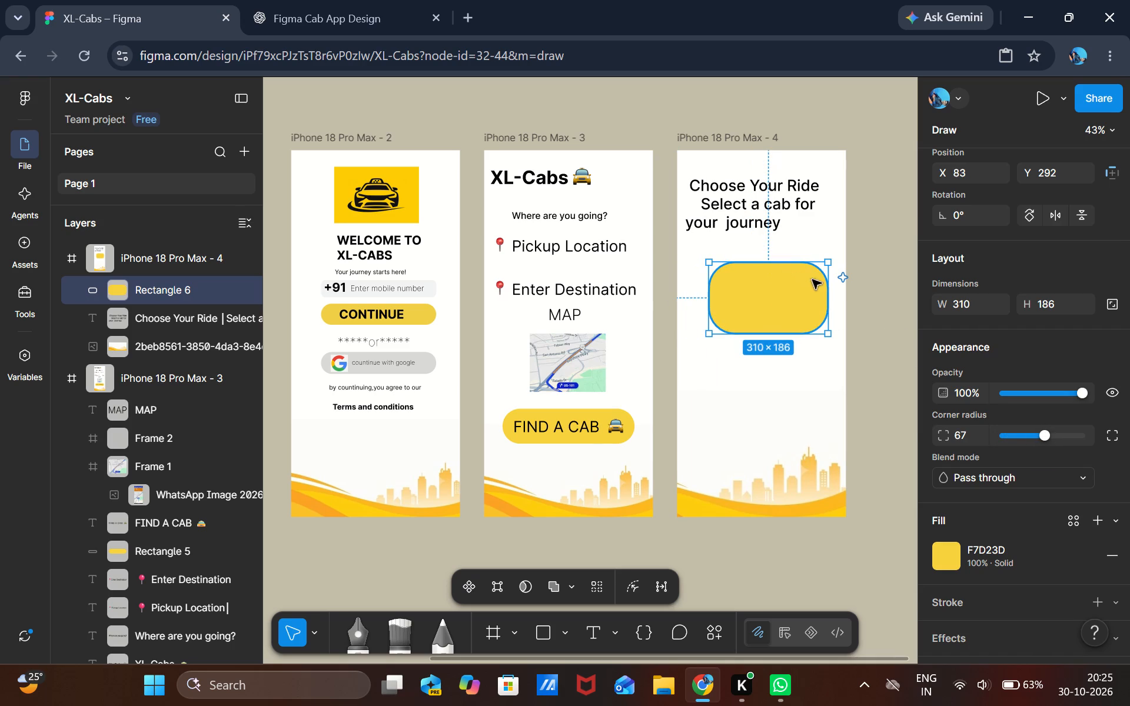
pyautogui.moveTo(827, 290); pyautogui.dragTo(837, 290)
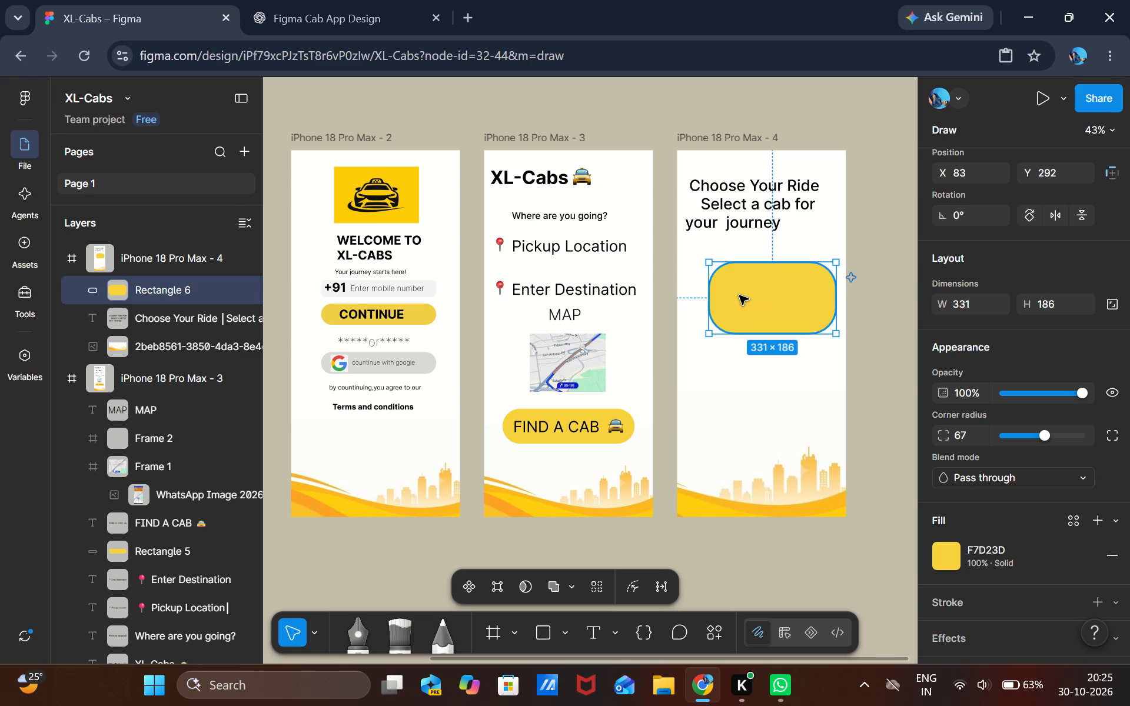
pyautogui.moveTo(706, 293); pyautogui.dragTo(693, 296)
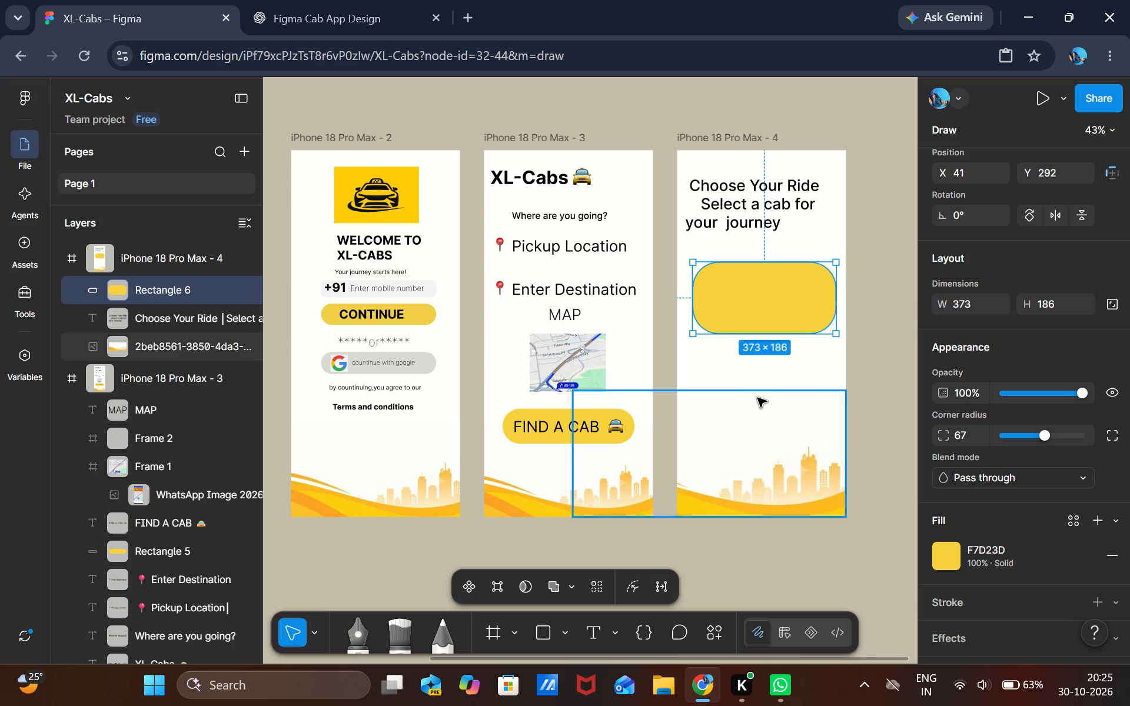
# Add an empty text box about 90 × 58 in the upper-left corner of the fourth frame's yellow card.
pyautogui.press('t')
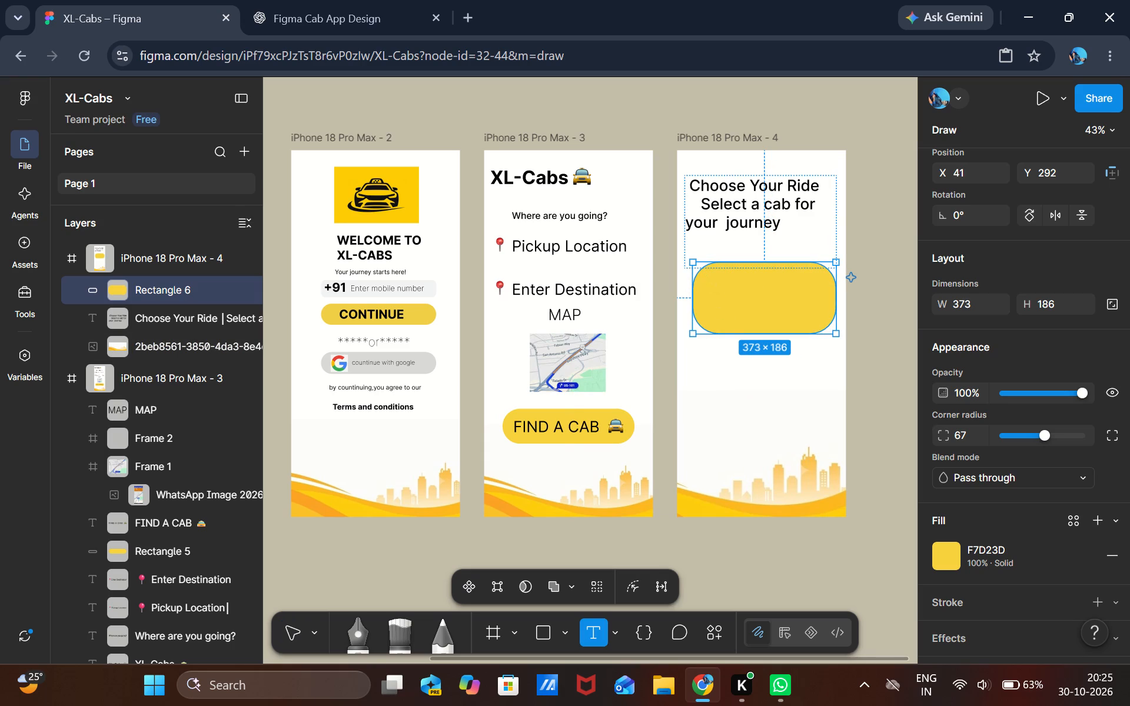
pyautogui.moveTo(687, 262); pyautogui.dragTo(734, 284)
pyautogui.moveTo(734, 284); pyautogui.dragTo(700, 258)
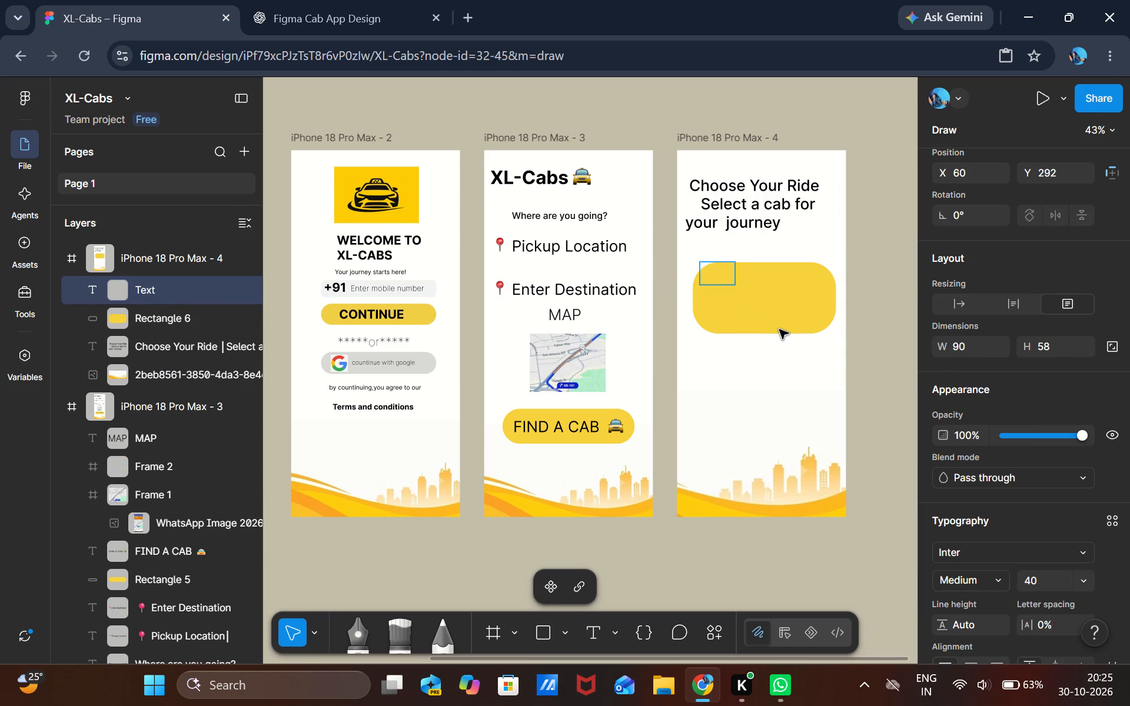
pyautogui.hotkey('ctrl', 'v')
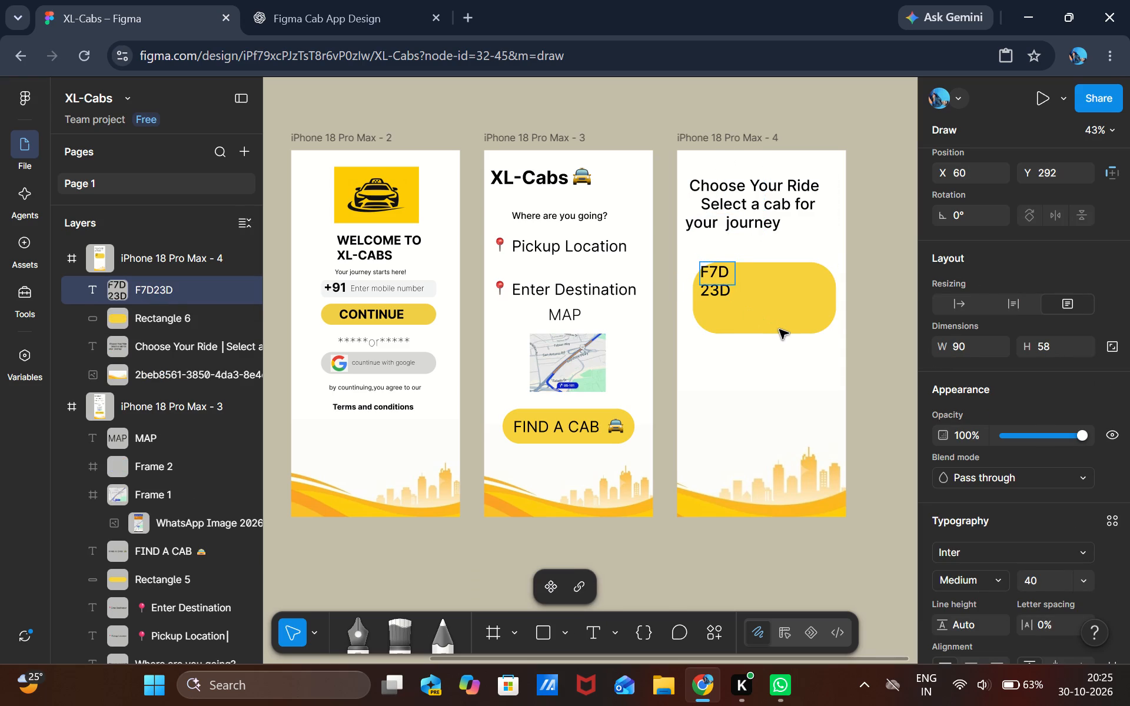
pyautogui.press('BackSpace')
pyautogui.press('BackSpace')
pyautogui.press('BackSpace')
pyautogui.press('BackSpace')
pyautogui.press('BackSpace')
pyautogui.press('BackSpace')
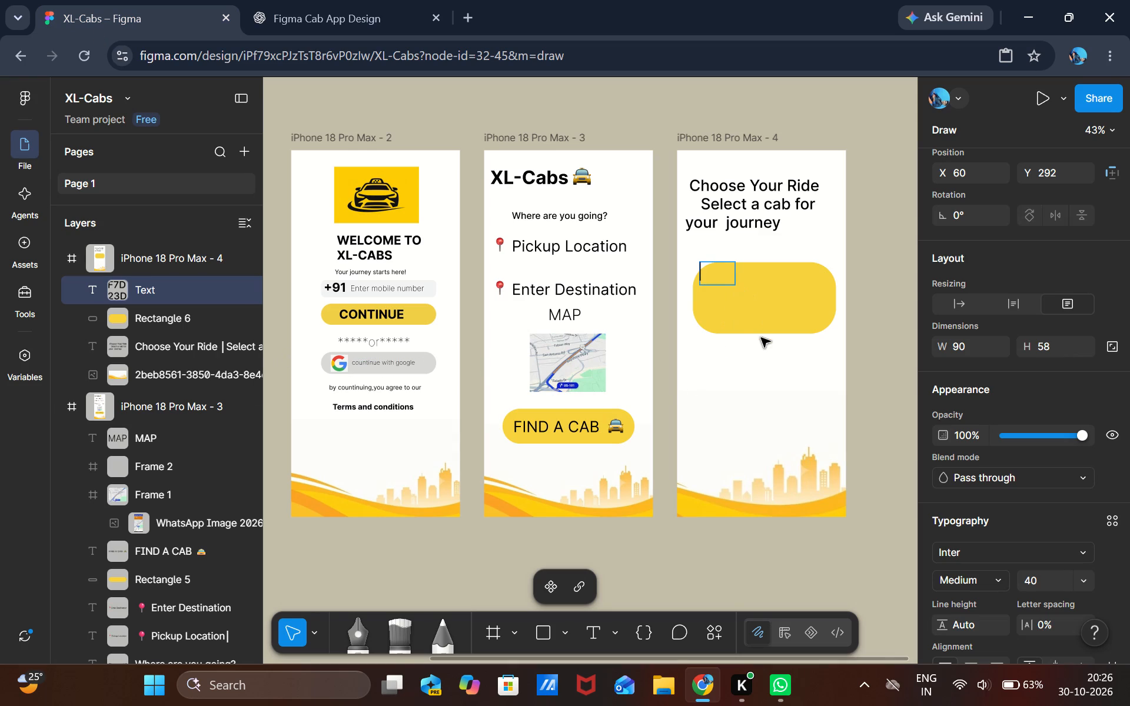
pyautogui.hotkey('ctrl', 'v')
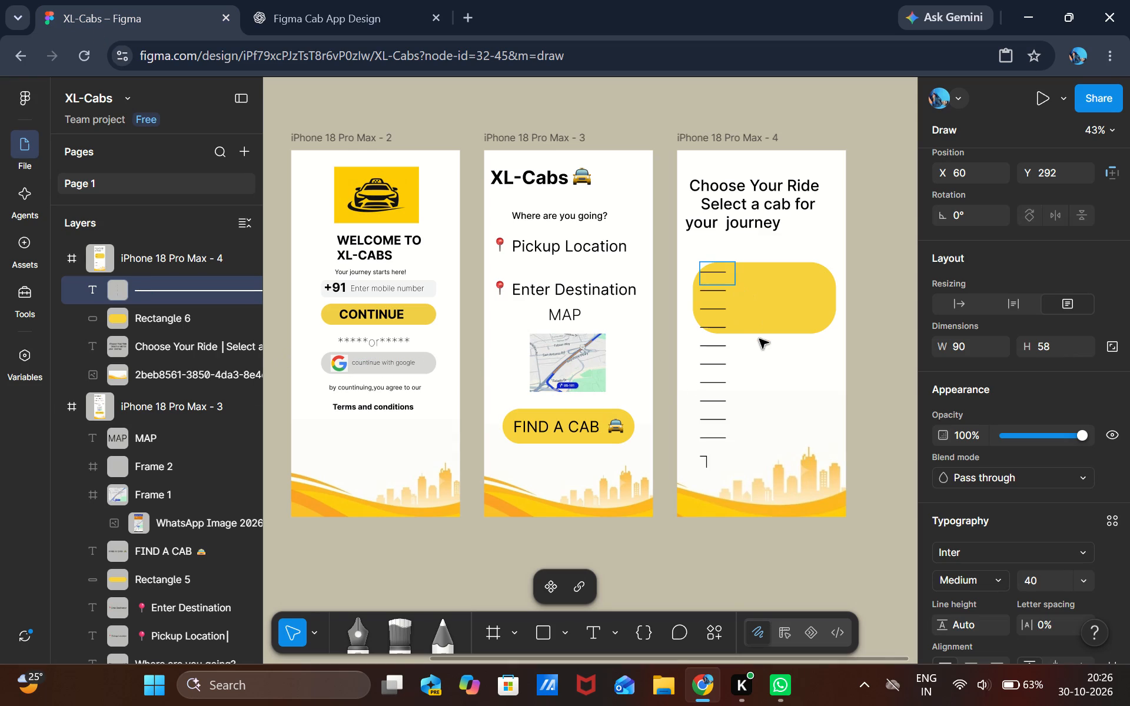
# Enlarge the pasted Mini text box to about 313 × 186 so it spans most of the yellow card.
pyautogui.scroll(-1, 742, 345)
pyautogui.click(723, 261)
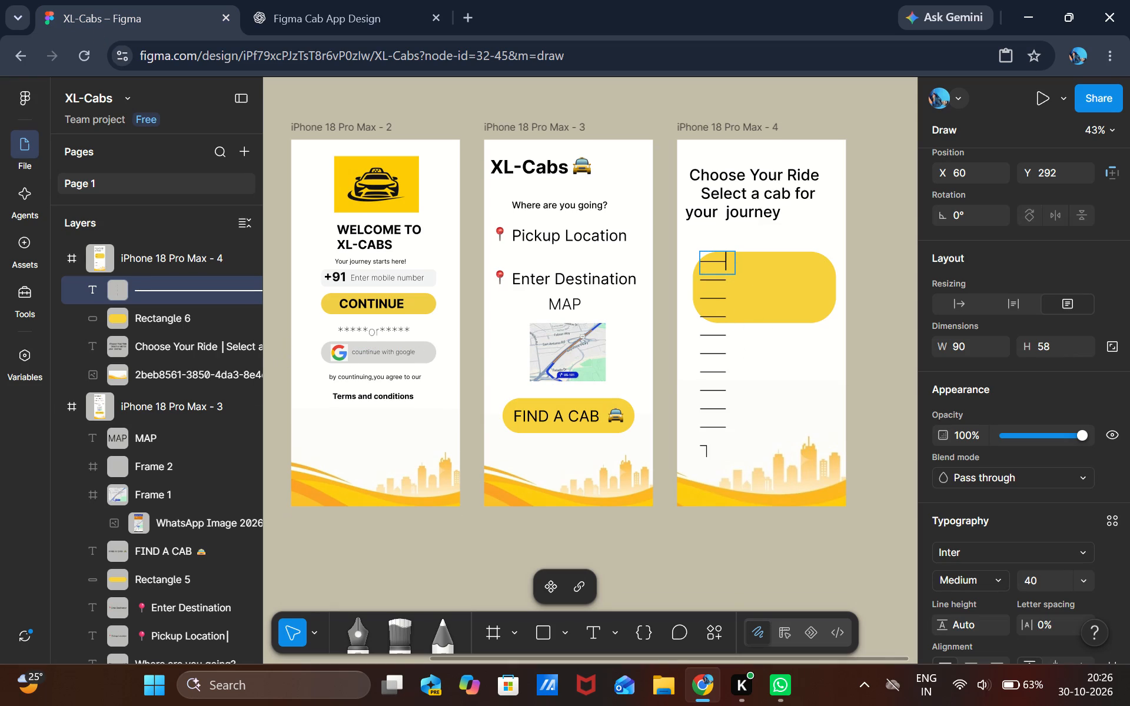
pyautogui.doubleClick(735, 265)
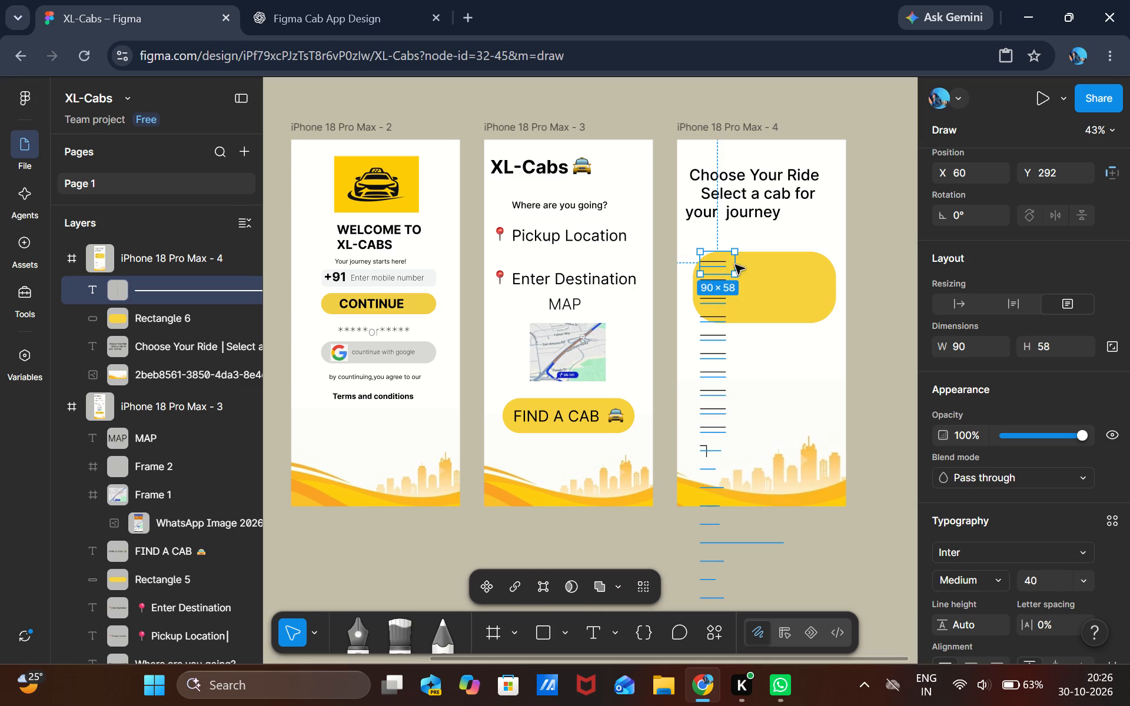
pyautogui.moveTo(735, 267); pyautogui.dragTo(815, 279)
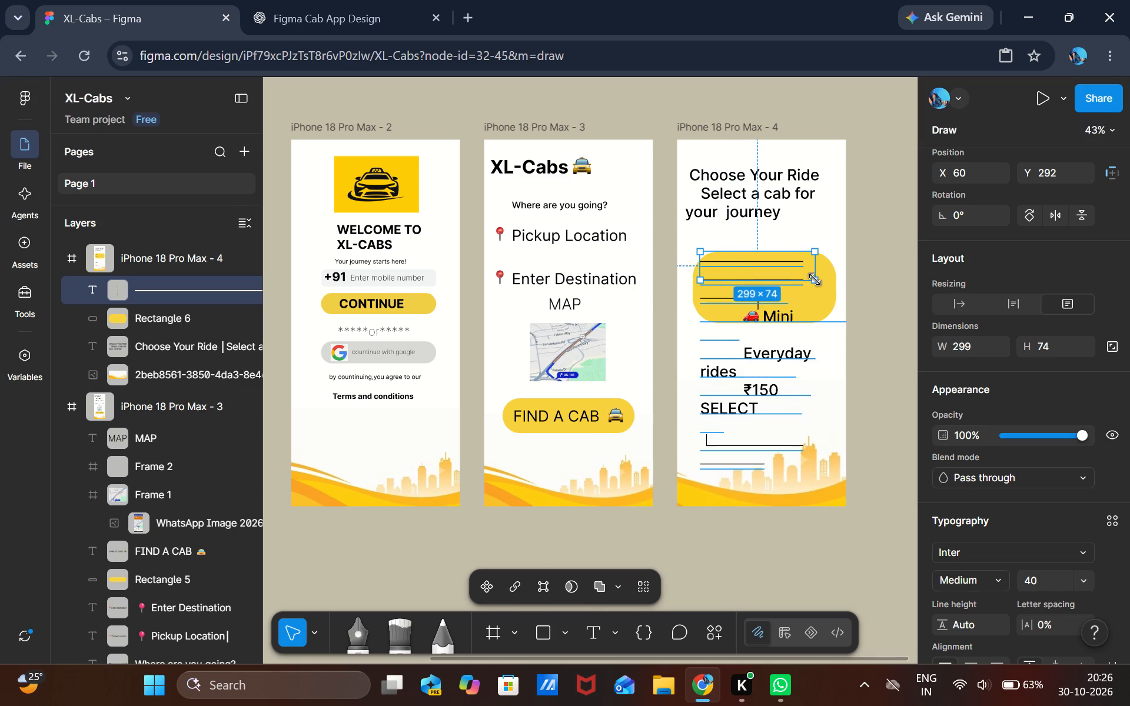
pyautogui.moveTo(815, 279); pyautogui.dragTo(820, 282)
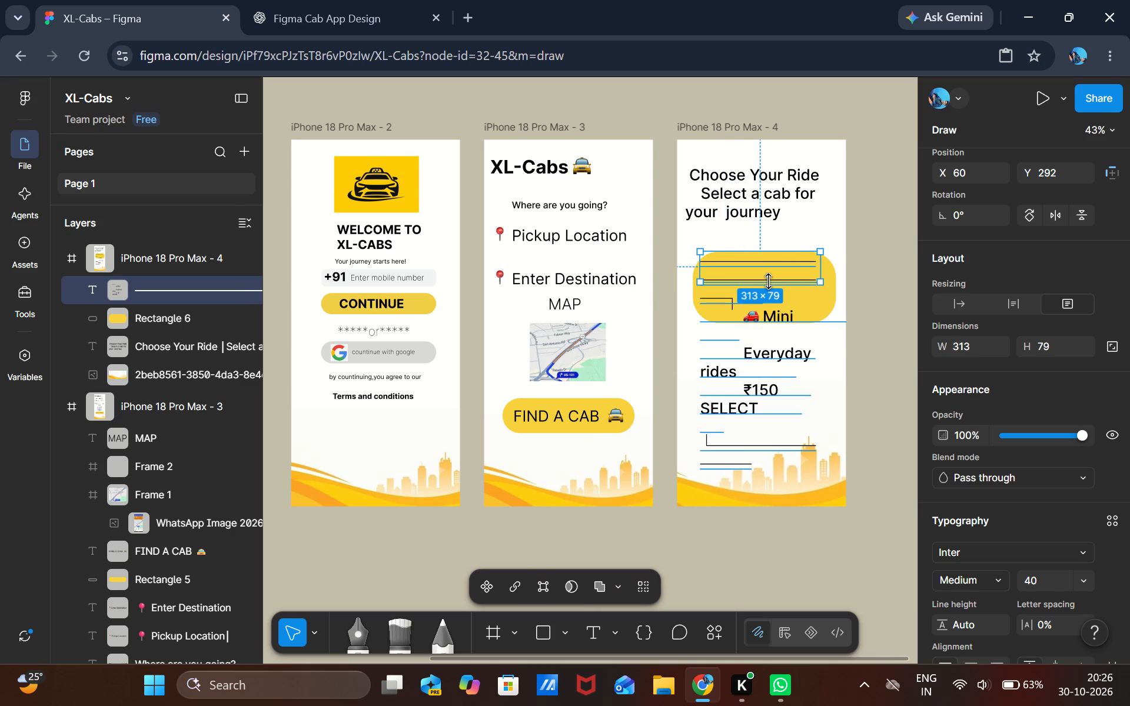
pyautogui.moveTo(767, 281); pyautogui.dragTo(773, 319)
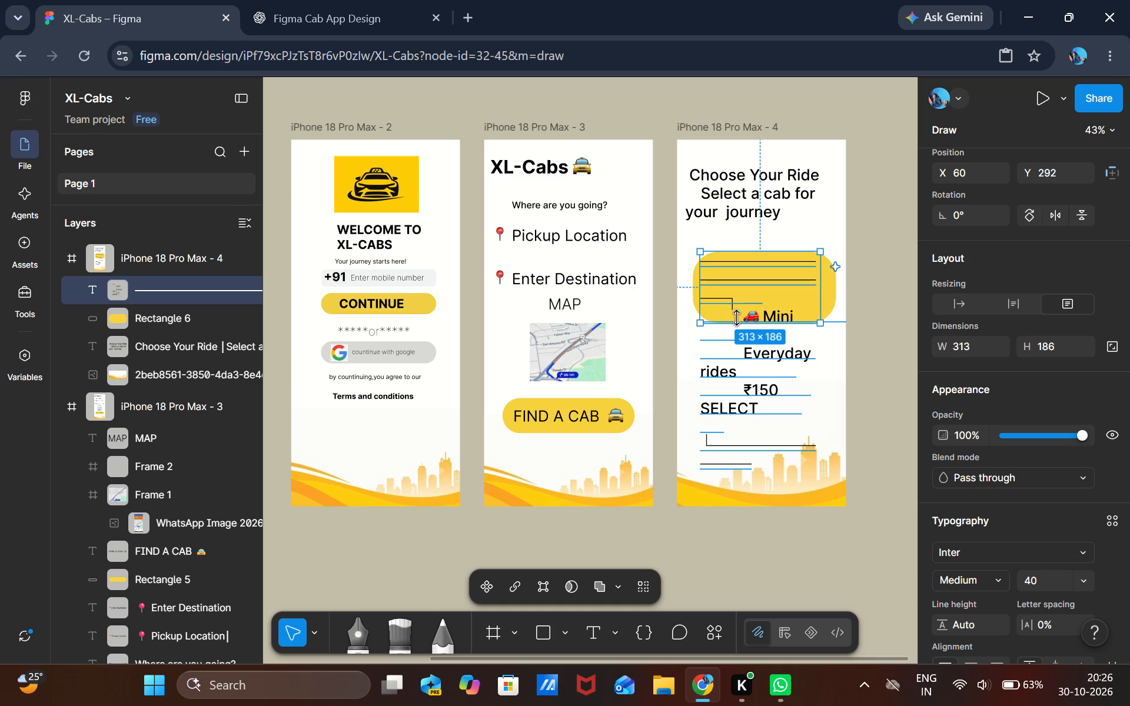
# Delete the border lines and separators before the car emoji so Mini starts on the text box's first line.
pyautogui.click(739, 297)
pyautogui.doubleClick(739, 297)
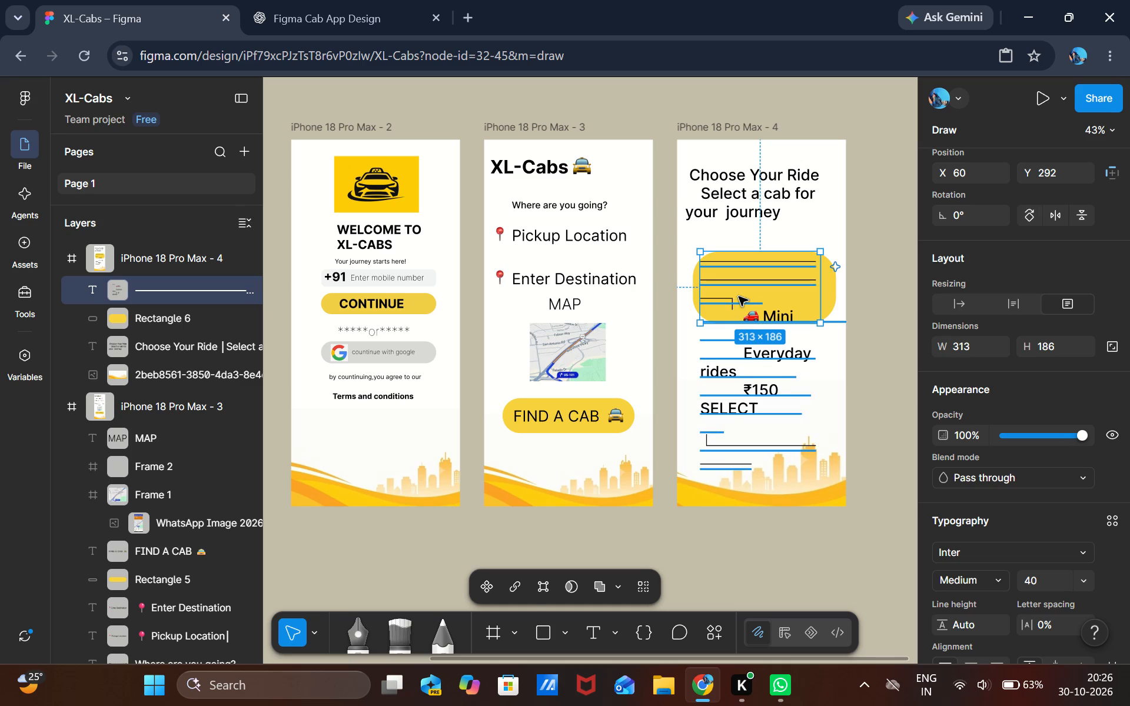
pyautogui.click(743, 302)
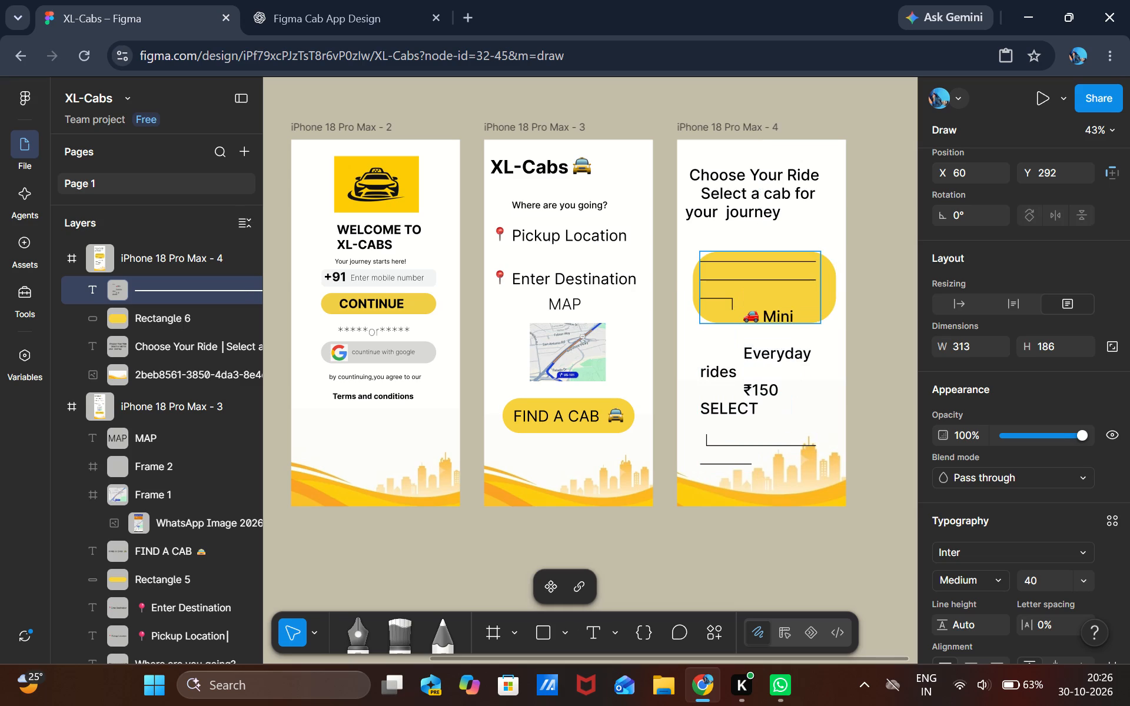
pyautogui.press('BackSpace')
pyautogui.press('BackSpace')
pyautogui.press('BackSpace')
pyautogui.press('BackSpace')
pyautogui.press('BackSpace')
pyautogui.press('BackSpace')
pyautogui.press('BackSpace')
pyautogui.press('BackSpace')
pyautogui.press('BackSpace')
pyautogui.press('BackSpace')
pyautogui.press('BackSpace')
pyautogui.press('BackSpace')
pyautogui.press('BackSpace')
pyautogui.press('BackSpace')
pyautogui.press('BackSpace')
pyautogui.press('BackSpace')
pyautogui.press('BackSpace')
pyautogui.press('BackSpace')
pyautogui.press('BackSpace')
pyautogui.press('BackSpace')
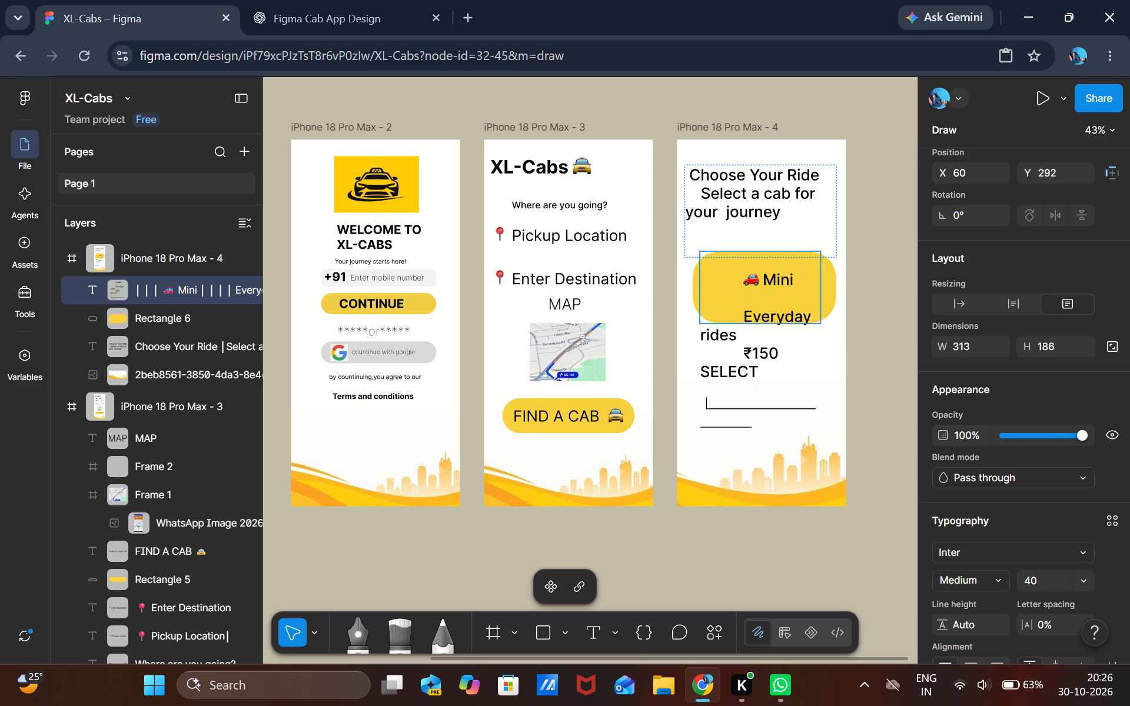
pyautogui.press('Down')
pyautogui.press('Right')
pyautogui.press('Right')
pyautogui.press('Right')
pyautogui.press('Right')
pyautogui.press('BackSpace')
pyautogui.press('BackSpace')
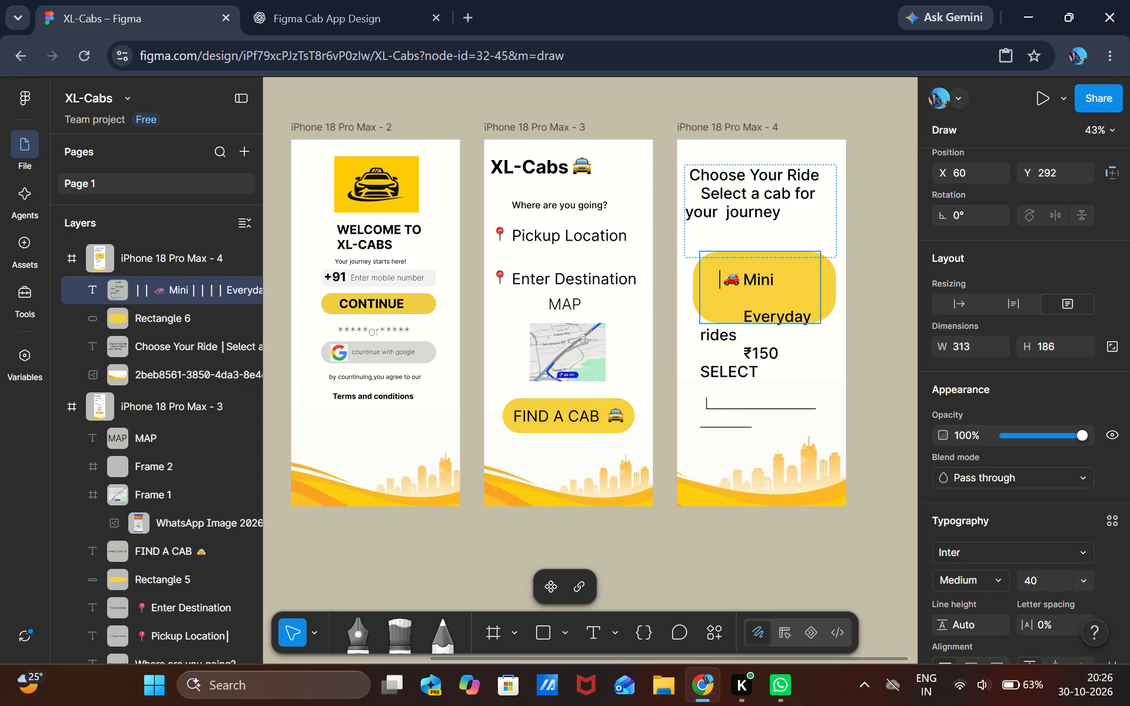
pyautogui.press('BackSpace')
pyautogui.press('BackSpace')
pyautogui.press('BackSpace')
pyautogui.press('BackSpace')
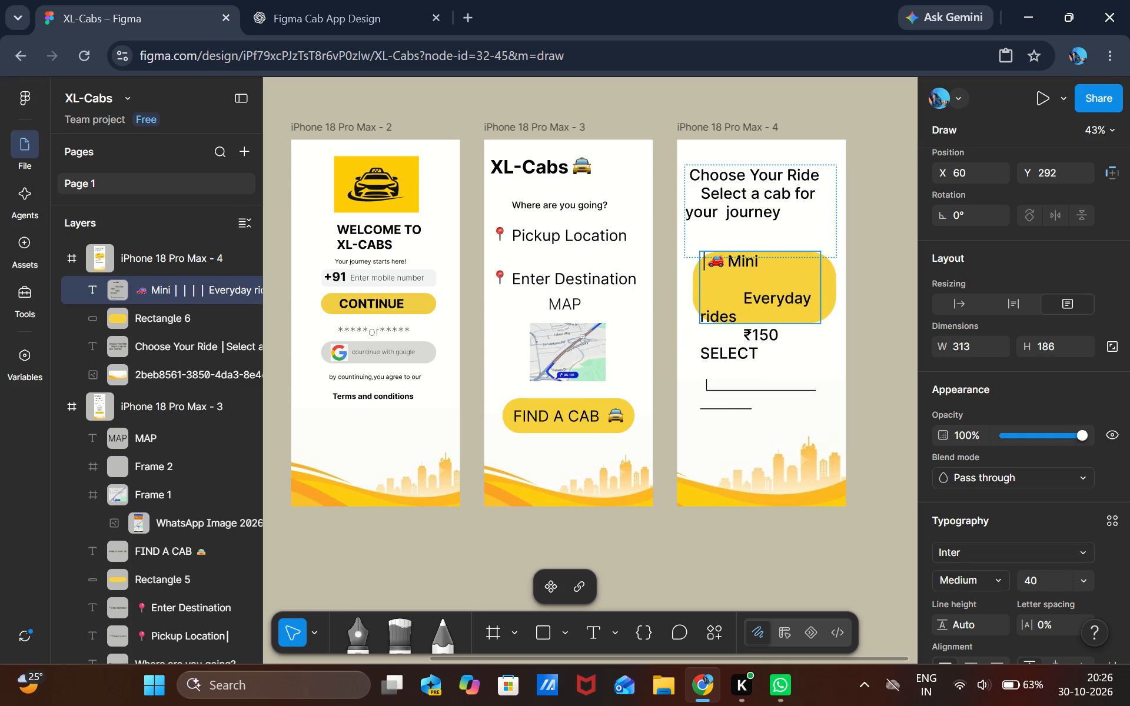
# Remove the separators and spaces before Everyday rides so it sits at the start of the line directly below Mini.
pyautogui.press('Down')
pyautogui.press('Down')
pyautogui.press('Right')
pyautogui.press('Right')
pyautogui.press('Right')
pyautogui.press('Right')
pyautogui.press('Right')
pyautogui.press('BackSpace')
pyautogui.press('BackSpace')
pyautogui.press('BackSpace')
pyautogui.press('BackSpace')
pyautogui.press('BackSpace')
pyautogui.press('BackSpace')
pyautogui.press('BackSpace')
pyautogui.press('BackSpace')
pyautogui.press('BackSpace')
pyautogui.press('BackSpace')
pyautogui.press('BackSpace')
pyautogui.press('BackSpace')
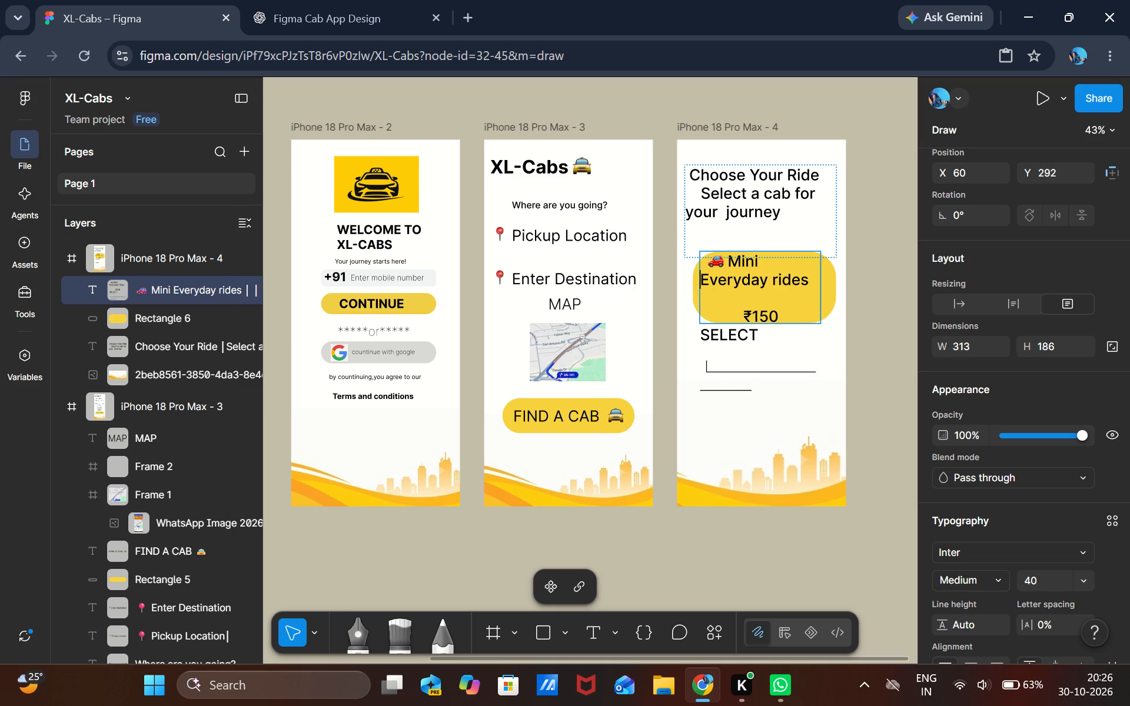
# Remove the separators and spaces before ₹150 so the price starts the line directly below Everyday rides.
pyautogui.press('Down')
pyautogui.press('Down')
pyautogui.press('Right')
pyautogui.press('Right')
pyautogui.press('Right')
pyautogui.press('Right')
pyautogui.press('Right')
pyautogui.press('BackSpace')
pyautogui.press('BackSpace')
pyautogui.press('BackSpace')
pyautogui.press('BackSpace')
pyautogui.press('BackSpace')
pyautogui.press('BackSpace')
pyautogui.press('BackSpace')
pyautogui.press('BackSpace')
pyautogui.press('BackSpace')
pyautogui.press('BackSpace')
pyautogui.press('BackSpace')
pyautogui.press('BackSpace')
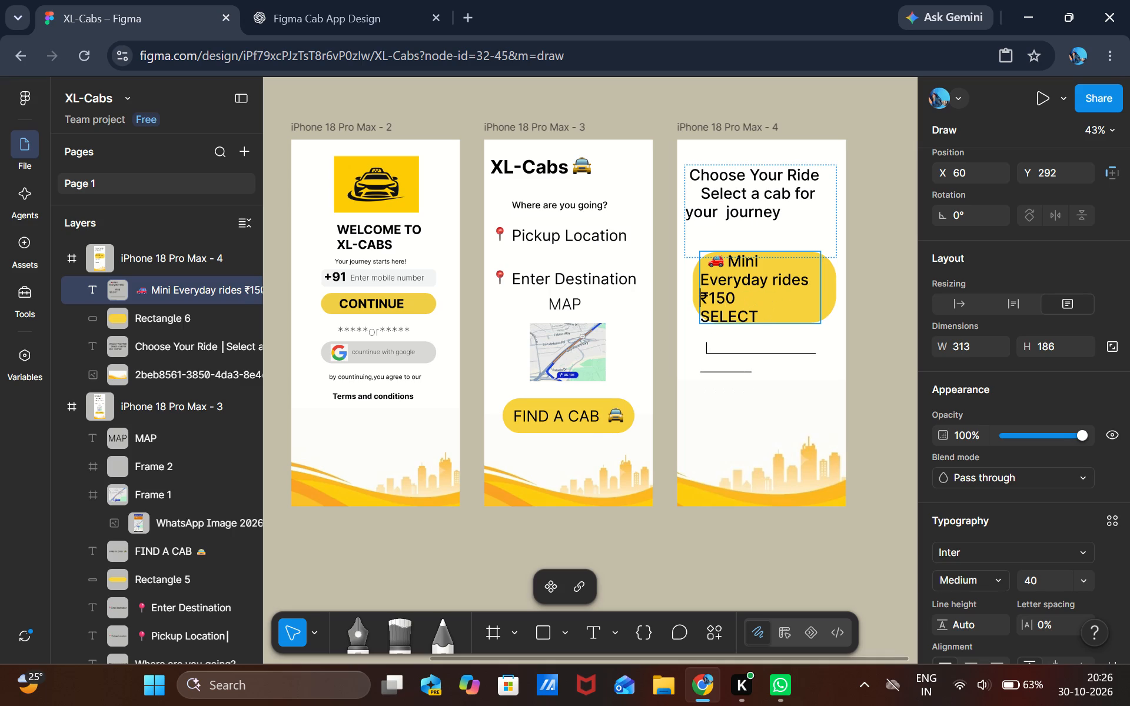
pyautogui.press('BackSpace')
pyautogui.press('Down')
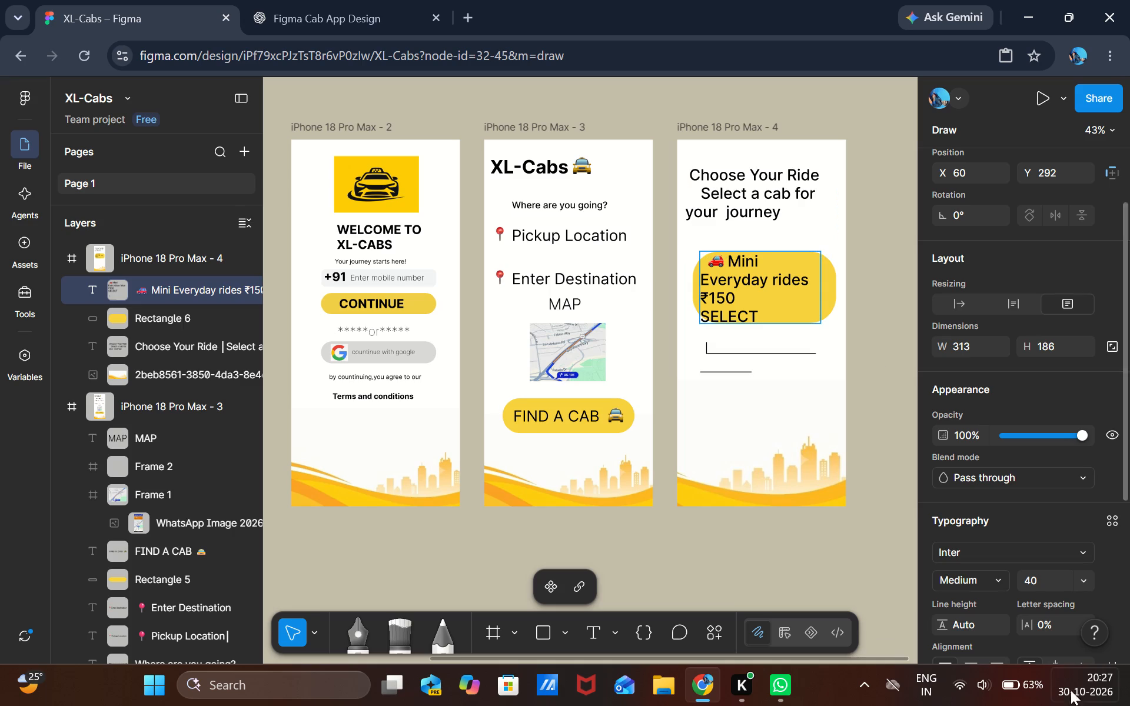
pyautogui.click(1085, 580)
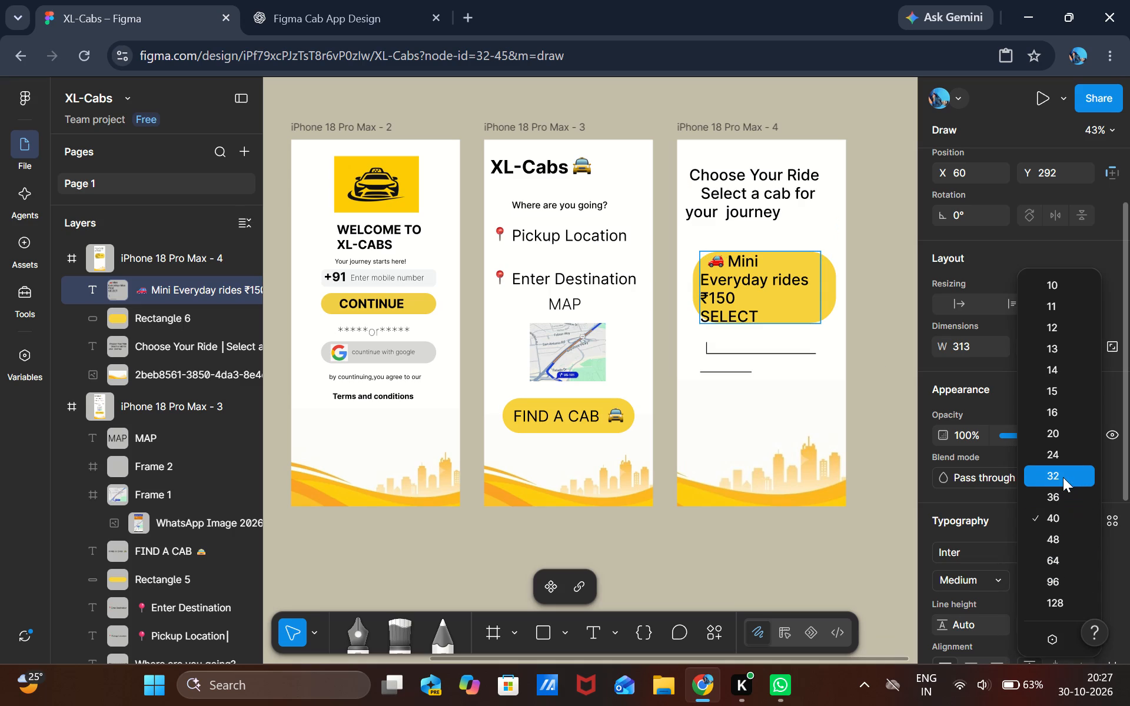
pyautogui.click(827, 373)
# Finish editing the Mini card's text and nudge its text box down to Y 296.
pyautogui.click(742, 375)
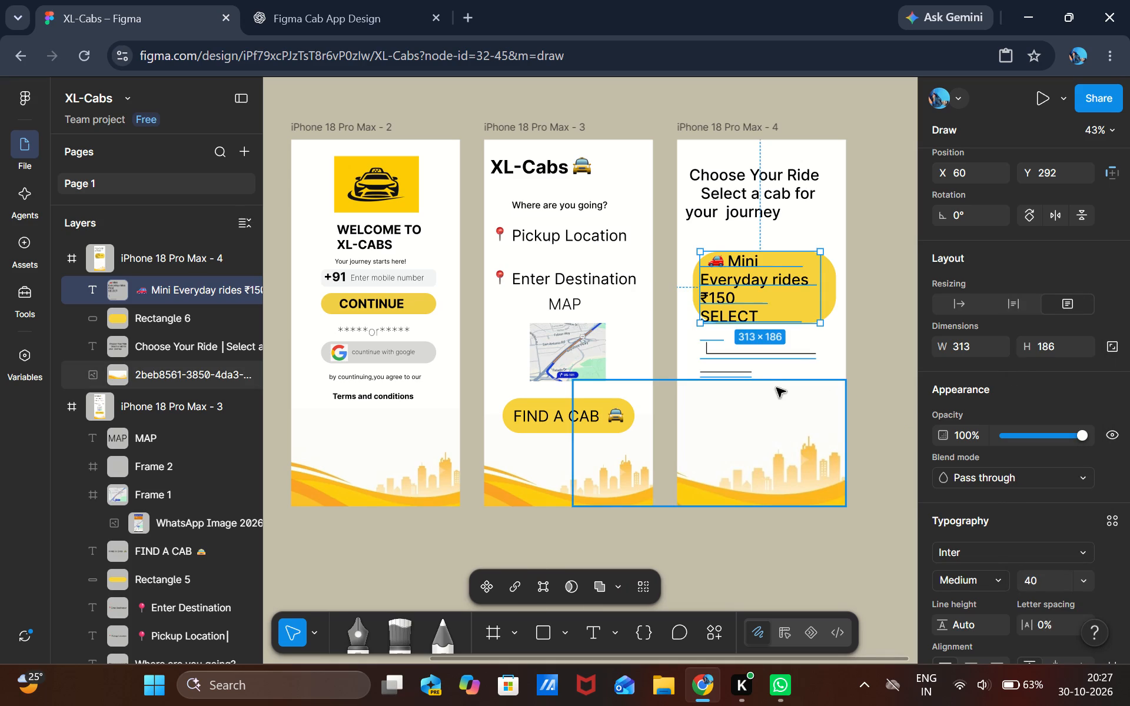
pyautogui.press('Down')
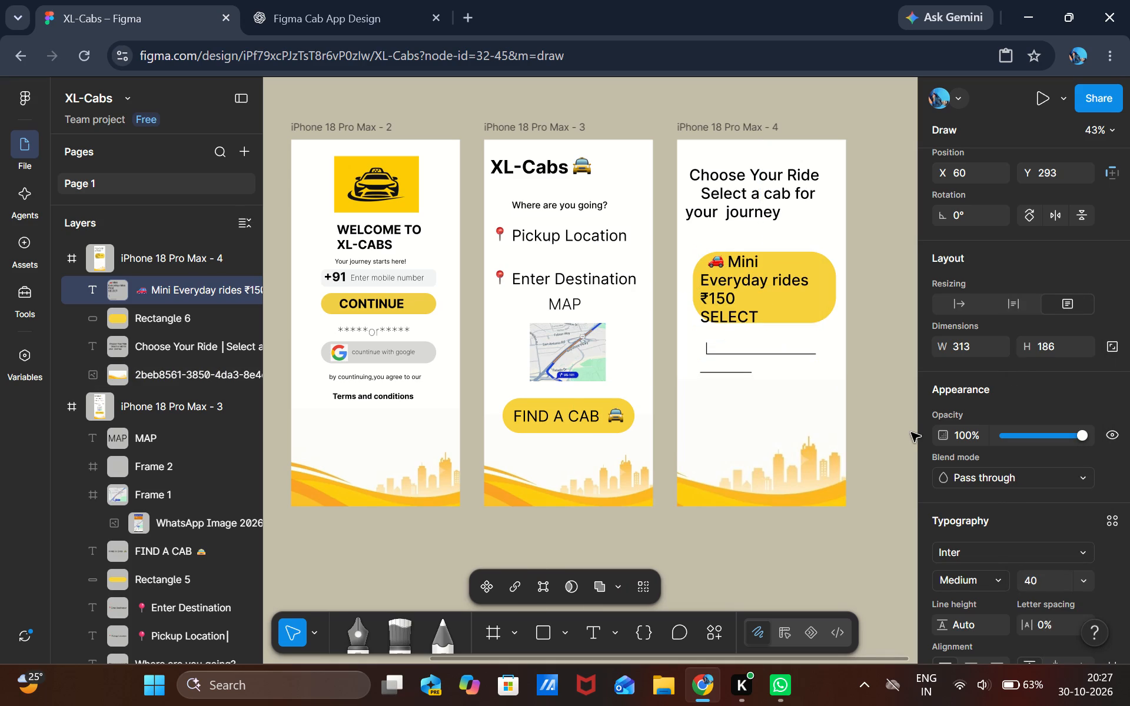
pyautogui.press('Down')
pyautogui.press('Down')
pyautogui.press('Down')
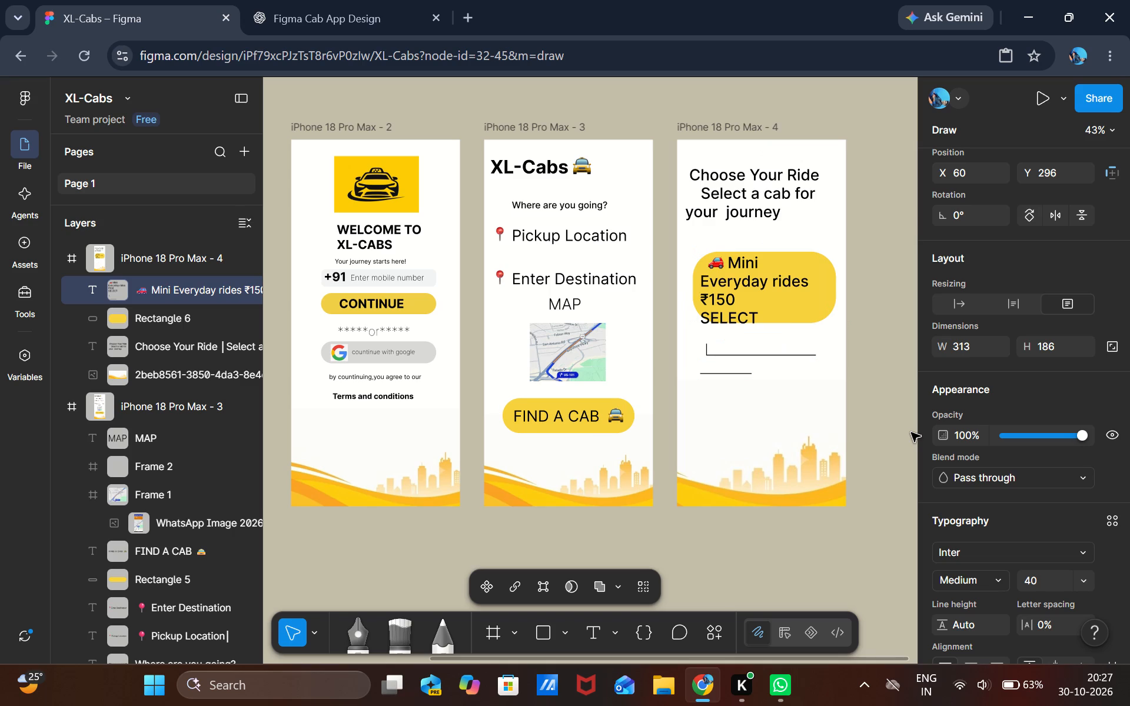
# Delete the leftover border lines and separators after SELECT in the Mini card's text and finish editing.
pyautogui.click(802, 315)
pyautogui.doubleClick(792, 311)
pyautogui.click(790, 316)
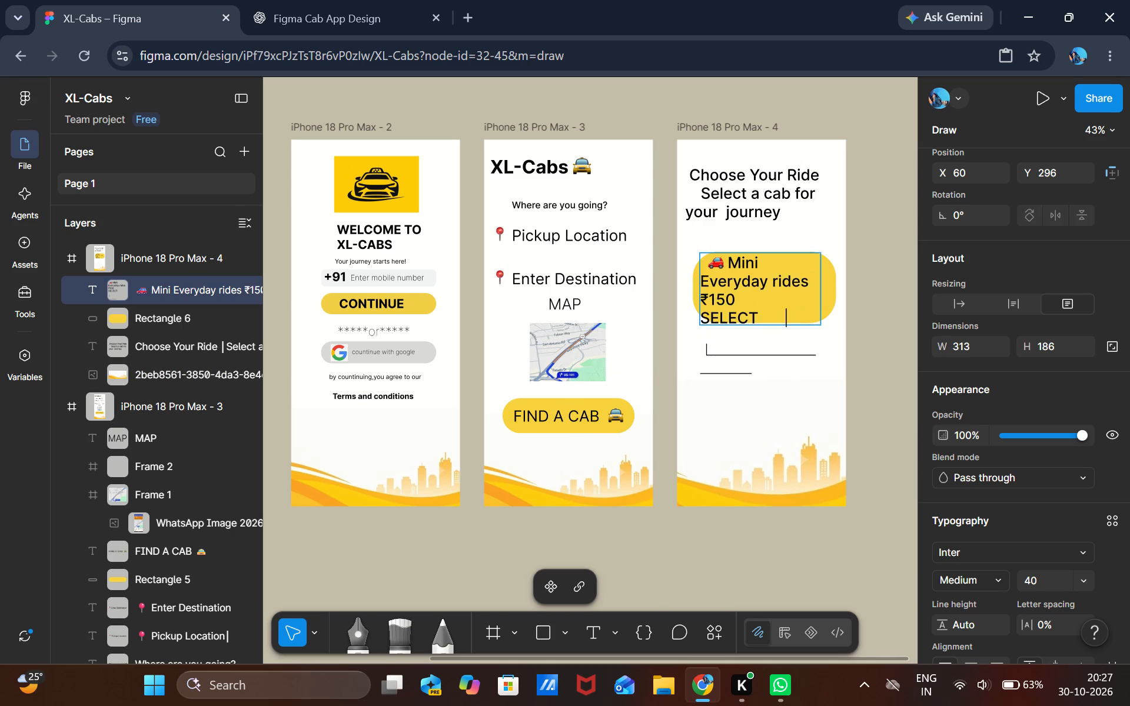
pyautogui.click(787, 317)
pyautogui.press('Down')
pyautogui.press('Down')
pyautogui.press('Down')
pyautogui.press('Right')
pyautogui.press('Right')
pyautogui.press('BackSpace')
pyautogui.press('BackSpace')
pyautogui.press('BackSpace')
pyautogui.press('BackSpace')
pyautogui.press('BackSpace')
pyautogui.press('BackSpace')
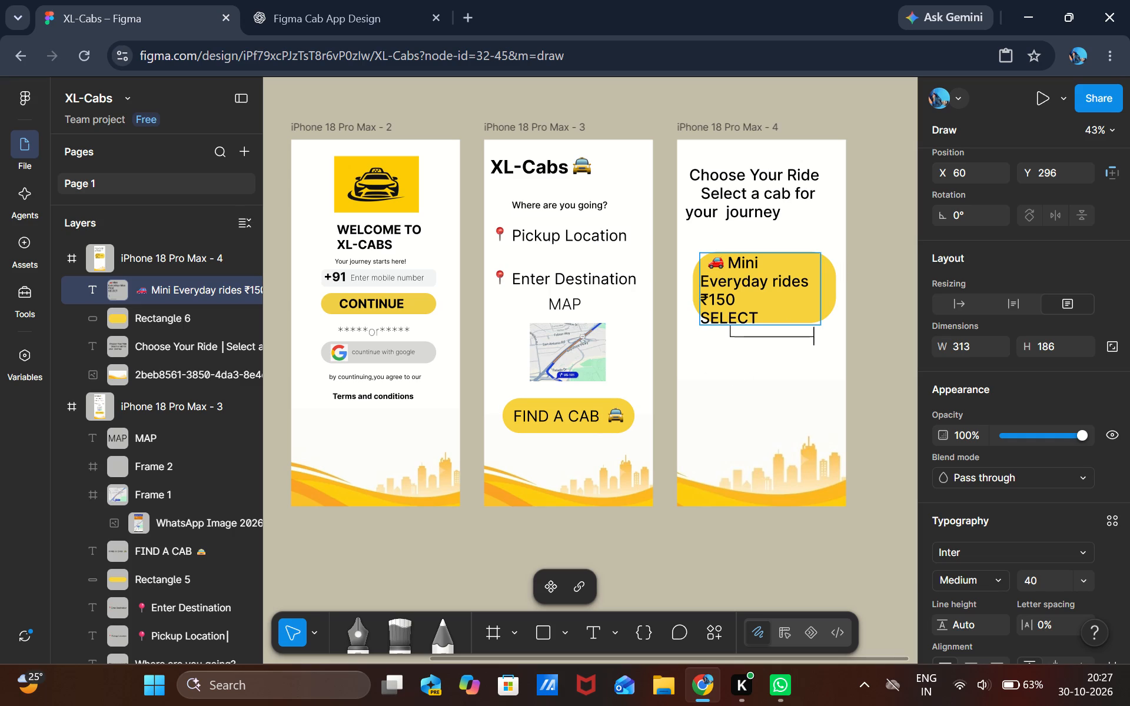
pyautogui.press('BackSpace')
pyautogui.press('BackSpace')
pyautogui.press('BackSpace')
pyautogui.press('BackSpace')
pyautogui.press('BackSpace')
pyautogui.press('BackSpace')
pyautogui.press('BackSpace')
pyautogui.press('BackSpace')
pyautogui.press('BackSpace')
pyautogui.press('BackSpace')
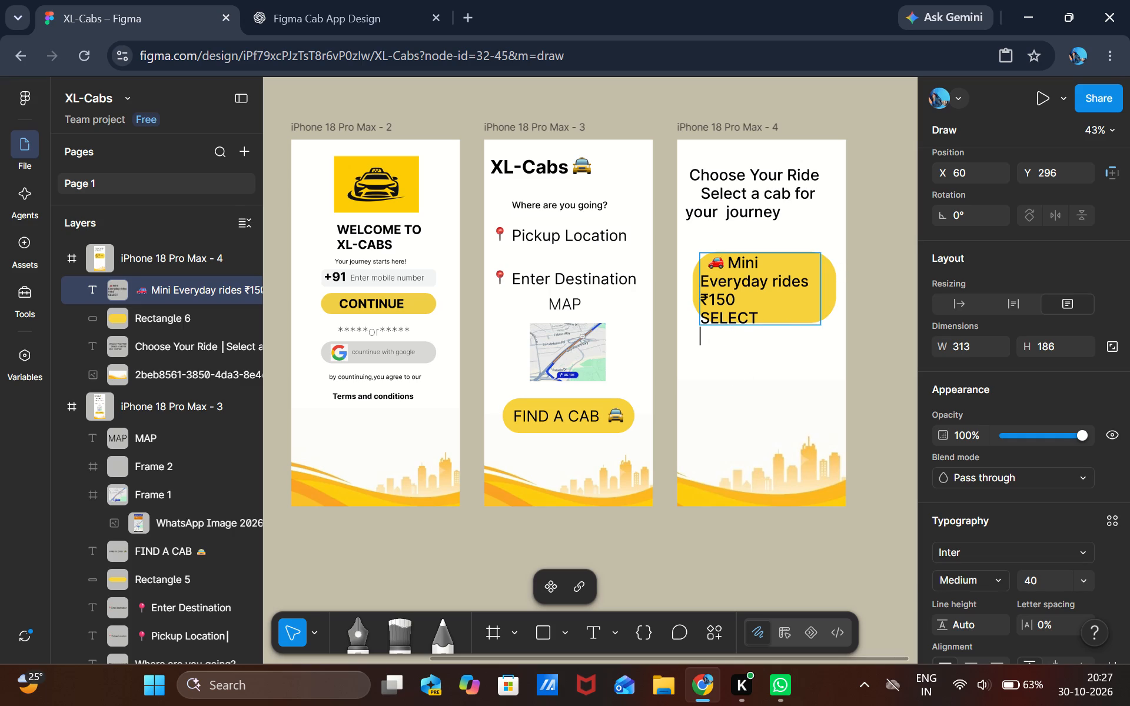
pyautogui.press('BackSpace')
pyautogui.press('BackSpace')
pyautogui.press('BackSpace')
pyautogui.click(740, 371)
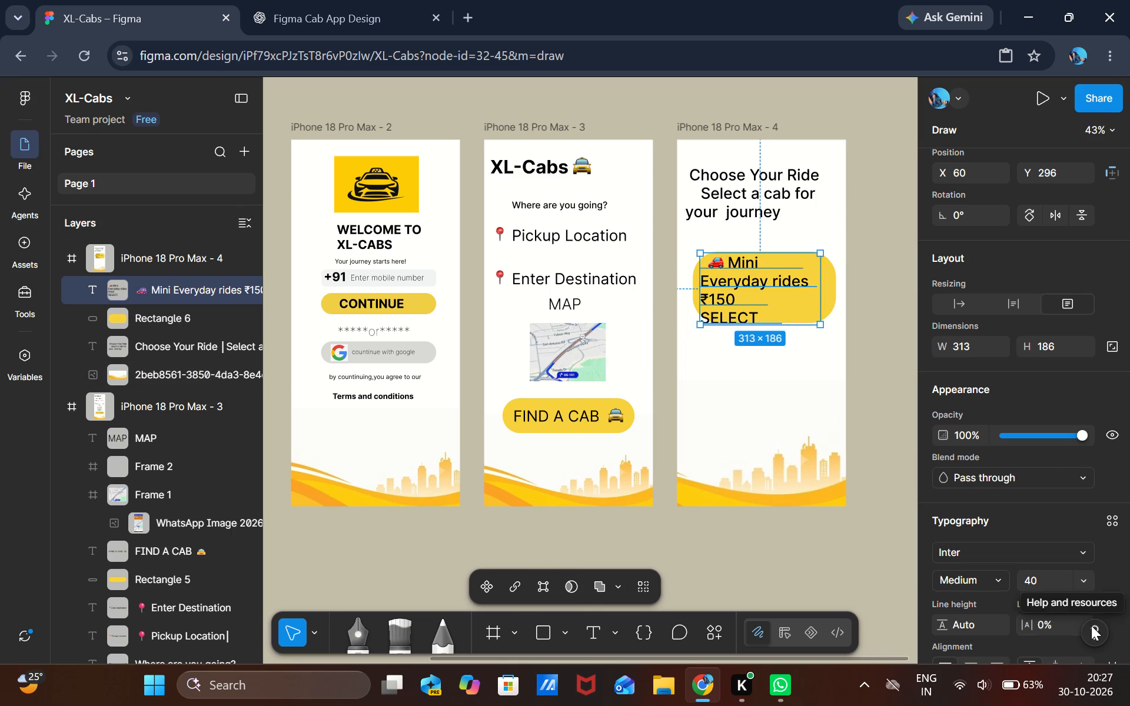
# Set the Mini card text's font size to 32.
pyautogui.click(1081, 584)
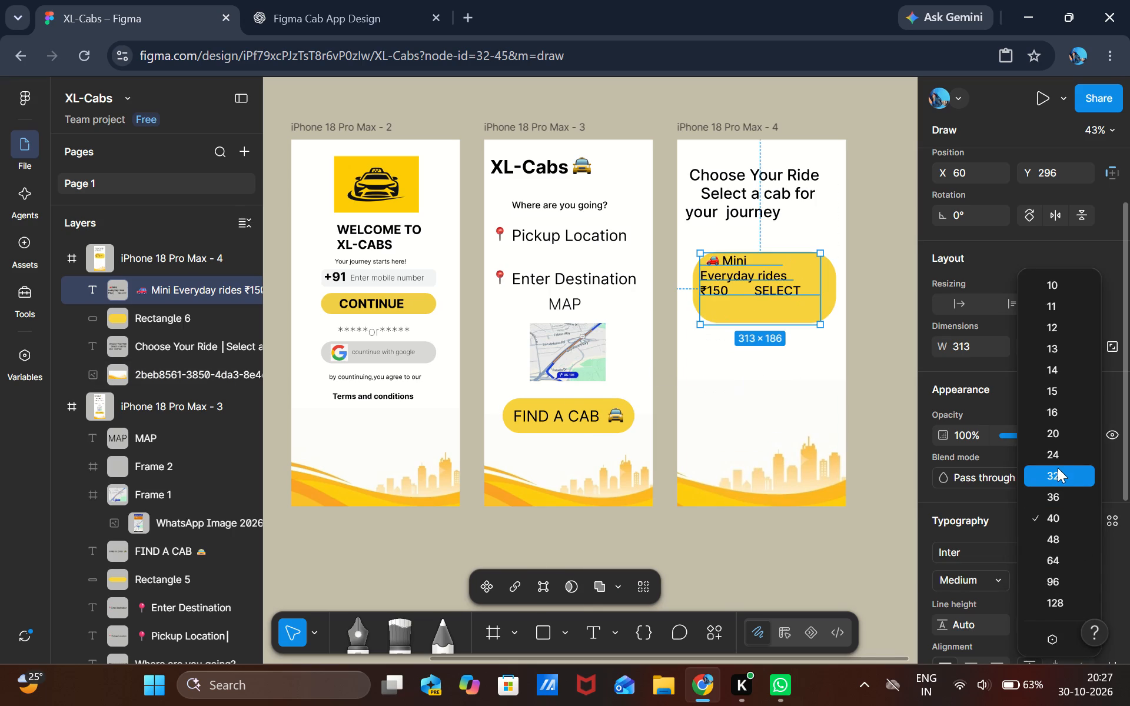
pyautogui.click(1058, 468)
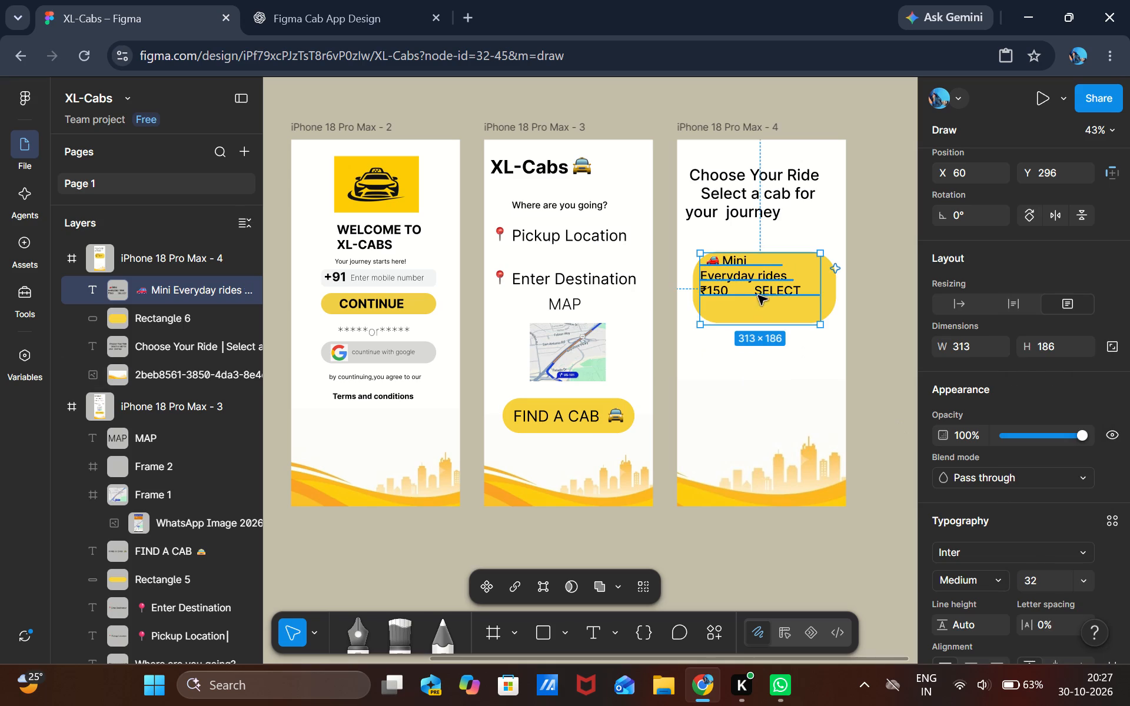
# Shorten the yellow rectangle behind the Mini text from its bottom edge to a height of 145.
pyautogui.click(829, 302)
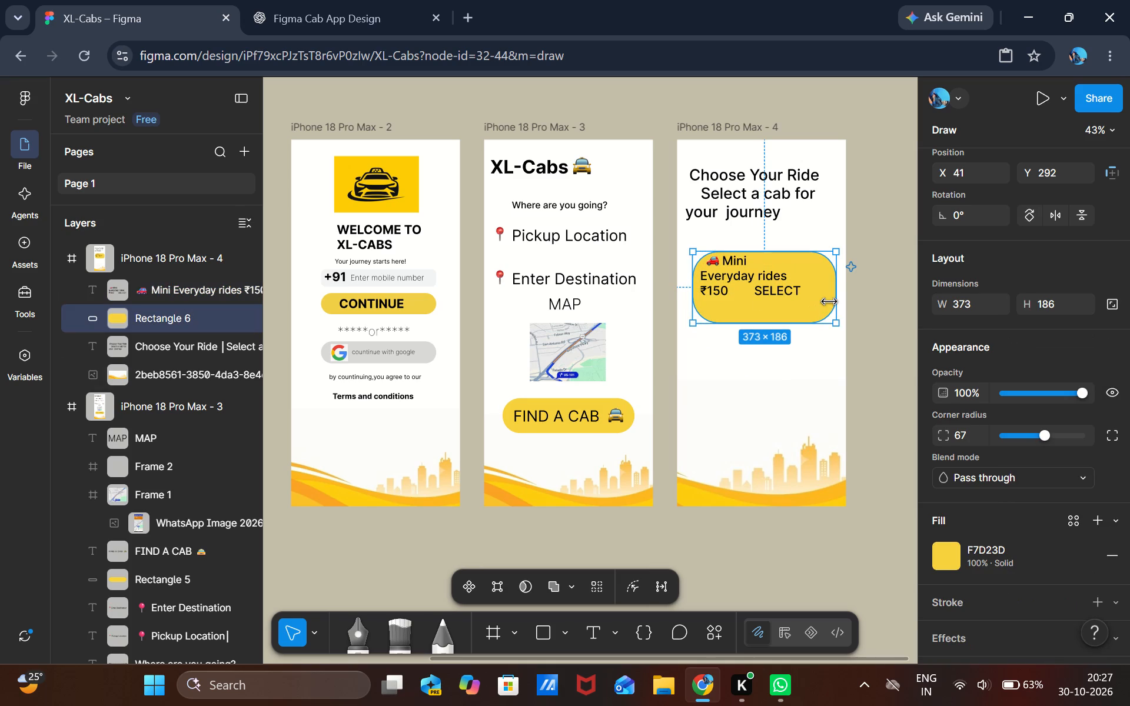
pyautogui.moveTo(773, 322); pyautogui.dragTo(773, 309)
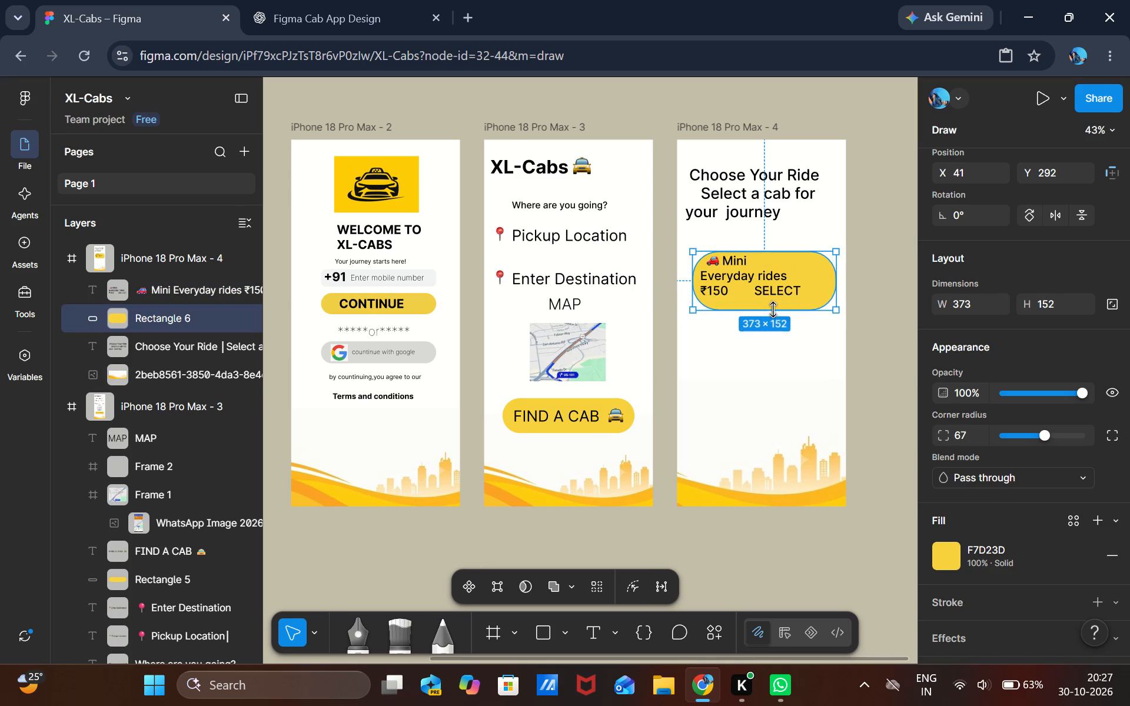
pyautogui.moveTo(773, 309); pyautogui.dragTo(773, 307)
pyautogui.click(764, 361)
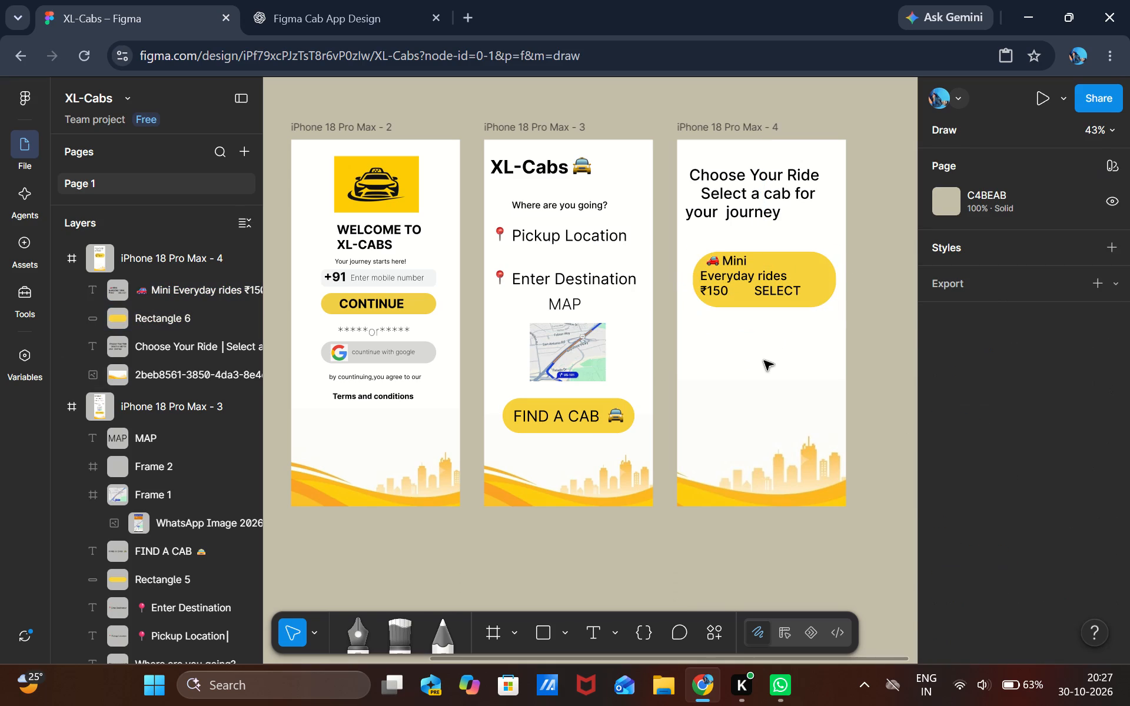
# Copy the yellow rectangle behind the Mini text.
pyautogui.rightClick(817, 272)
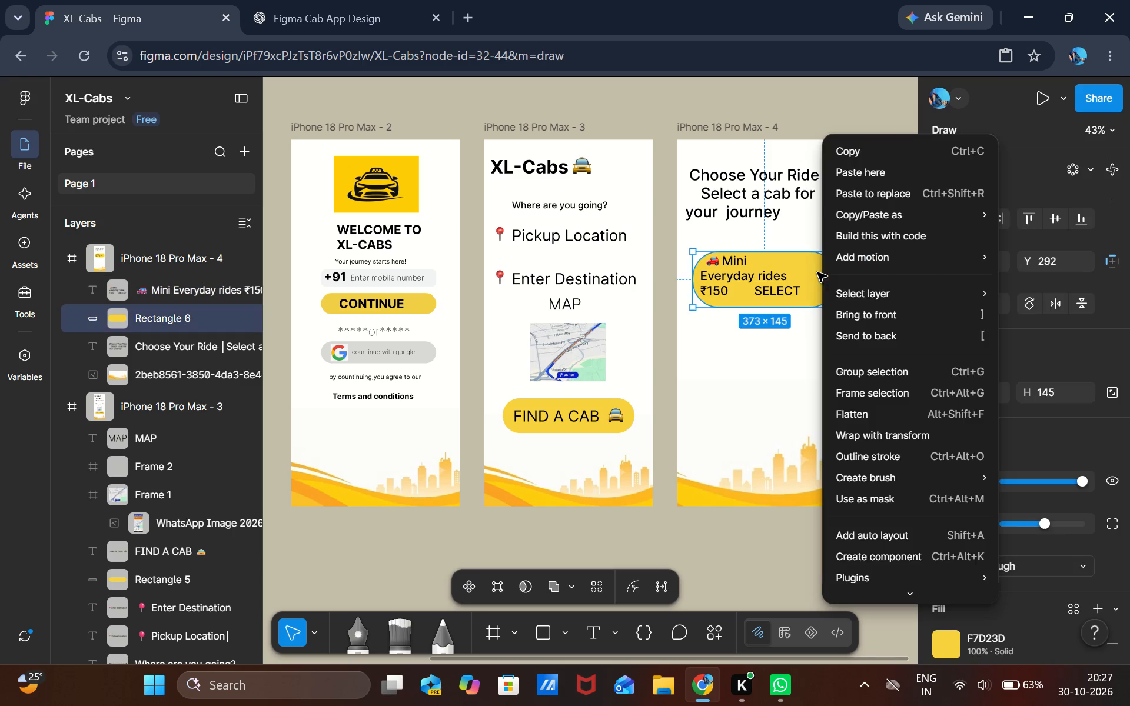
pyautogui.click(856, 155)
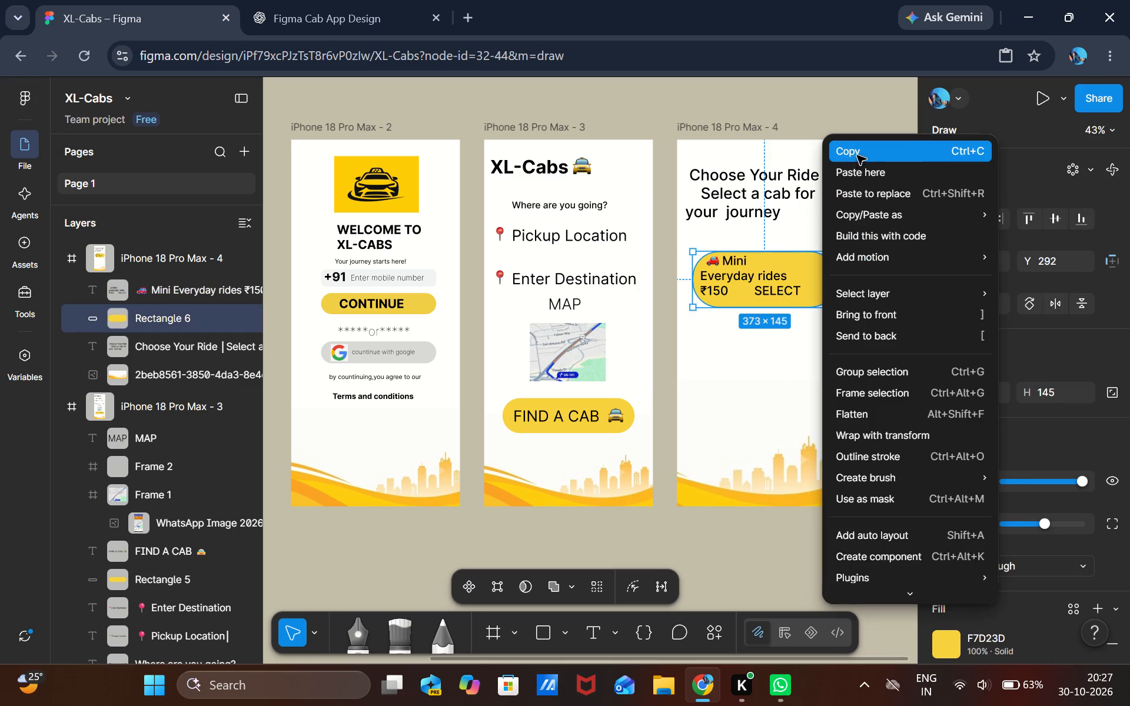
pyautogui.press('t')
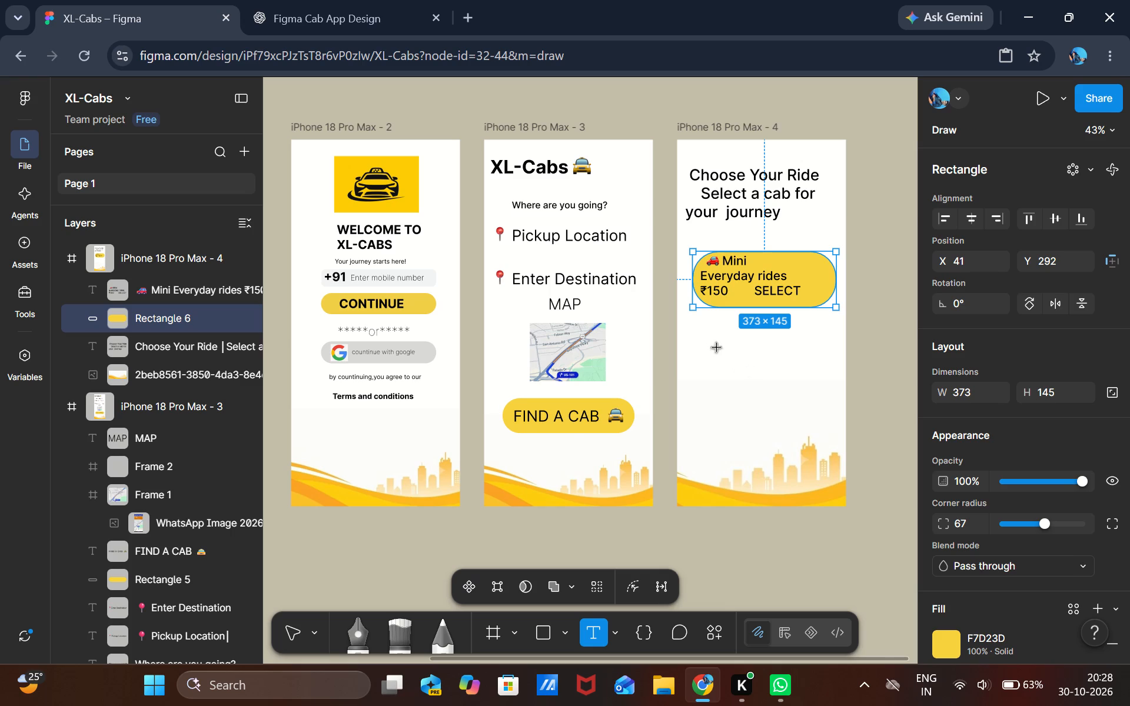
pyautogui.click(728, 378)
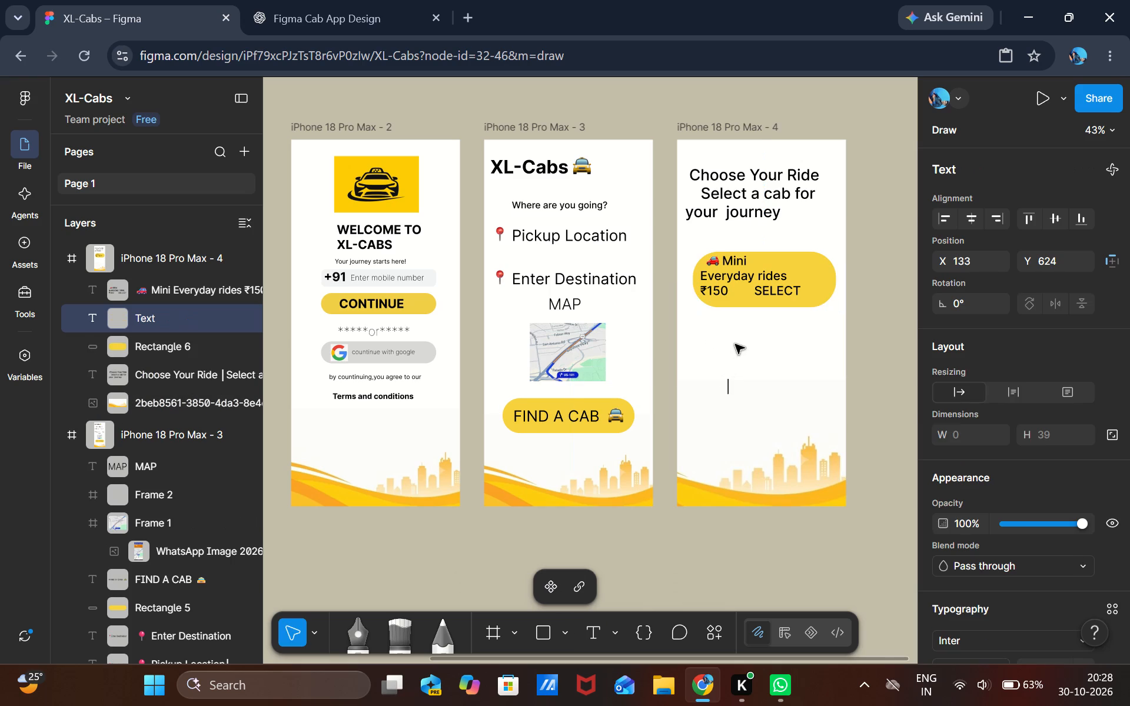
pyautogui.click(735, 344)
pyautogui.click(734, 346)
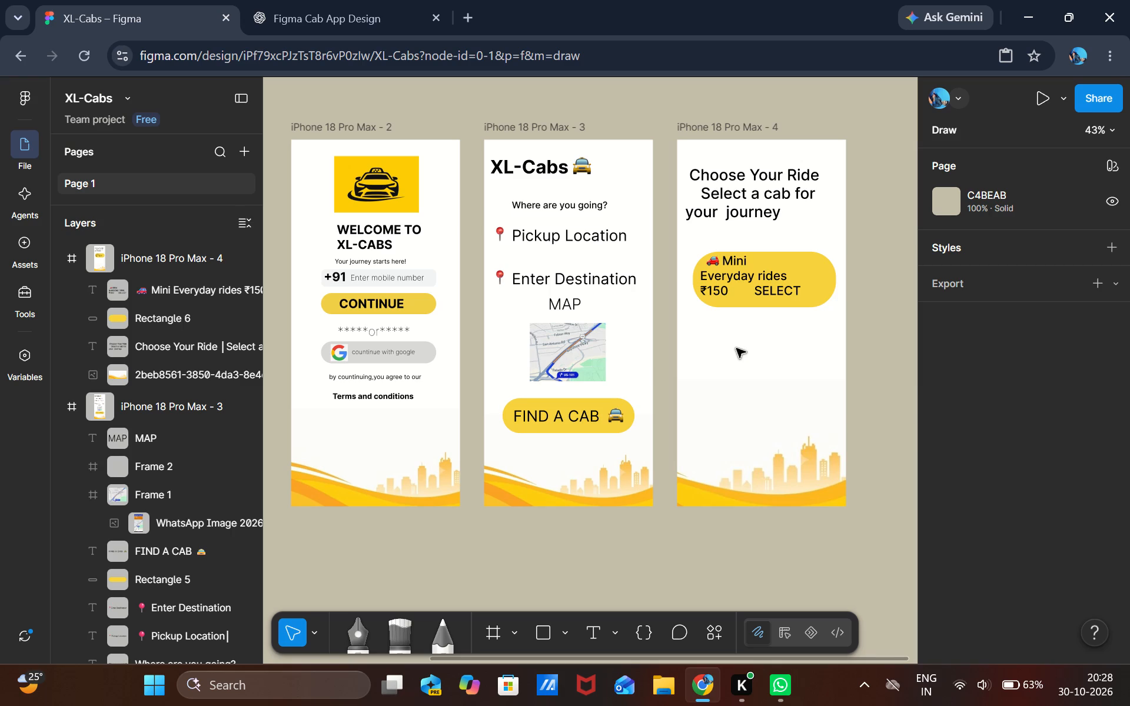
# Paste the copied yellow rectangle and place it below the Mini card at X 41, Y 520.
pyautogui.hotkey('ctrl', 'v')
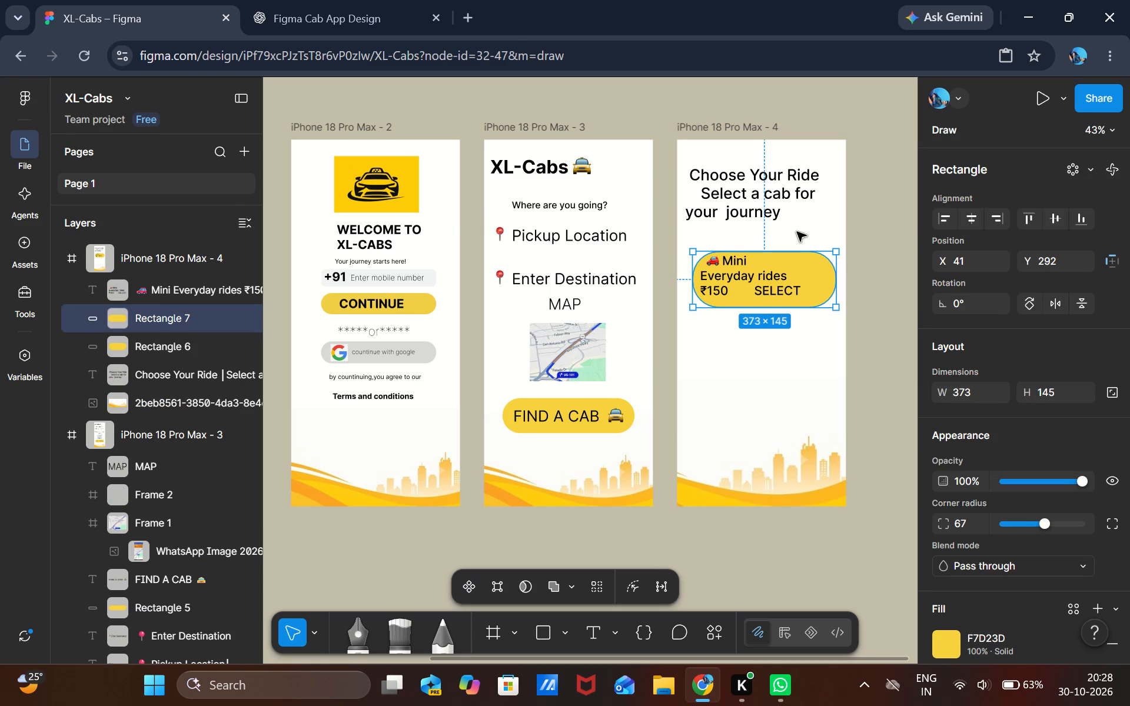
pyautogui.click(793, 241)
pyautogui.moveTo(805, 259); pyautogui.dragTo(800, 342)
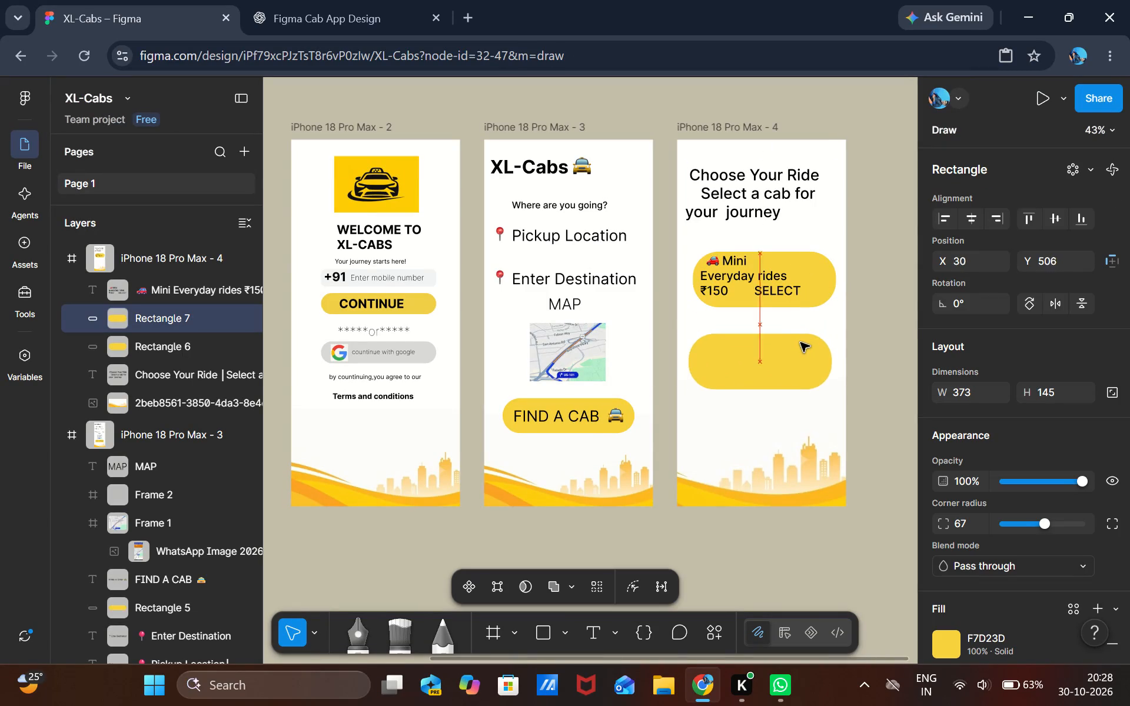
pyautogui.moveTo(800, 342); pyautogui.dragTo(804, 347)
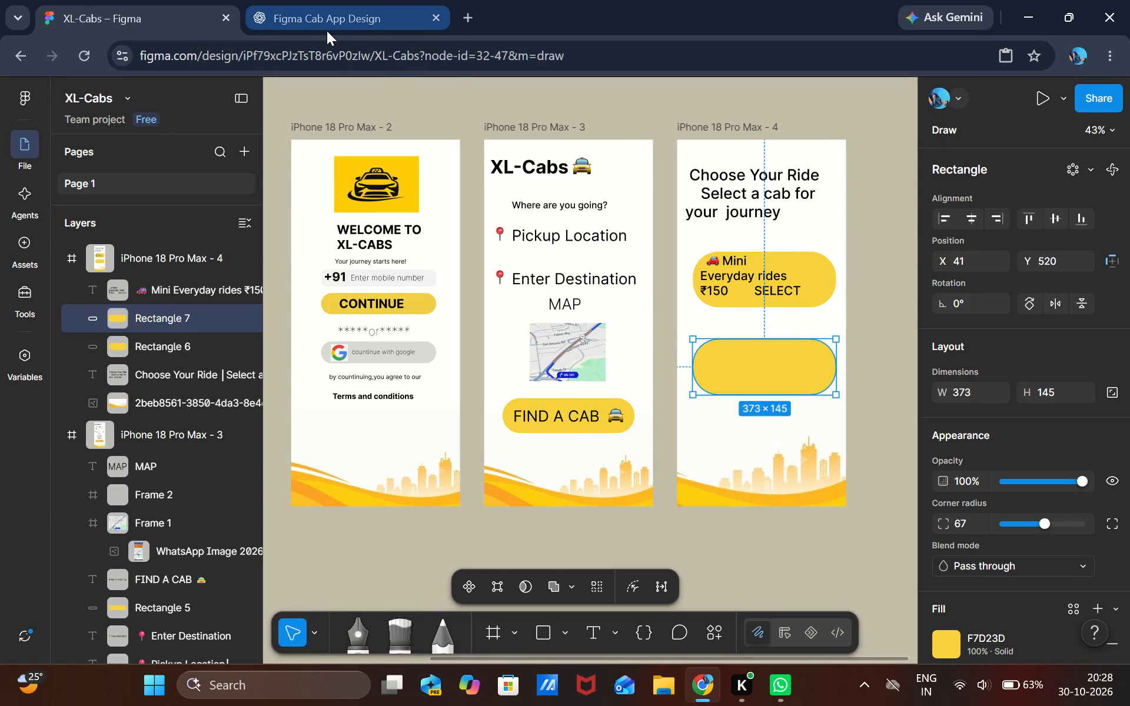
pyautogui.click(325, 14)
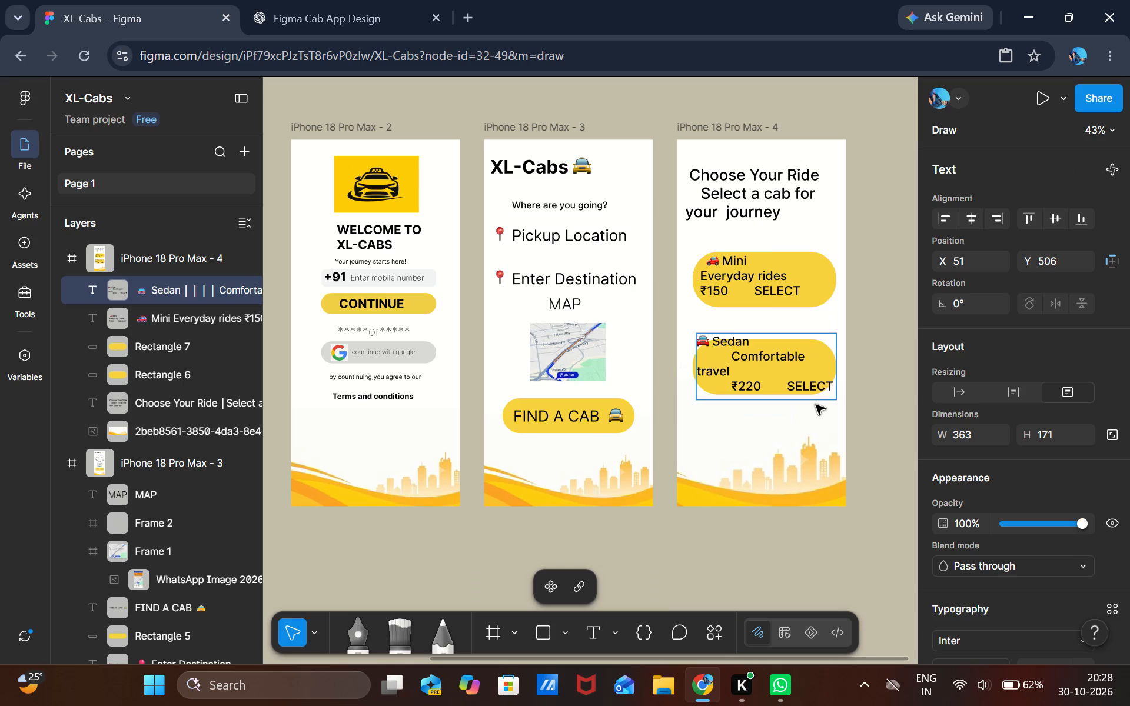
# Delete the separators, spaces and line break before ₹220 in the Sedan card's text.
pyautogui.press('Left')
pyautogui.press('Left')
pyautogui.press('Left')
pyautogui.press('Left')
pyautogui.press('Left')
pyautogui.press('Left')
pyautogui.press('Left')
pyautogui.press('Left')
pyautogui.press('Left')
pyautogui.press('Left')
pyautogui.press('Left')
pyautogui.press('Left')
pyautogui.press('Left')
pyautogui.press('Left')
pyautogui.press('Left')
pyautogui.press('Left')
pyautogui.press('Left')
pyautogui.press('Left')
pyautogui.press('BackSpace')
pyautogui.press('BackSpace')
pyautogui.press('BackSpace')
pyautogui.press('BackSpace')
pyautogui.press('BackSpace')
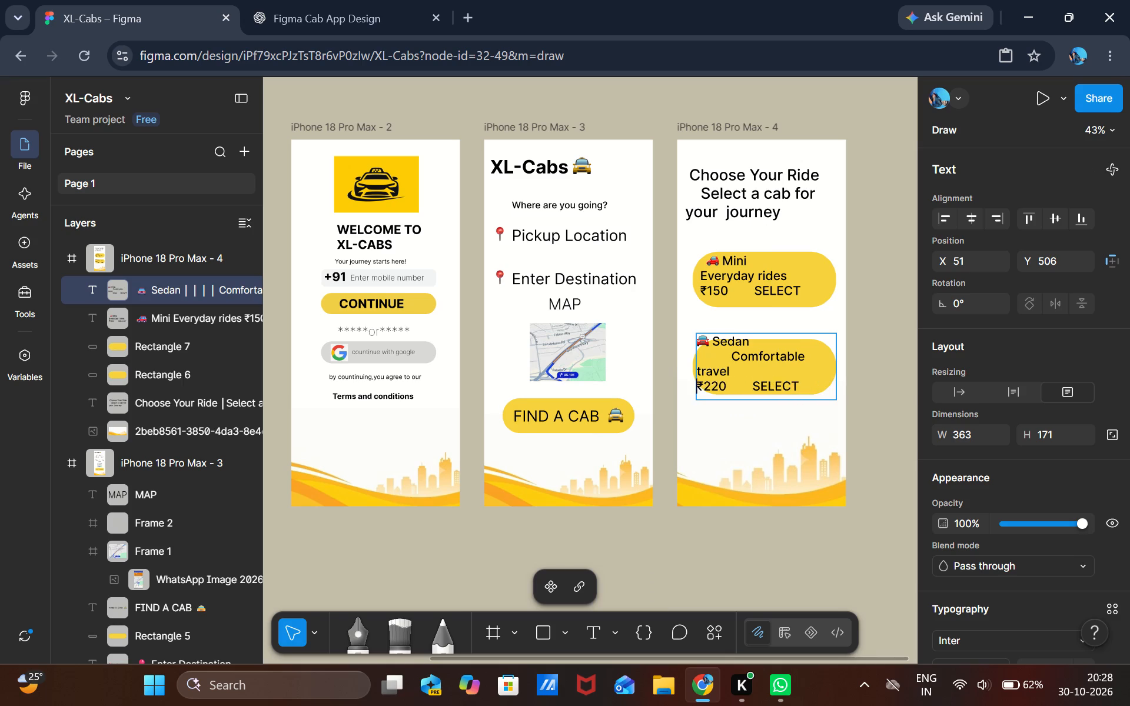
pyautogui.press('BackSpace')
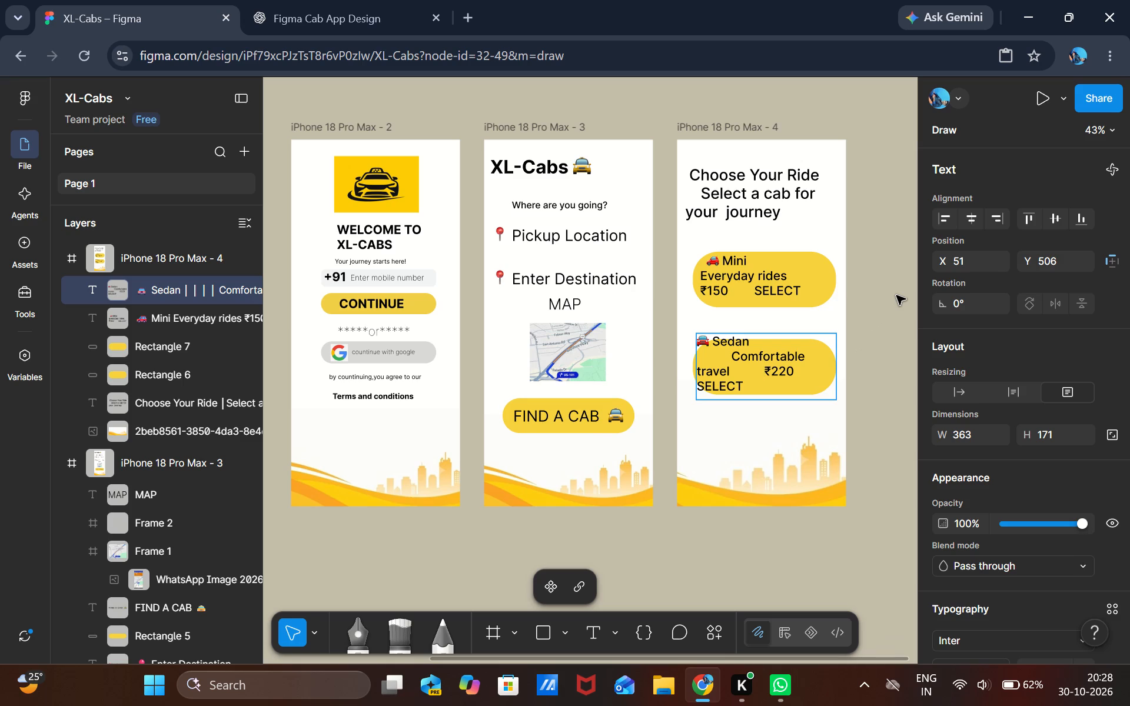
# Delete the extra spacing before Comfortable travel in the Sedan card's text and put SELECT on its own line.
pyautogui.press('Up')
pyautogui.press('Left')
pyautogui.press('Left')
pyautogui.press('Left')
pyautogui.press('Left')
pyautogui.press('BackSpace')
pyautogui.press('BackSpace')
pyautogui.press('BackSpace')
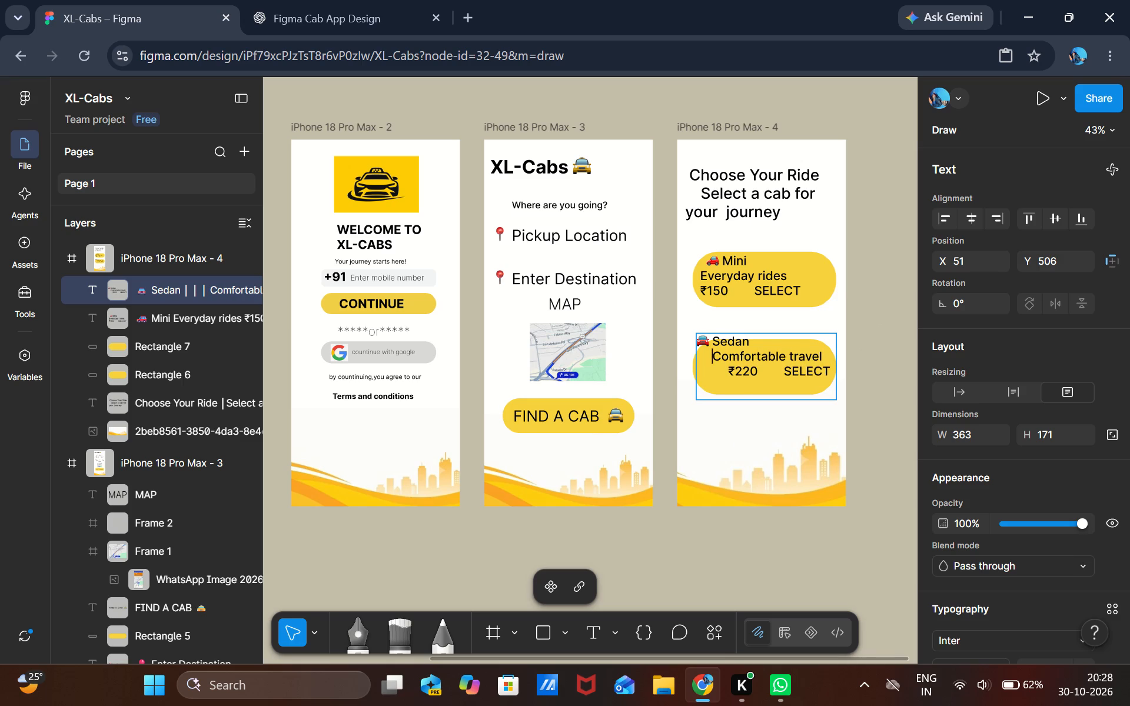
pyautogui.click(776, 372)
pyautogui.press('Return')
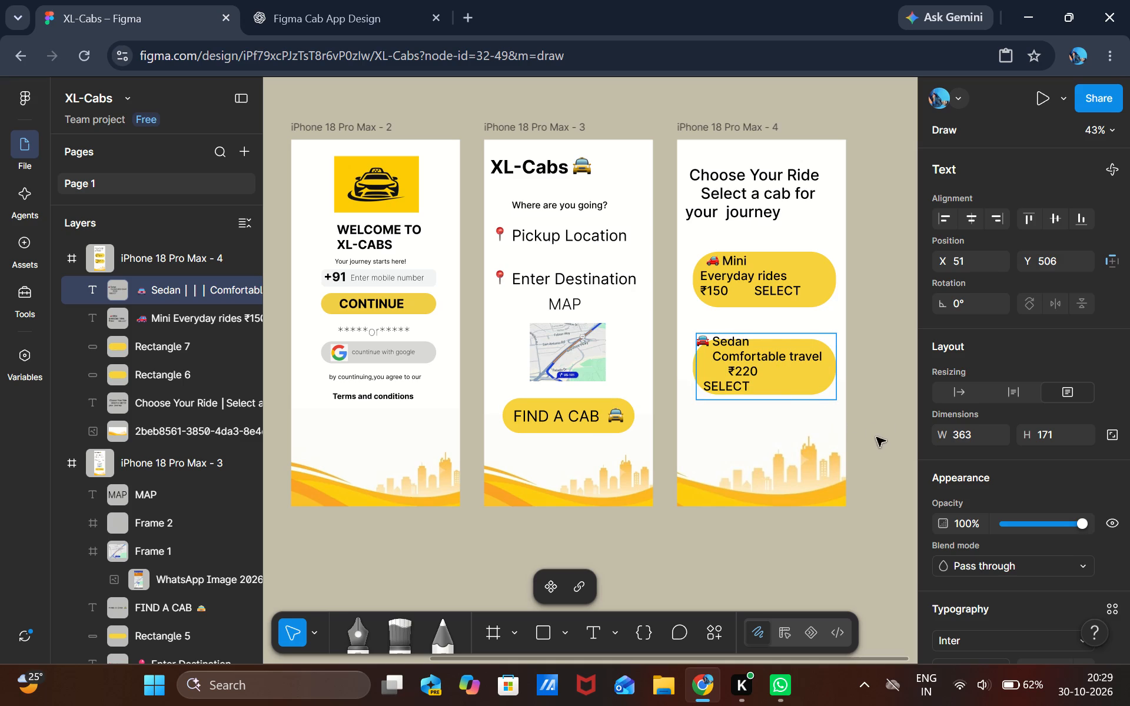
pyautogui.click(713, 357)
pyautogui.press('BackSpace')
pyautogui.press('BackSpace')
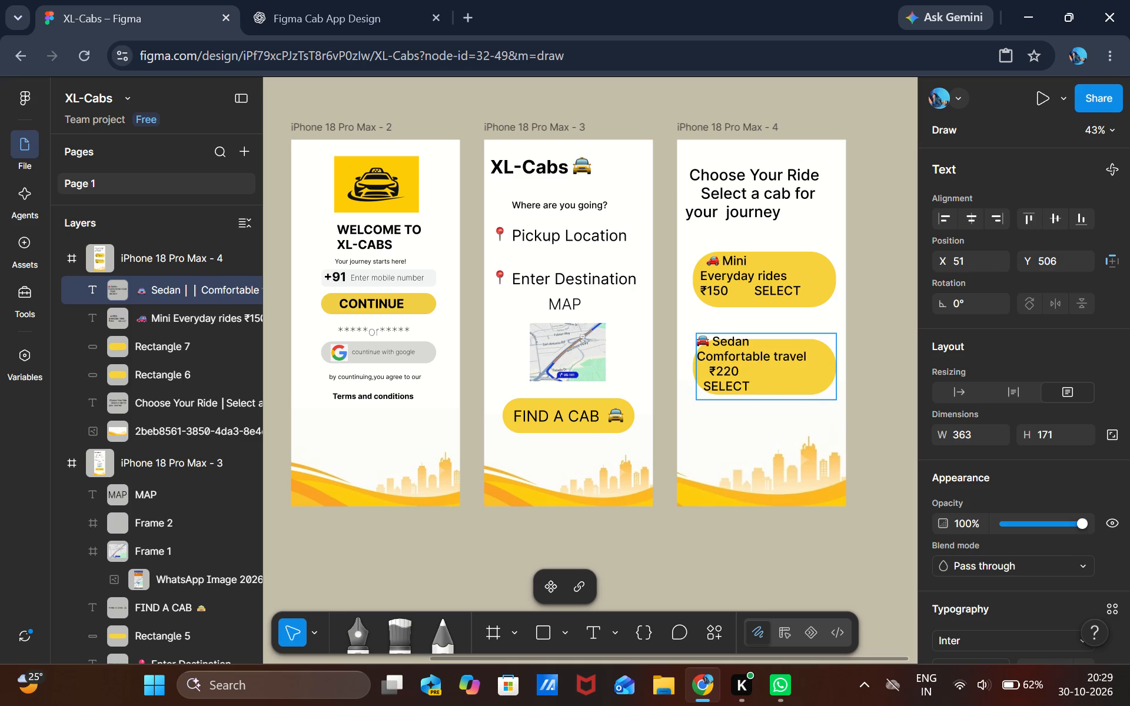
pyautogui.click(744, 431)
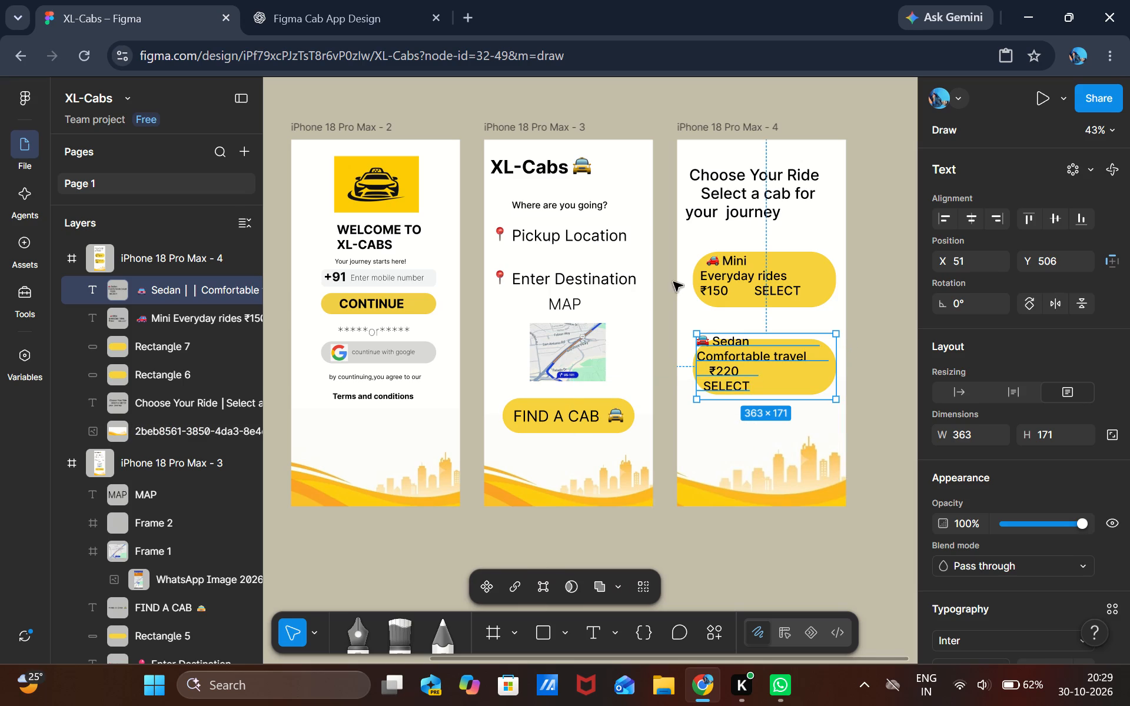
pyautogui.click(678, 302)
# Move the Sedan card closer below the Mini card, with its rectangle at X 41, Y 459 and its text at X 88, Y 462.
pyautogui.moveTo(716, 353); pyautogui.dragTo(731, 357)
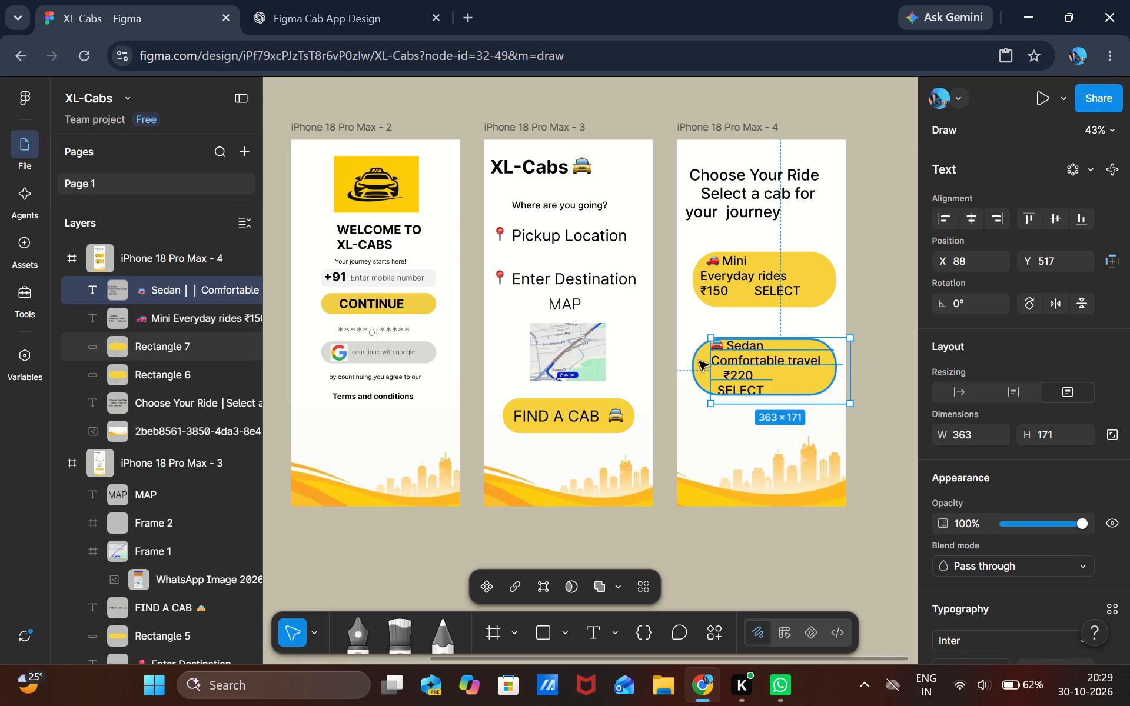
pyautogui.moveTo(699, 361); pyautogui.dragTo(699, 345)
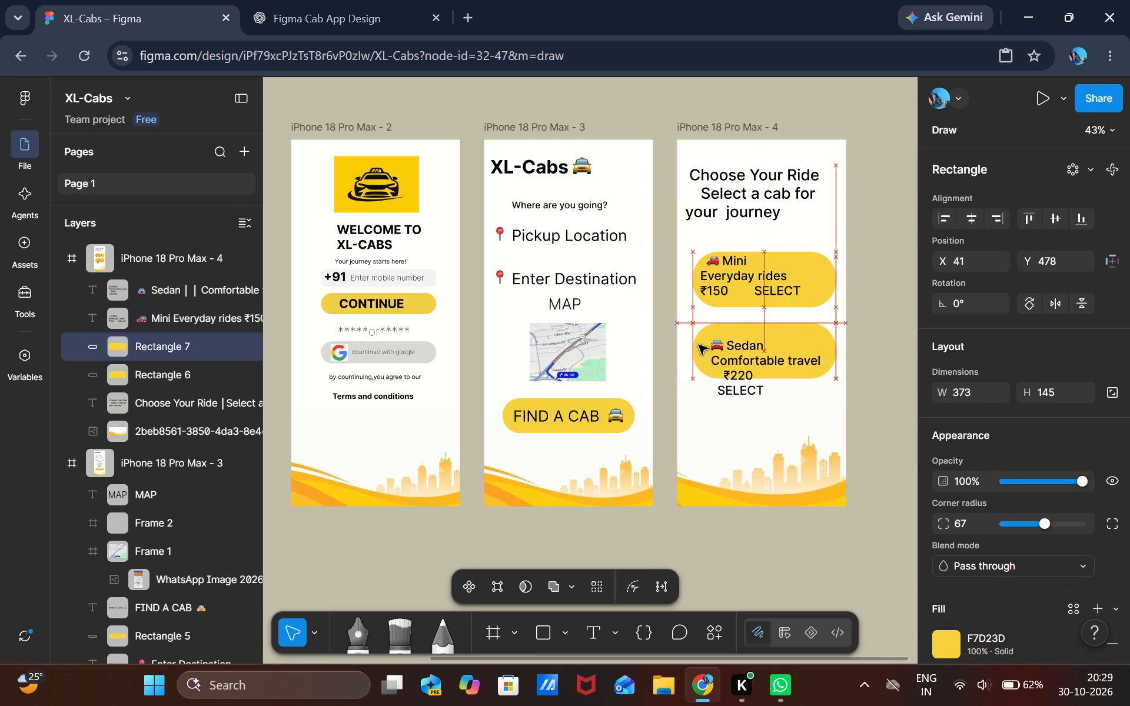
pyautogui.moveTo(699, 345); pyautogui.dragTo(699, 339)
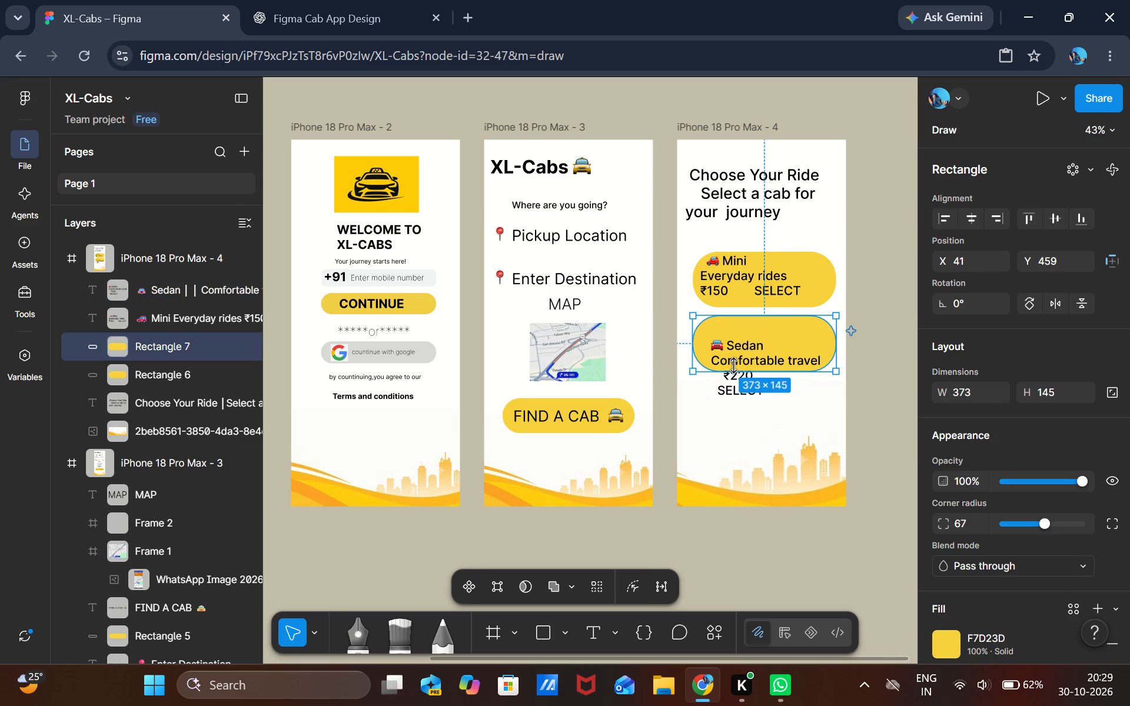
pyautogui.moveTo(740, 390); pyautogui.dragTo(740, 373)
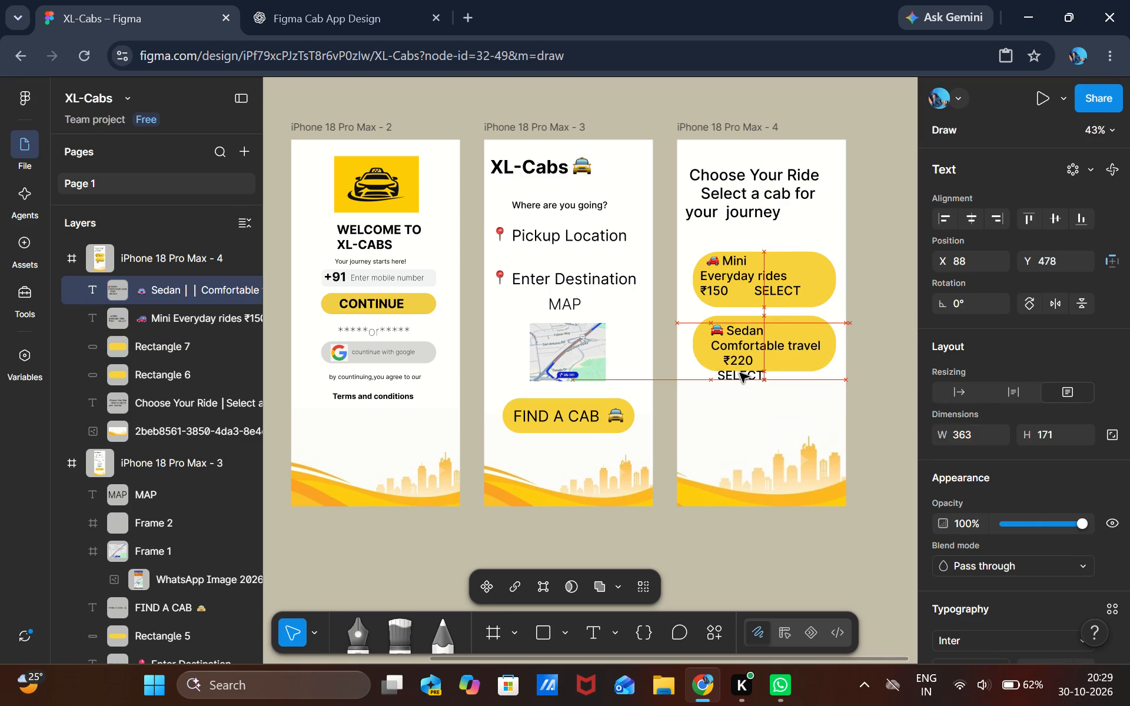
pyautogui.moveTo(740, 373); pyautogui.dragTo(740, 369)
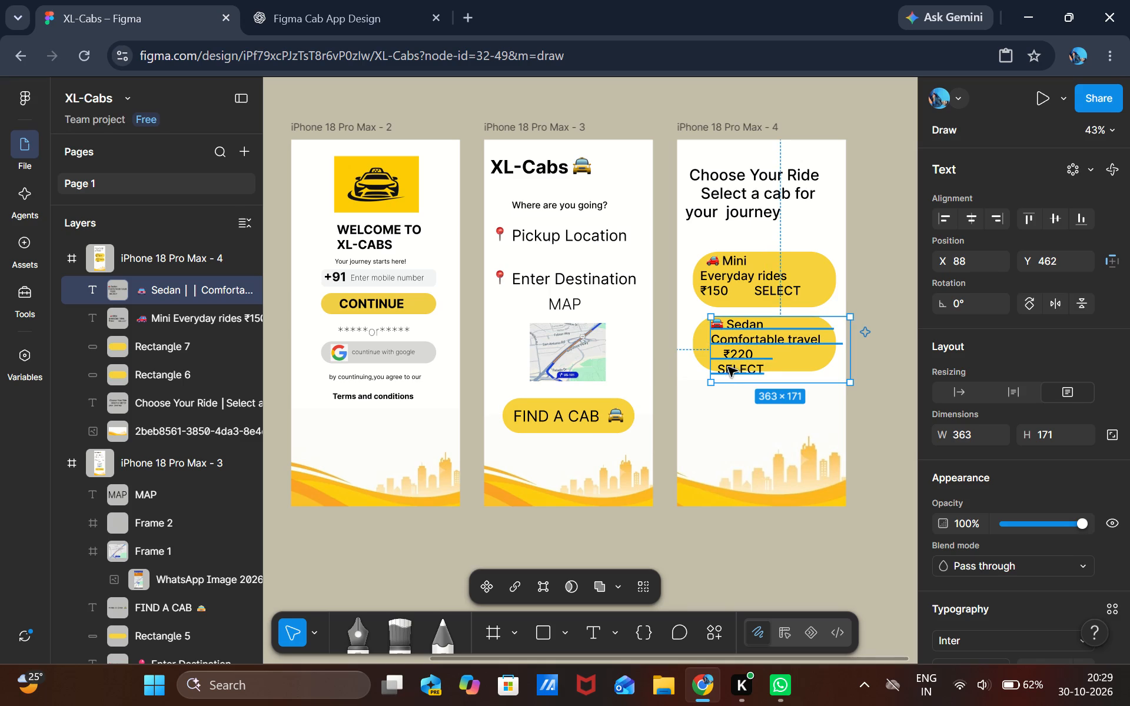
# Remove the line break and extra spaces before SELECT so it sits on the ₹220 line of the Sedan text.
pyautogui.click(716, 371)
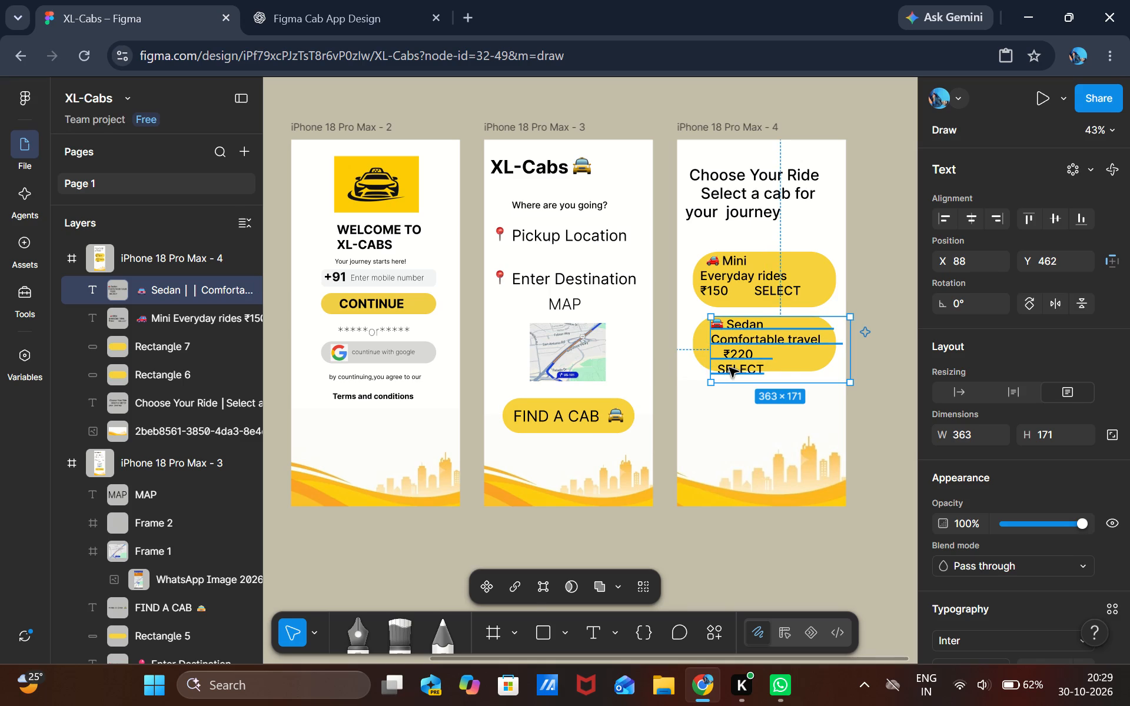
pyautogui.doubleClick(729, 368)
pyautogui.click(730, 368)
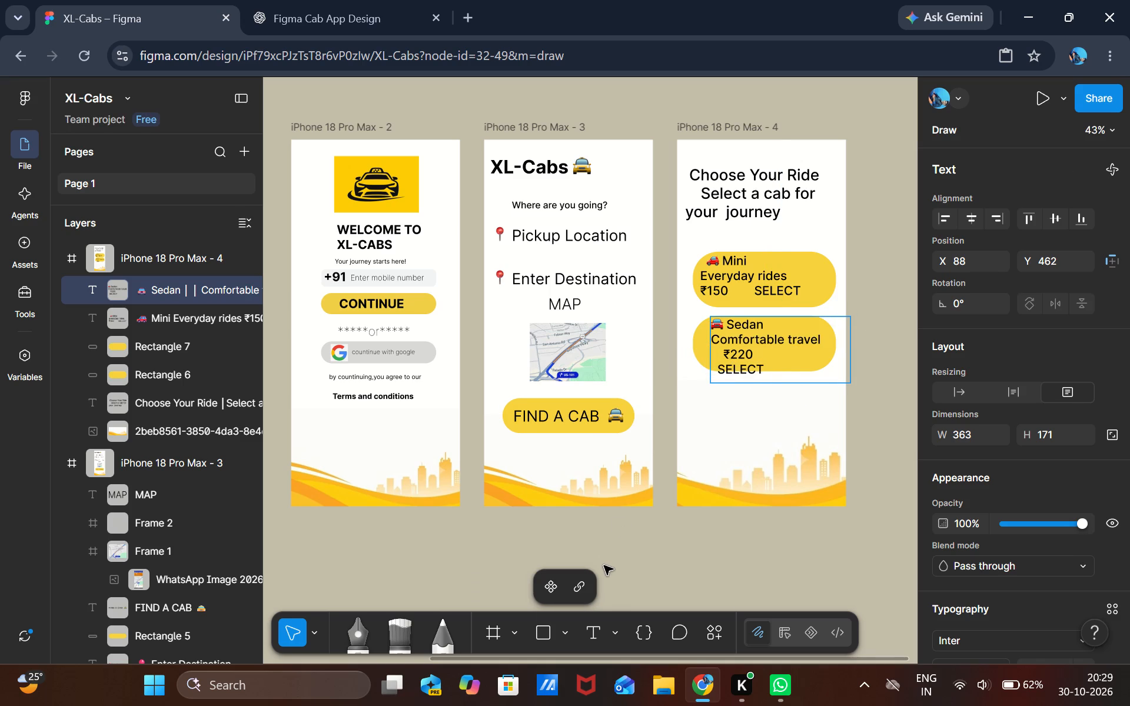
pyautogui.press('Left')
pyautogui.press('Left')
pyautogui.press('BackSpace')
pyautogui.press('BackSpace')
pyautogui.press('BackSpace')
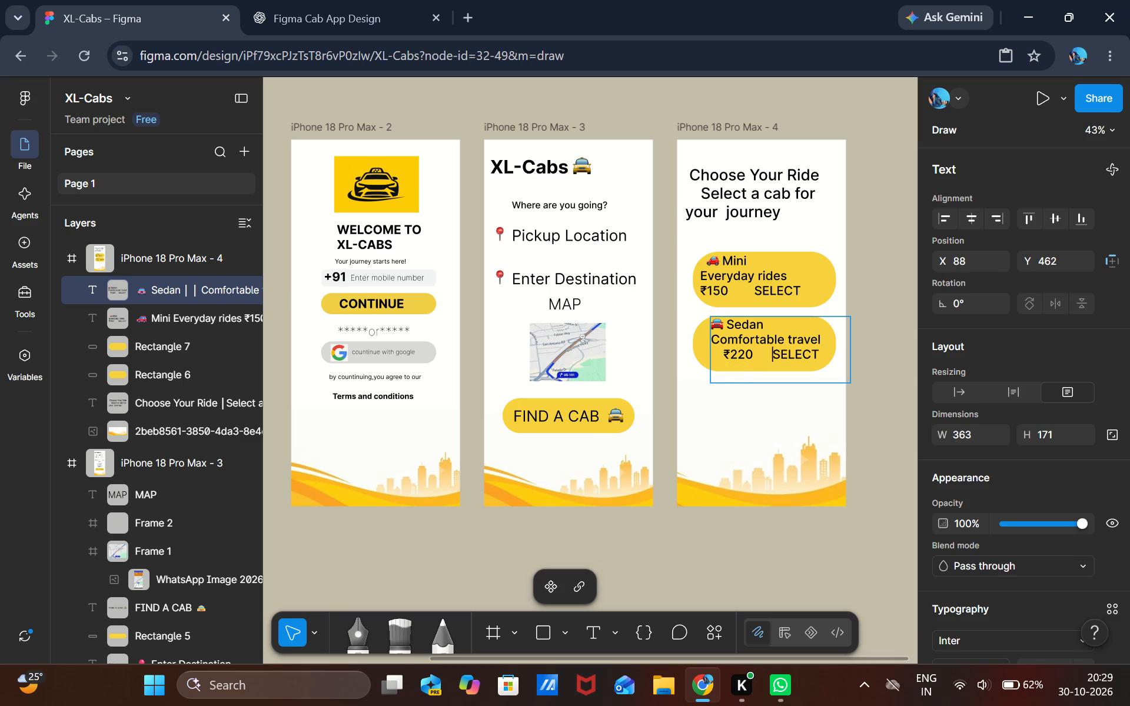
pyautogui.press('BackSpace')
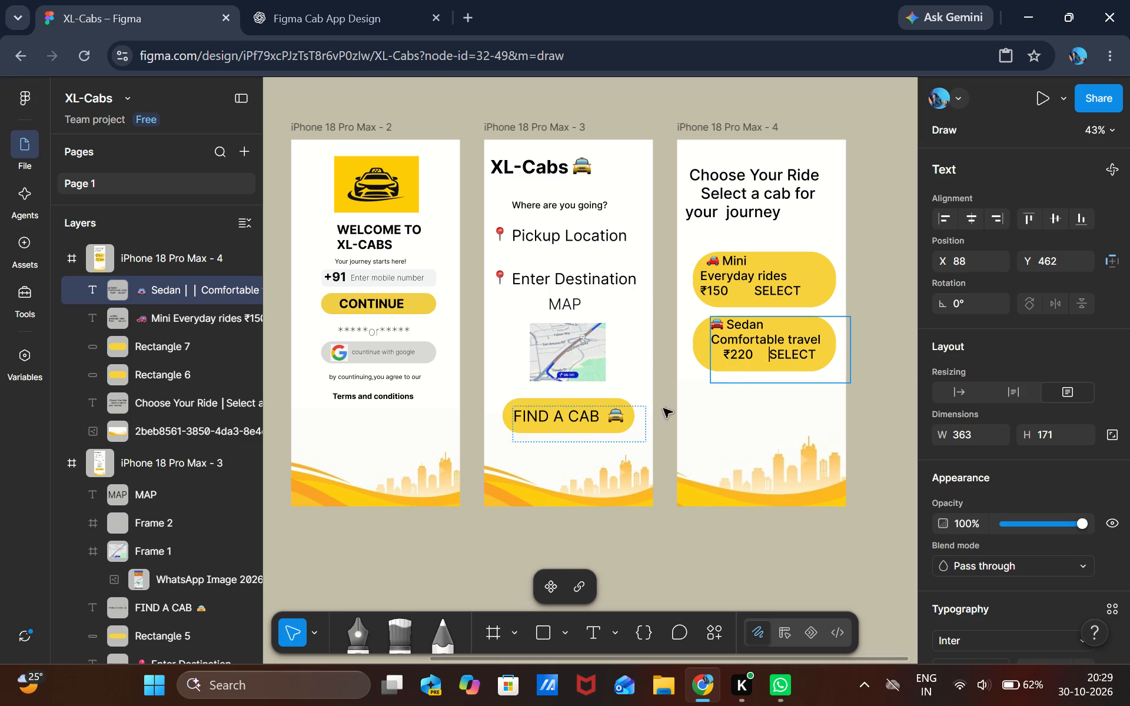
pyautogui.click(745, 411)
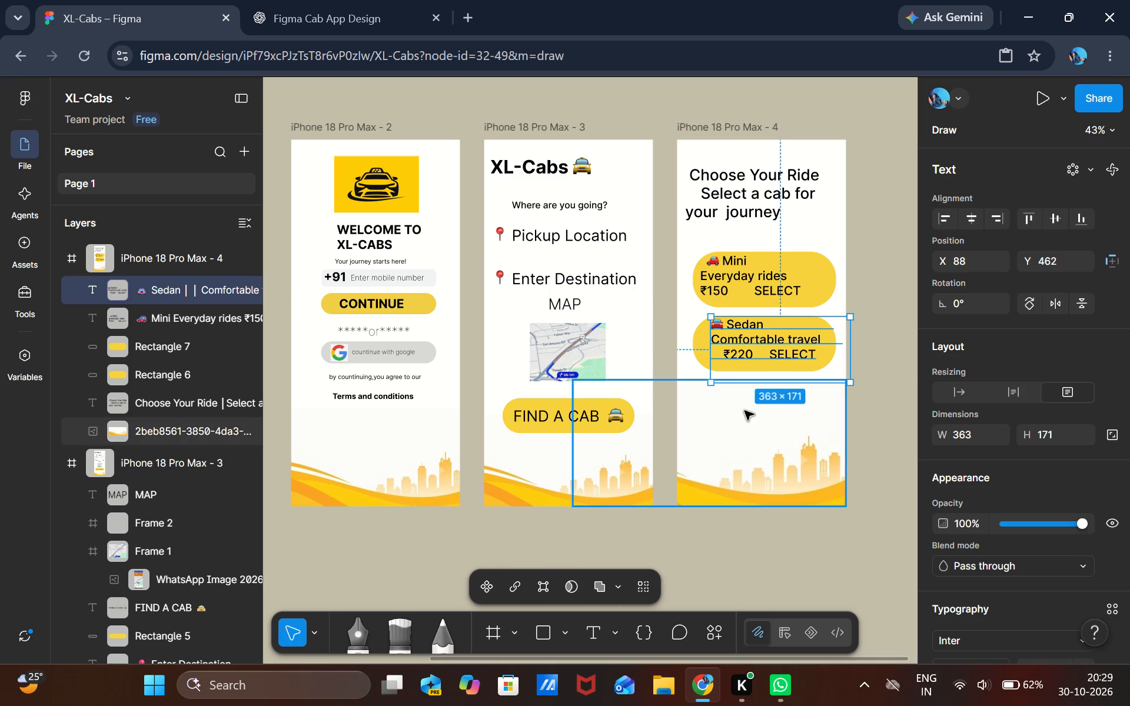
pyautogui.click(745, 411)
# Shift the Sedan text slightly within its card to X 84, Y 462.
pyautogui.click(685, 358)
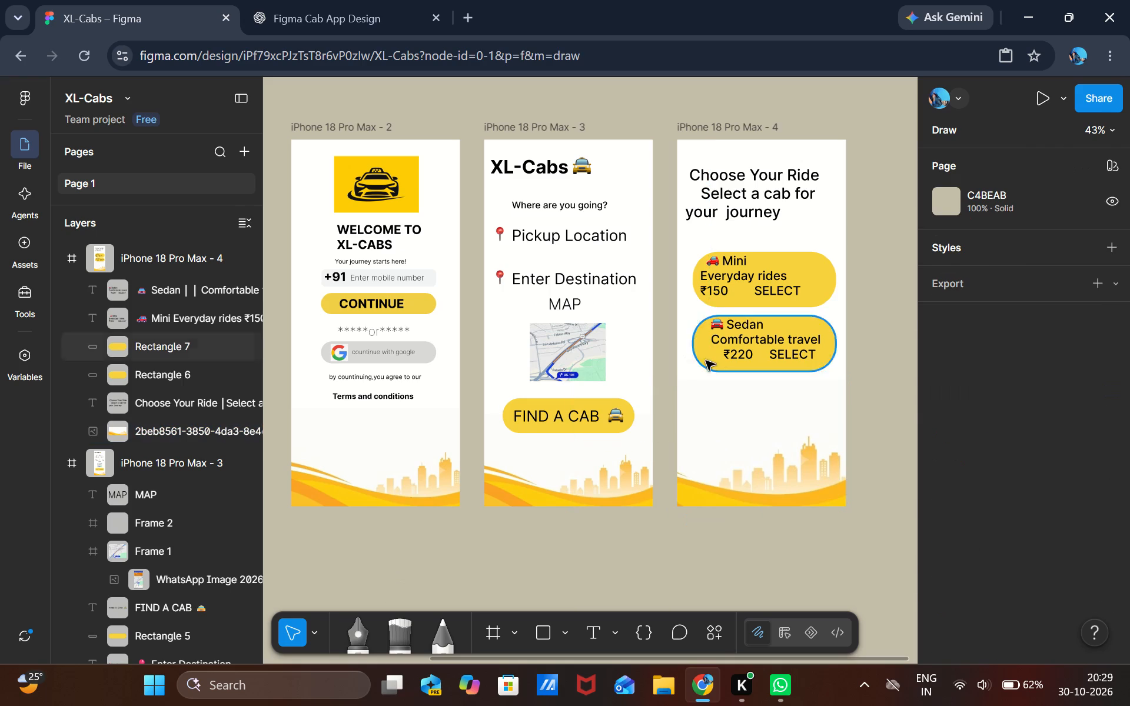
pyautogui.click(742, 339)
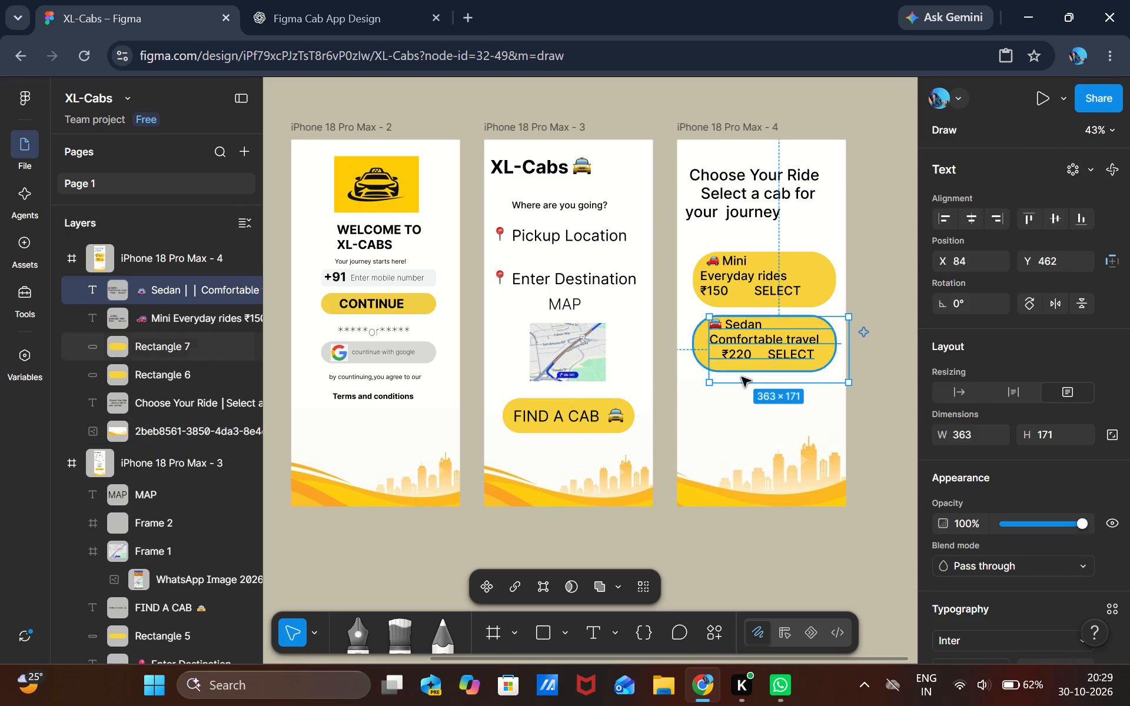
pyautogui.click(726, 424)
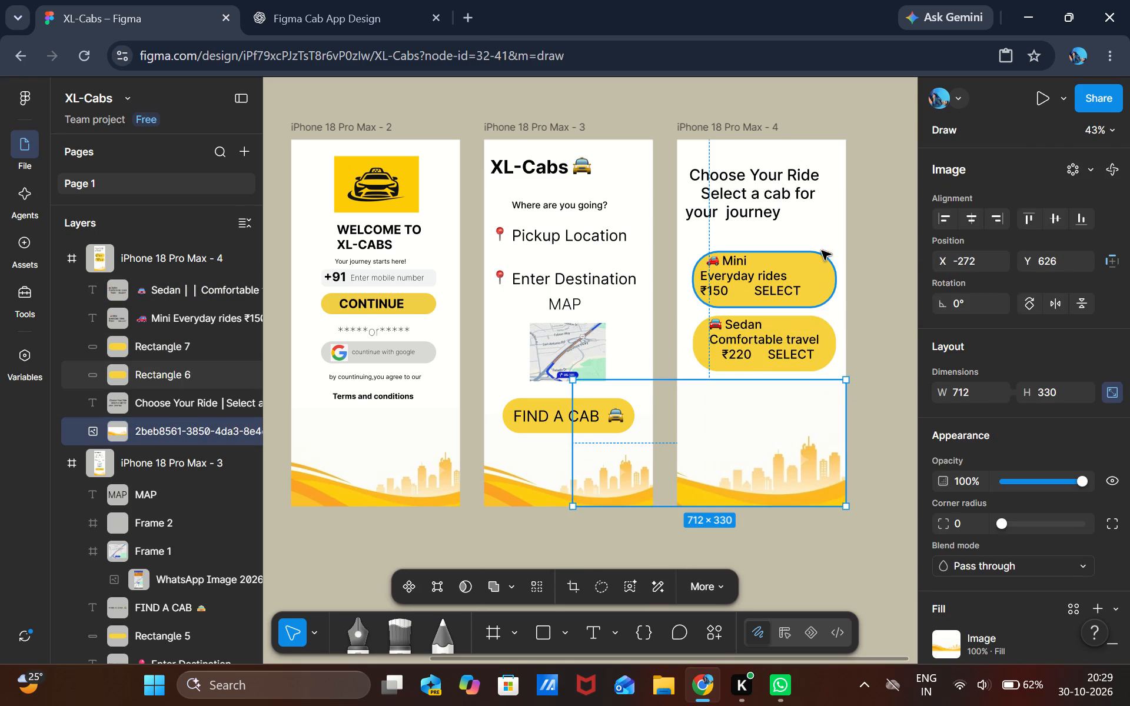
pyautogui.click(824, 263)
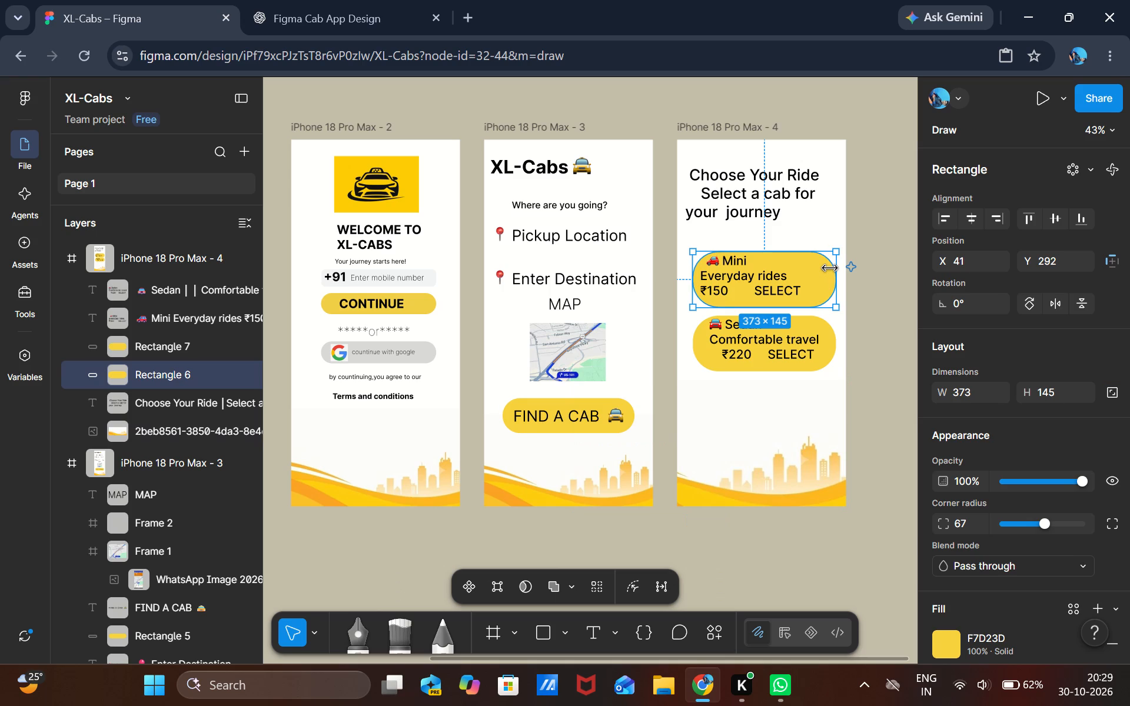
pyautogui.rightClick(815, 274)
pyautogui.click(840, 151)
pyautogui.hotkey('ctrl', 'v')
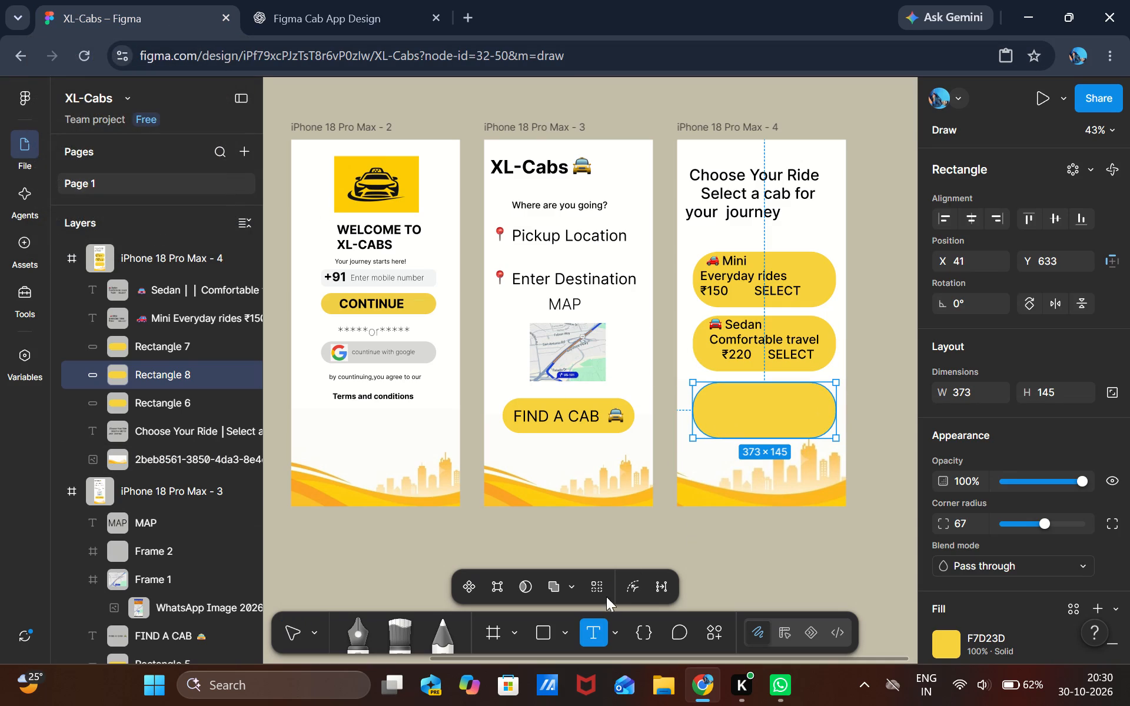
pyautogui.moveTo(695, 385); pyautogui.dragTo(808, 438)
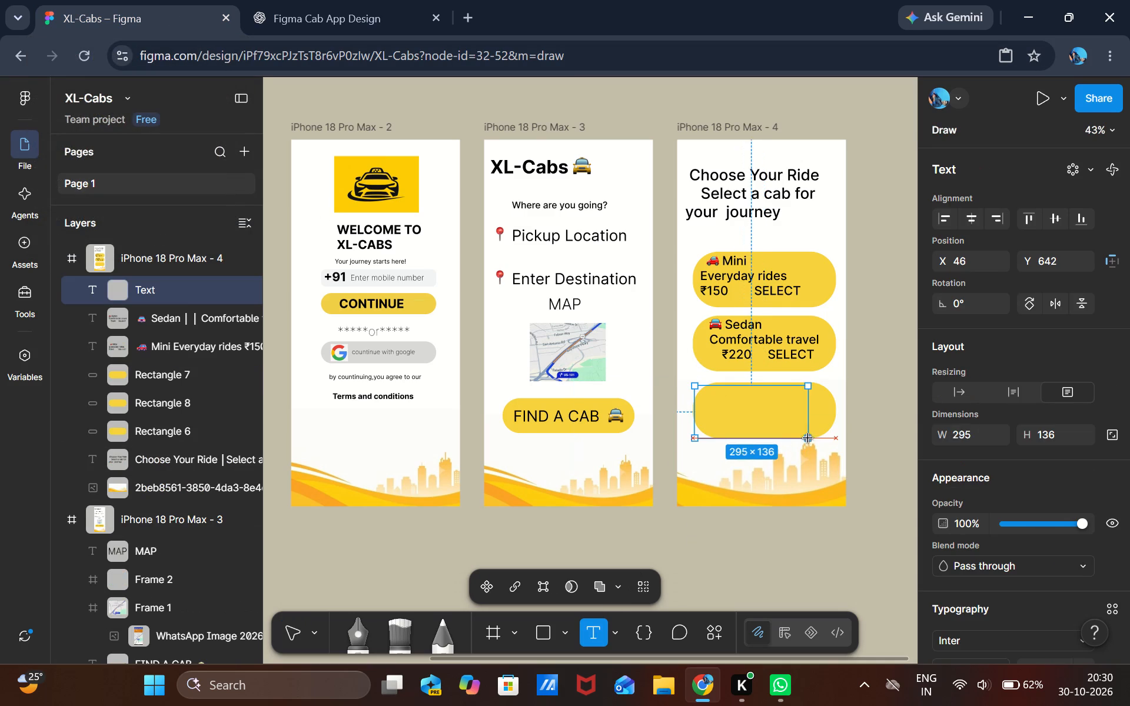
pyautogui.moveTo(808, 438); pyautogui.dragTo(839, 436)
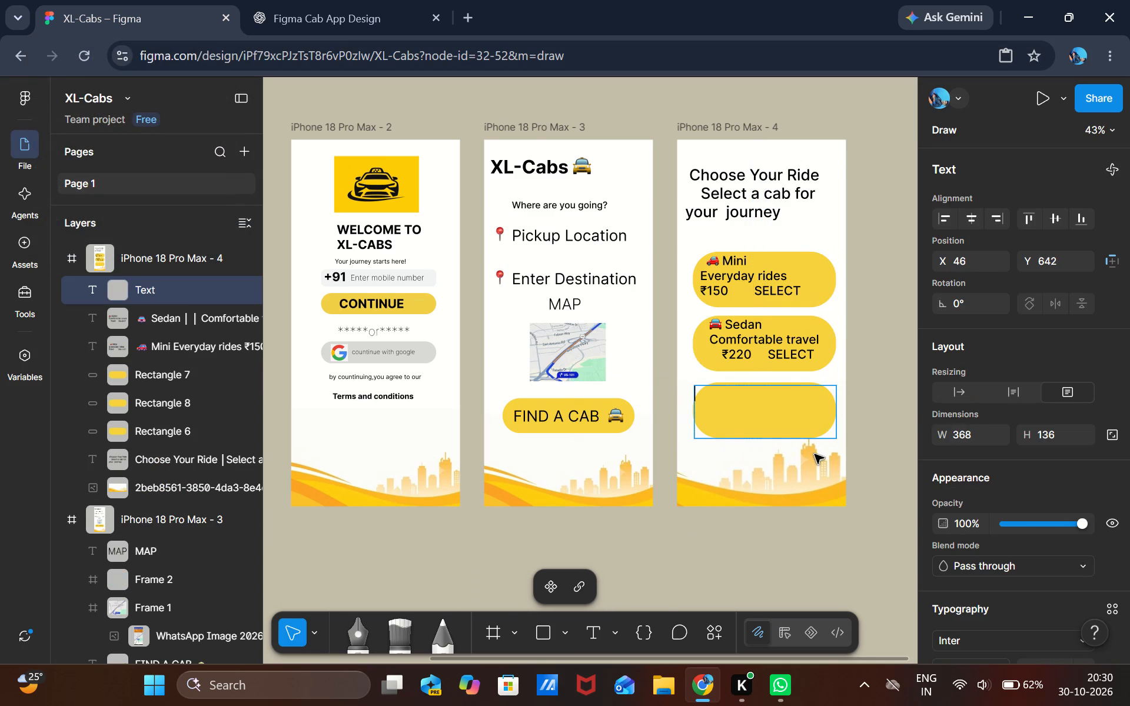
pyautogui.hotkey('ctrl', 'v')
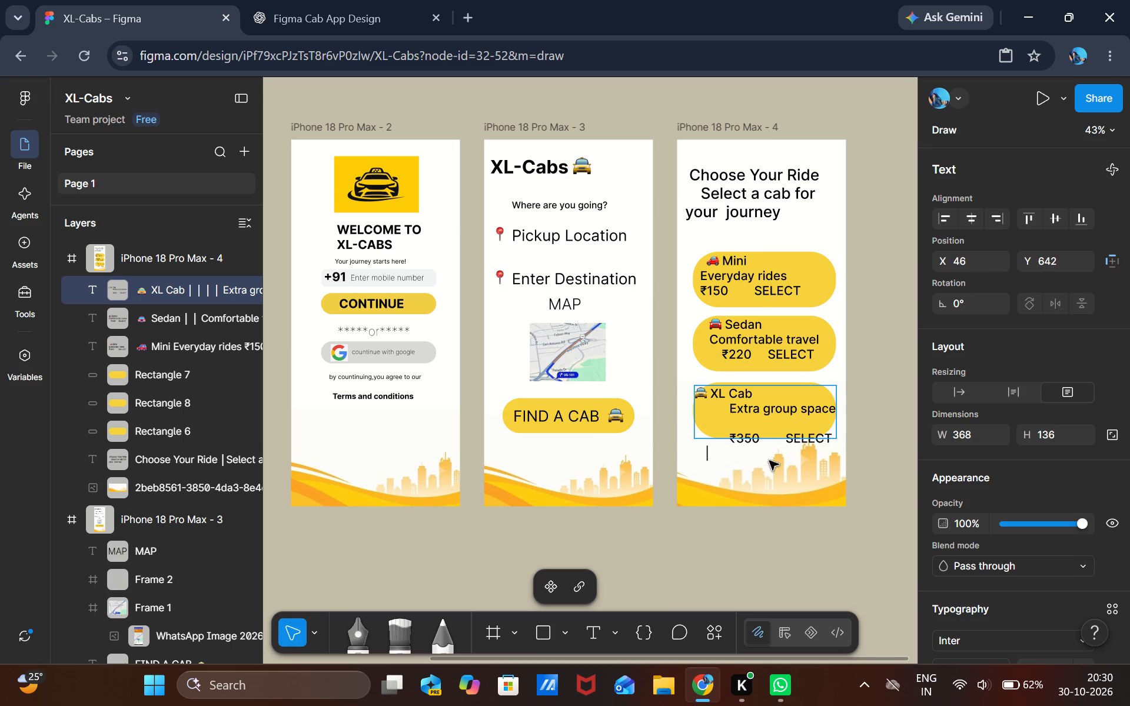
# Delete the blank line and extra spaces before ₹350 so the ₹350 SELECT line fits inside the XL Cab card.
pyautogui.click(720, 438)
pyautogui.press('BackSpace')
pyautogui.press('BackSpace')
pyautogui.press('BackSpace')
pyautogui.press('BackSpace')
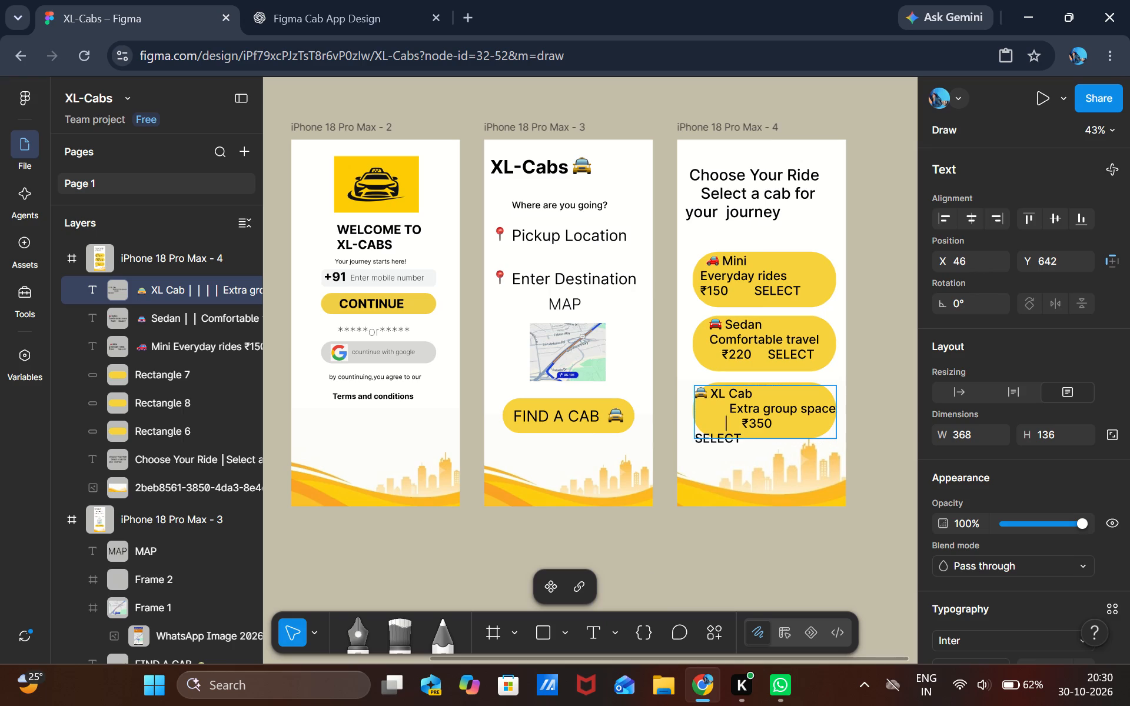
pyautogui.press('BackSpace')
pyautogui.press('BackSpace')
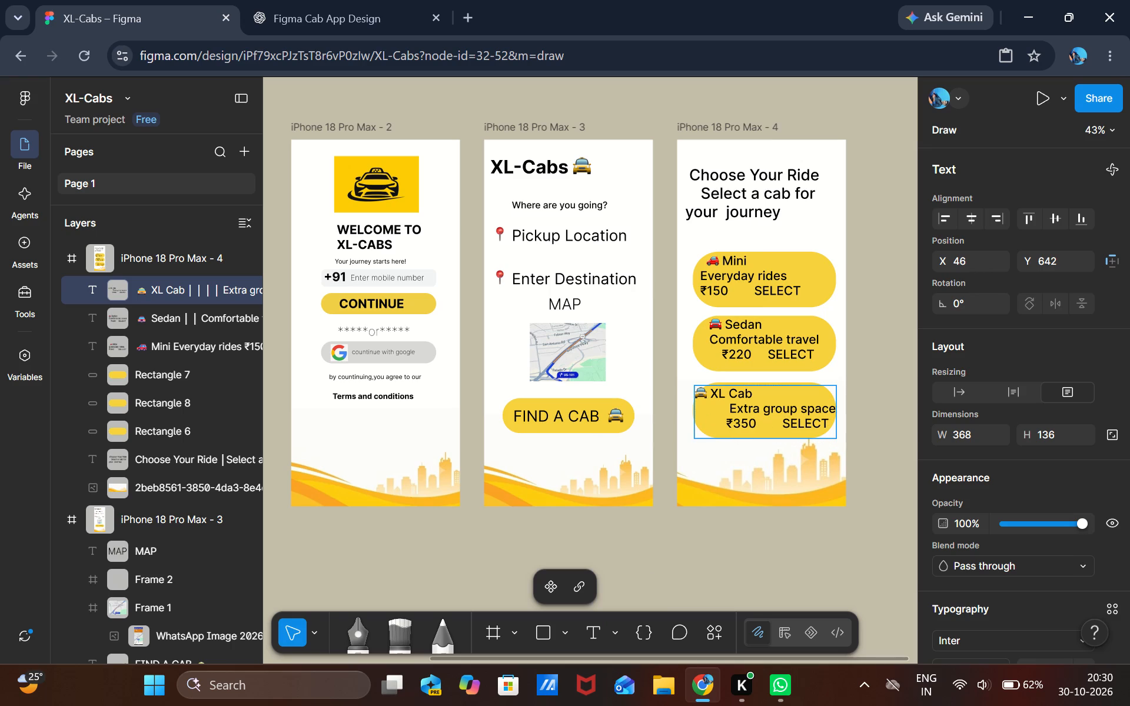
# Trim the leading spaces before "Extra group space" and ₹350 in the XL Cab text.
pyautogui.press('Up')
pyautogui.press('Right')
pyautogui.press('Right')
pyautogui.press('Right')
pyautogui.press('BackSpace')
pyautogui.press('BackSpace')
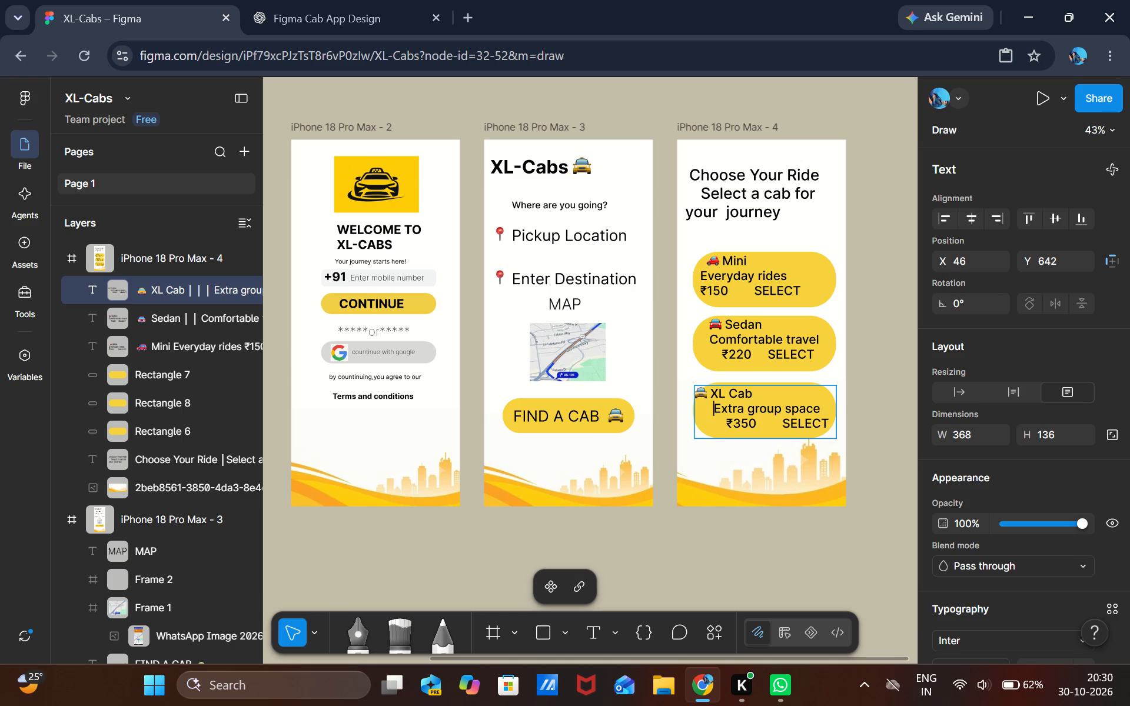
pyautogui.press('Down')
pyautogui.press('Right')
pyautogui.press('BackSpace')
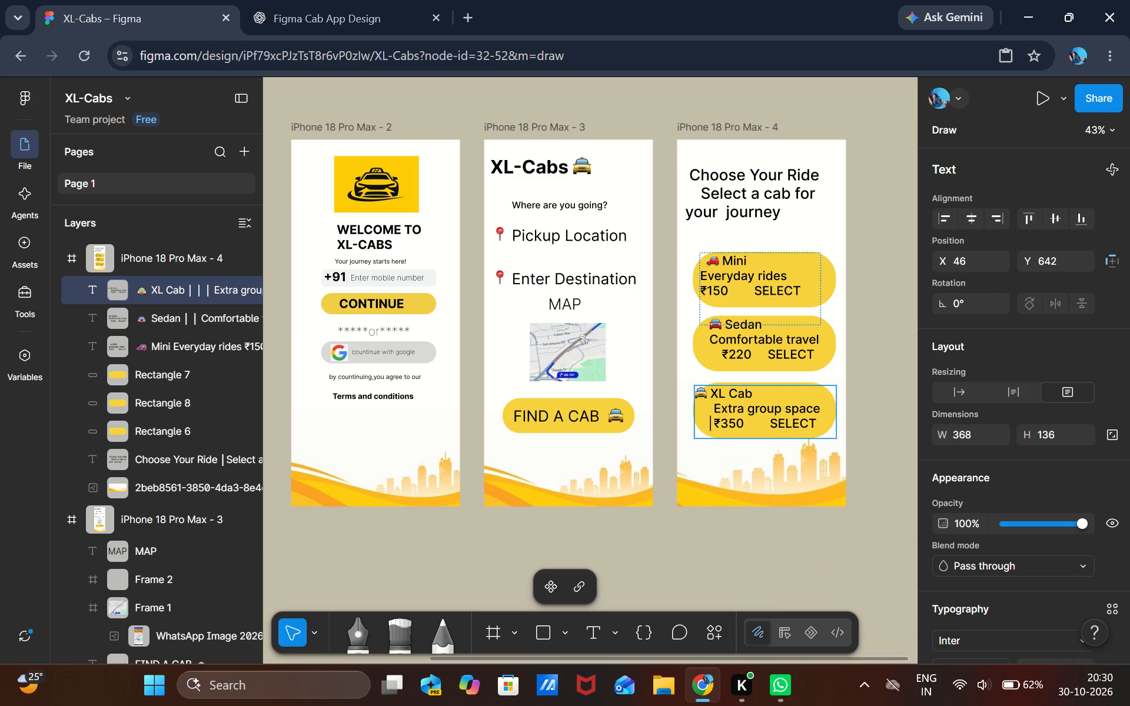
# Copy the Mini card's yellow rectangle, paste it and place the copy below the XL Cab card at about X 30, Y 791.
pyautogui.click(822, 278)
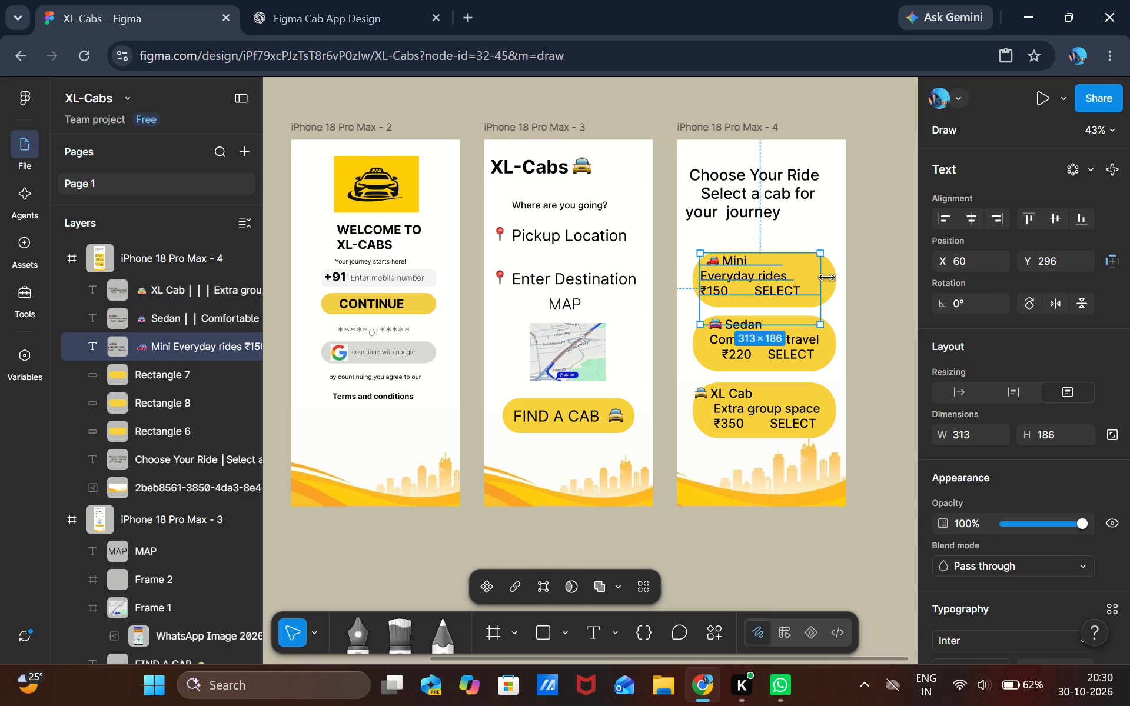
pyautogui.rightClick(829, 277)
pyautogui.click(852, 146)
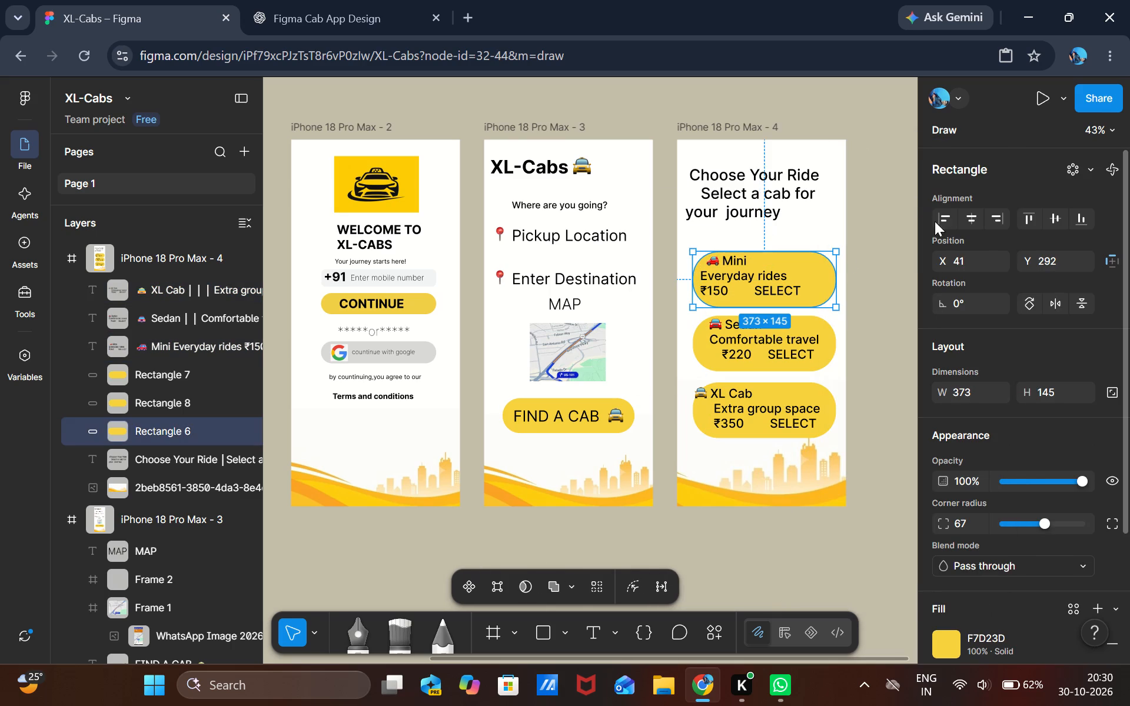
pyautogui.hotkey('ctrl', 'v')
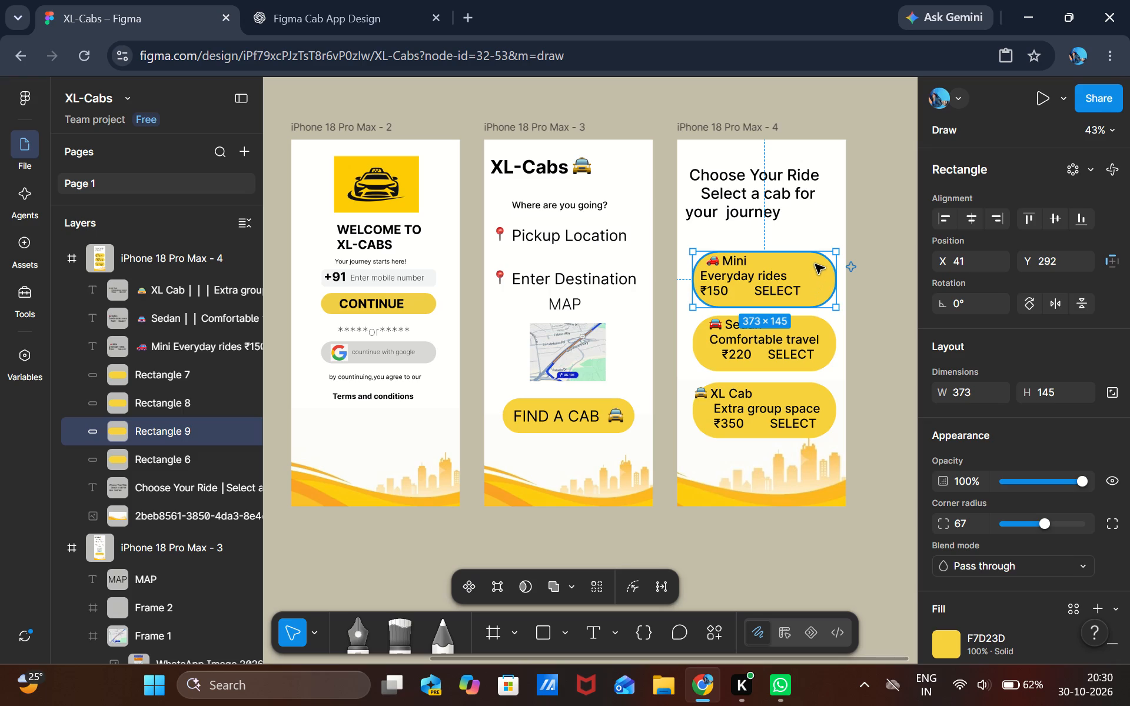
pyautogui.moveTo(816, 262); pyautogui.dragTo(812, 454)
# Shrink the new bottom rectangle to 373 × 79 by bringing in its upper and lower edges.
pyautogui.moveTo(760, 444); pyautogui.dragTo(759, 444)
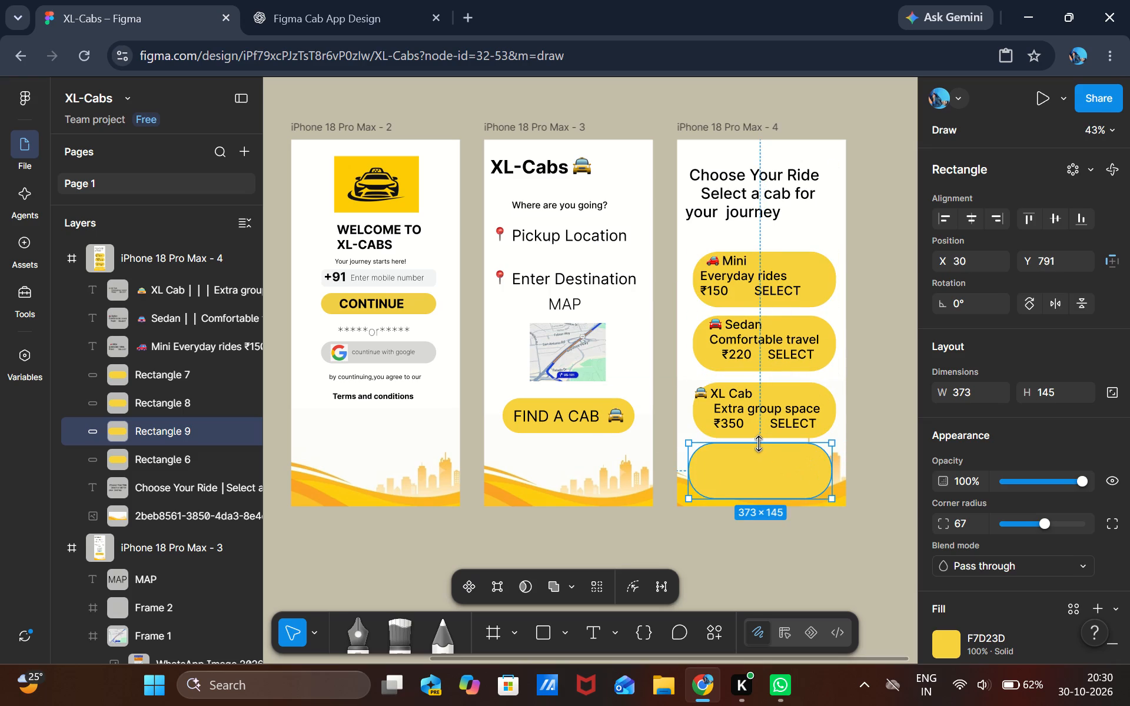
pyautogui.moveTo(759, 444); pyautogui.dragTo(765, 451)
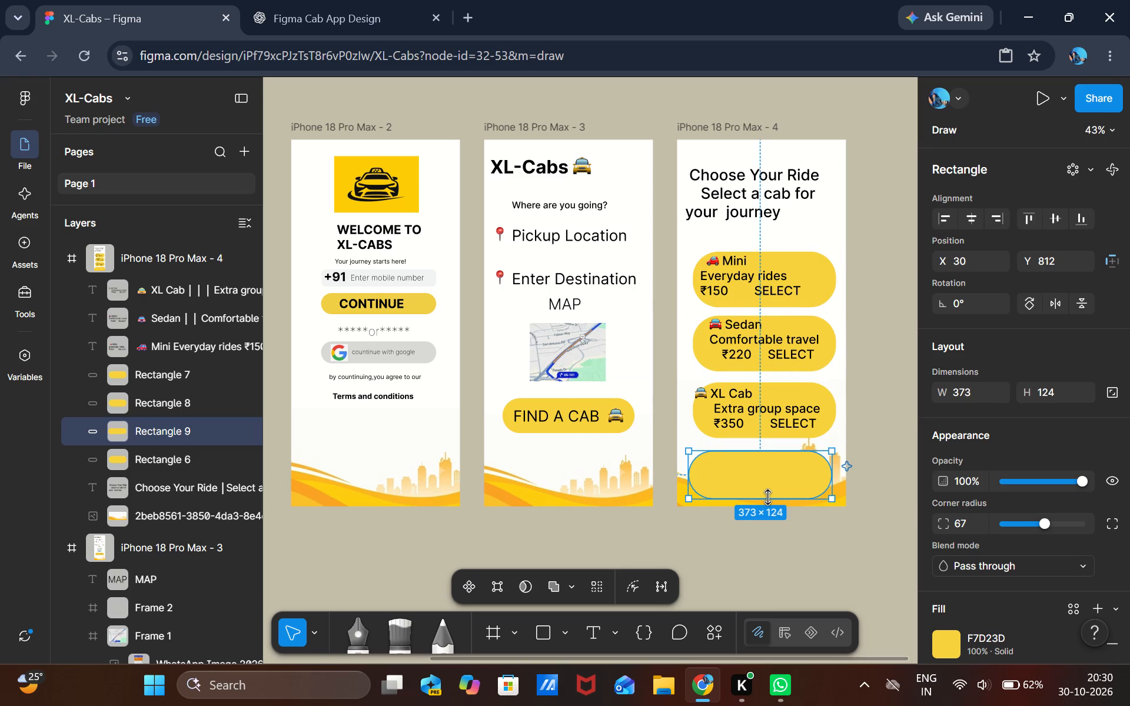
pyautogui.moveTo(767, 498); pyautogui.dragTo(765, 481)
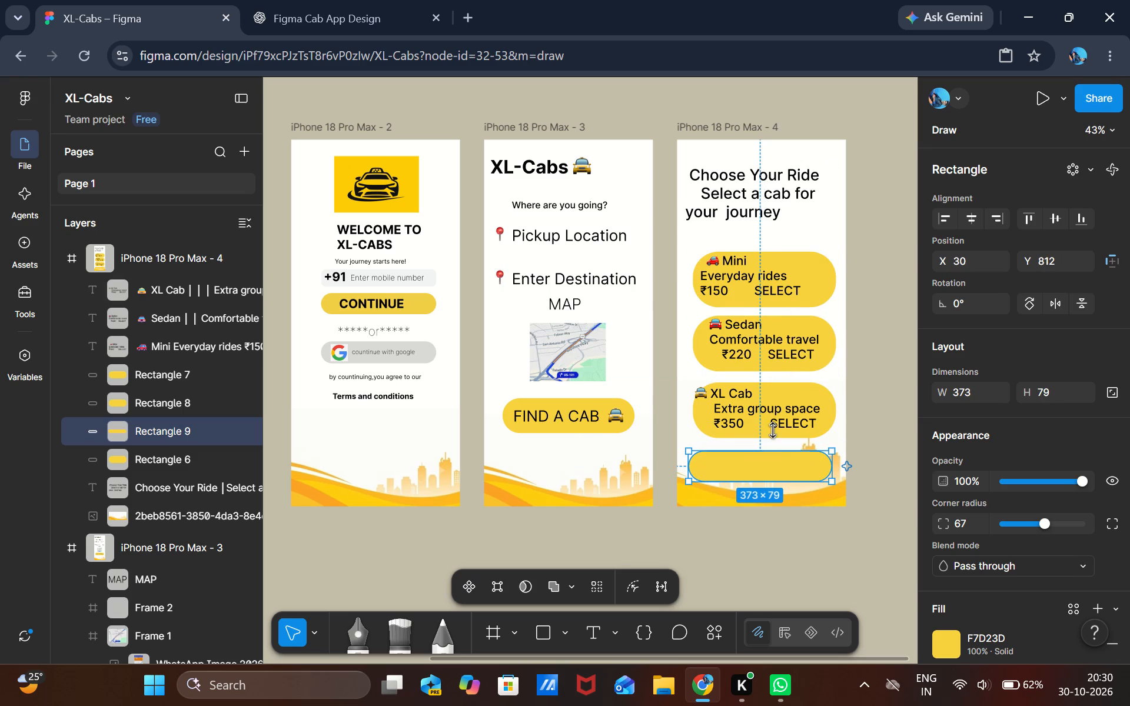
# Raise the Choose Your Ride heading to X 20, Y 35, shorten its text box and move the Mini rectangle up beneath it.
pyautogui.moveTo(803, 258); pyautogui.dragTo(795, 246)
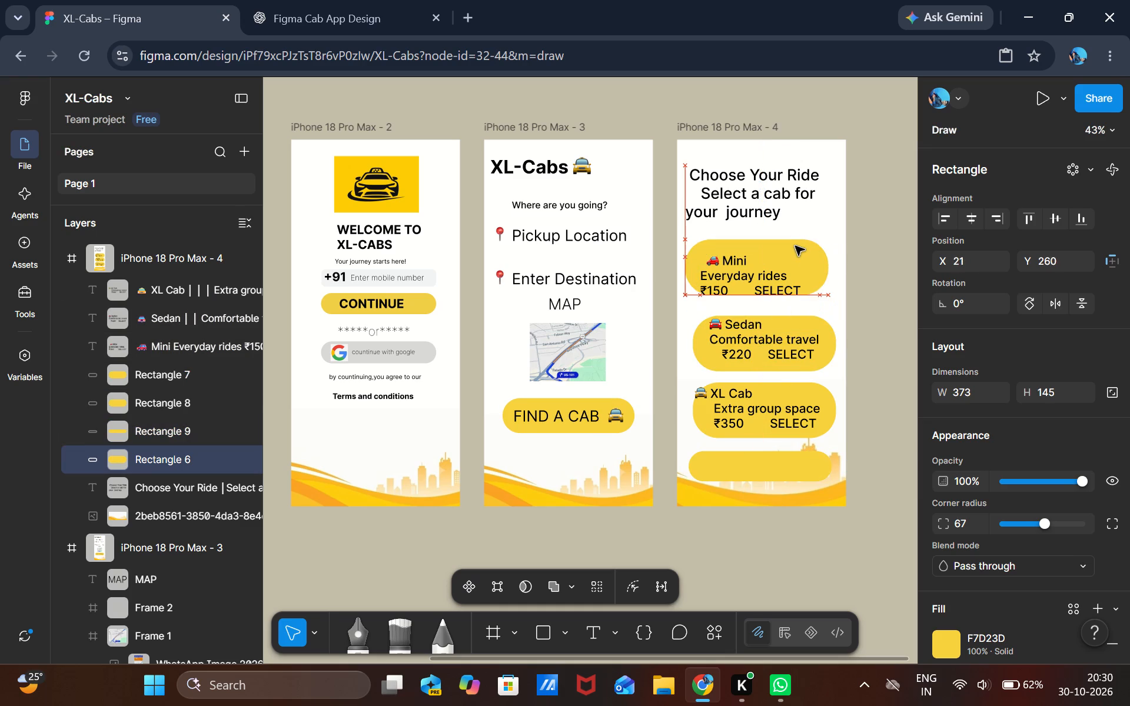
pyautogui.moveTo(795, 246); pyautogui.dragTo(802, 234)
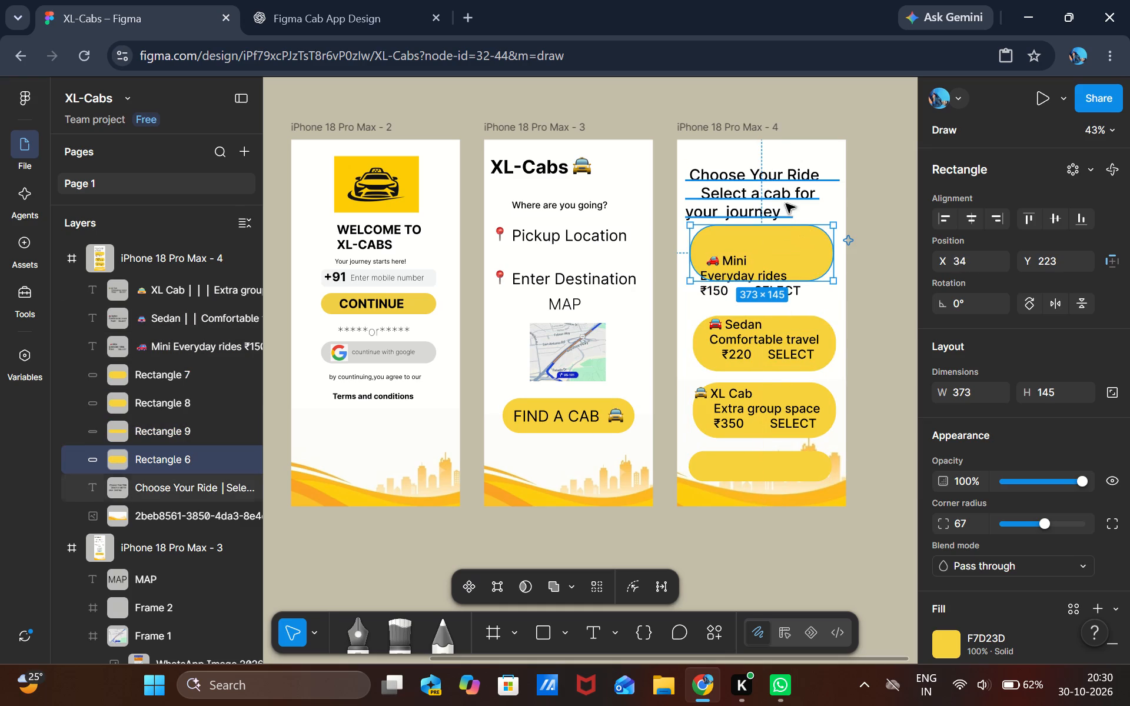
pyautogui.moveTo(782, 198); pyautogui.dragTo(782, 187)
pyautogui.moveTo(795, 239); pyautogui.dragTo(787, 232)
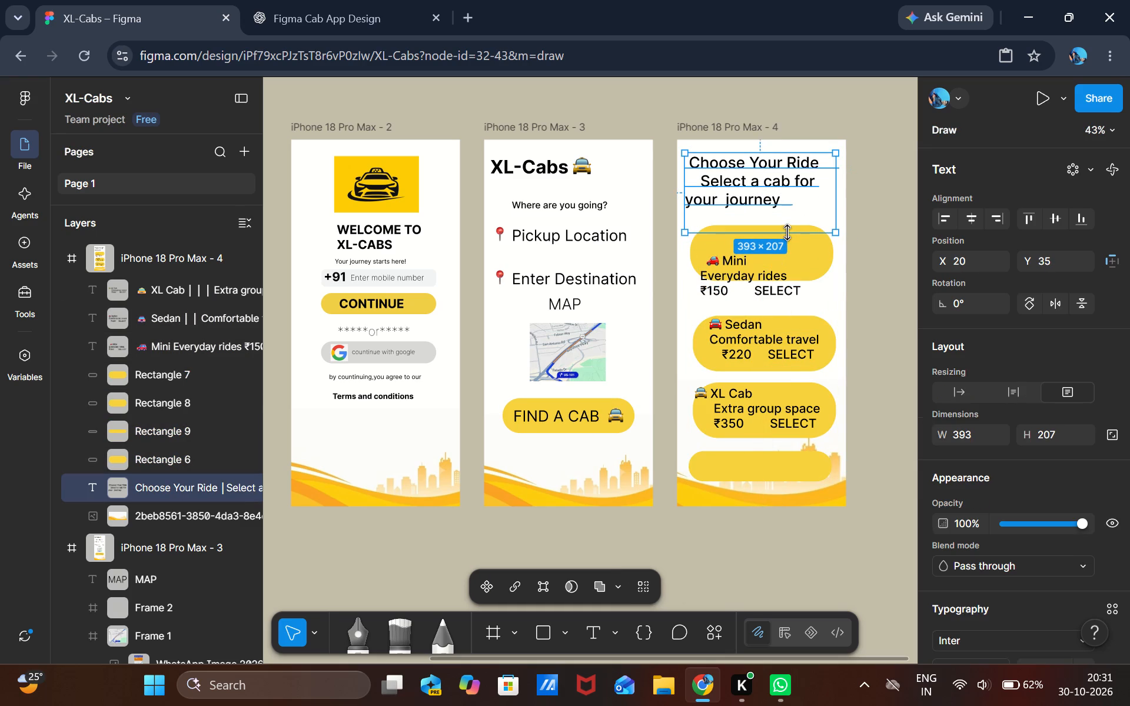
pyautogui.moveTo(787, 232); pyautogui.dragTo(784, 223)
pyautogui.moveTo(811, 252); pyautogui.dragTo(809, 241)
# Move the Mini ride text up onto its rectangle at X 74, Y 192.
pyautogui.moveTo(780, 285); pyautogui.dragTo(785, 255)
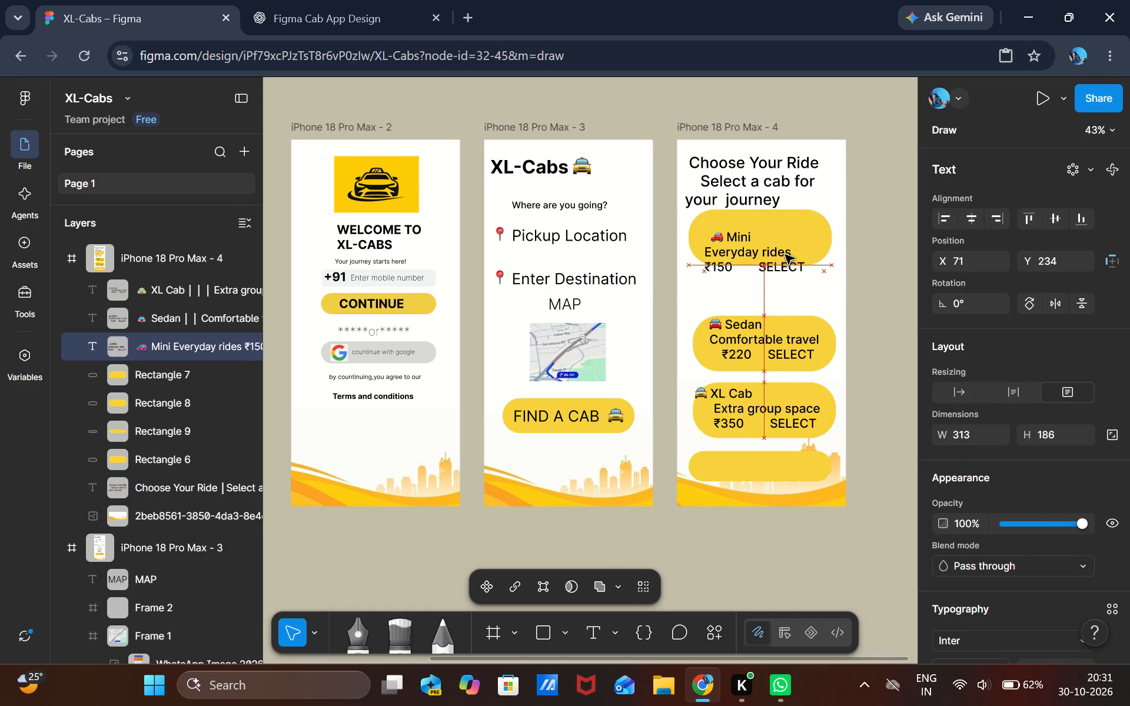
pyautogui.moveTo(785, 255); pyautogui.dragTo(785, 243)
pyautogui.moveTo(785, 243); pyautogui.dragTo(787, 249)
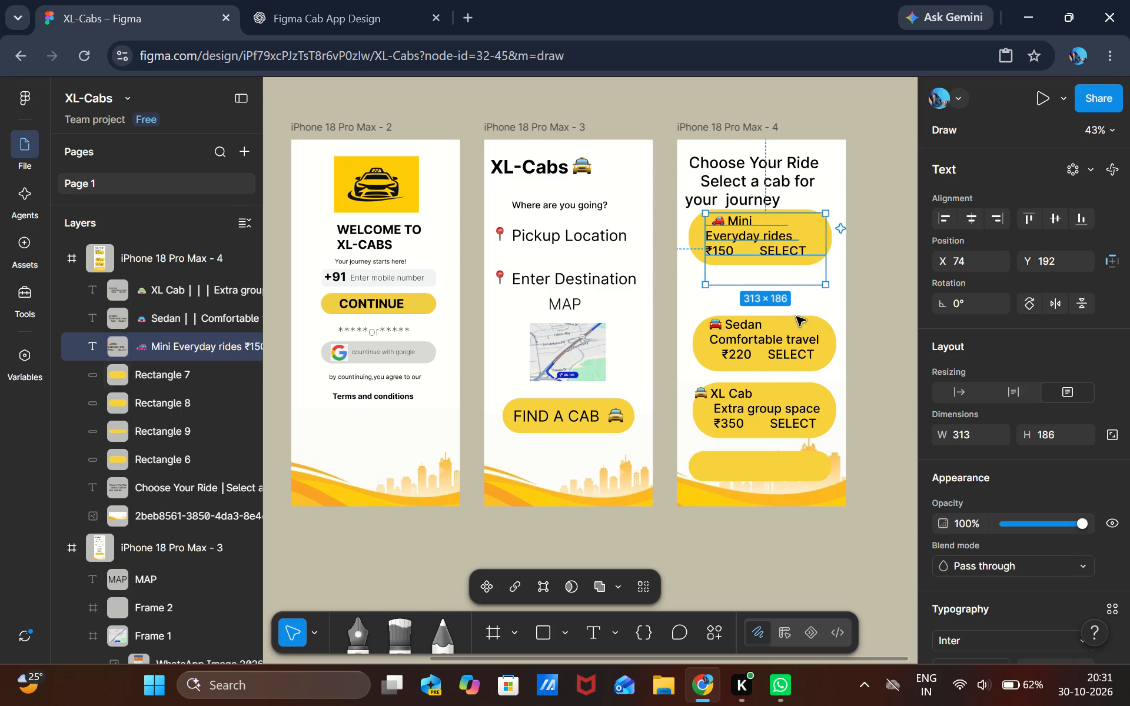
# Move the Sedan card up under the Mini card, with its text at X 59, Y 373 and rectangle at X 30, Y 352.
pyautogui.moveTo(804, 324); pyautogui.dragTo(793, 289)
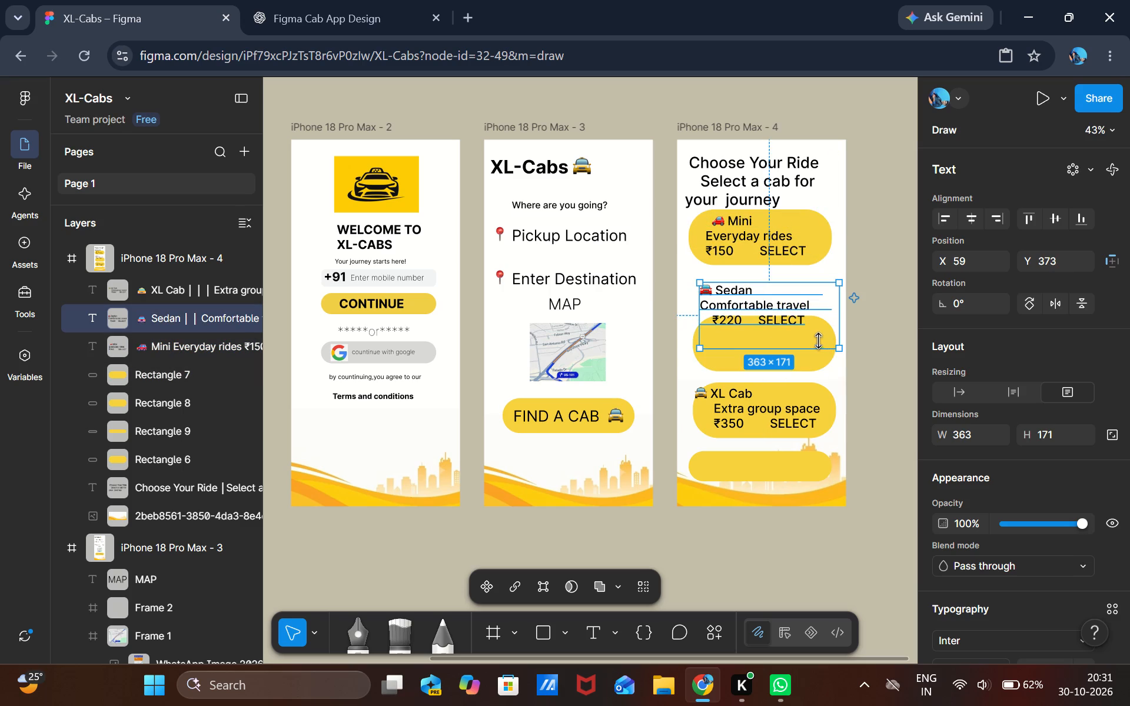
pyautogui.click(812, 343)
pyautogui.moveTo(810, 350); pyautogui.dragTo(802, 311)
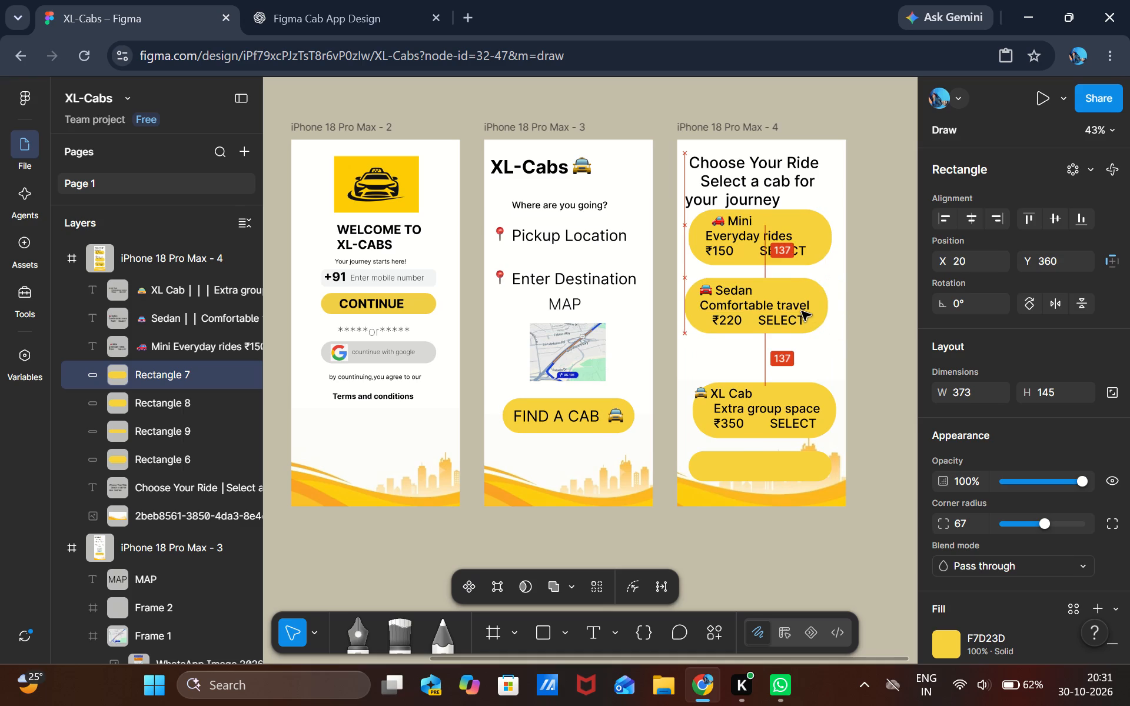
pyautogui.moveTo(802, 311); pyautogui.dragTo(806, 308)
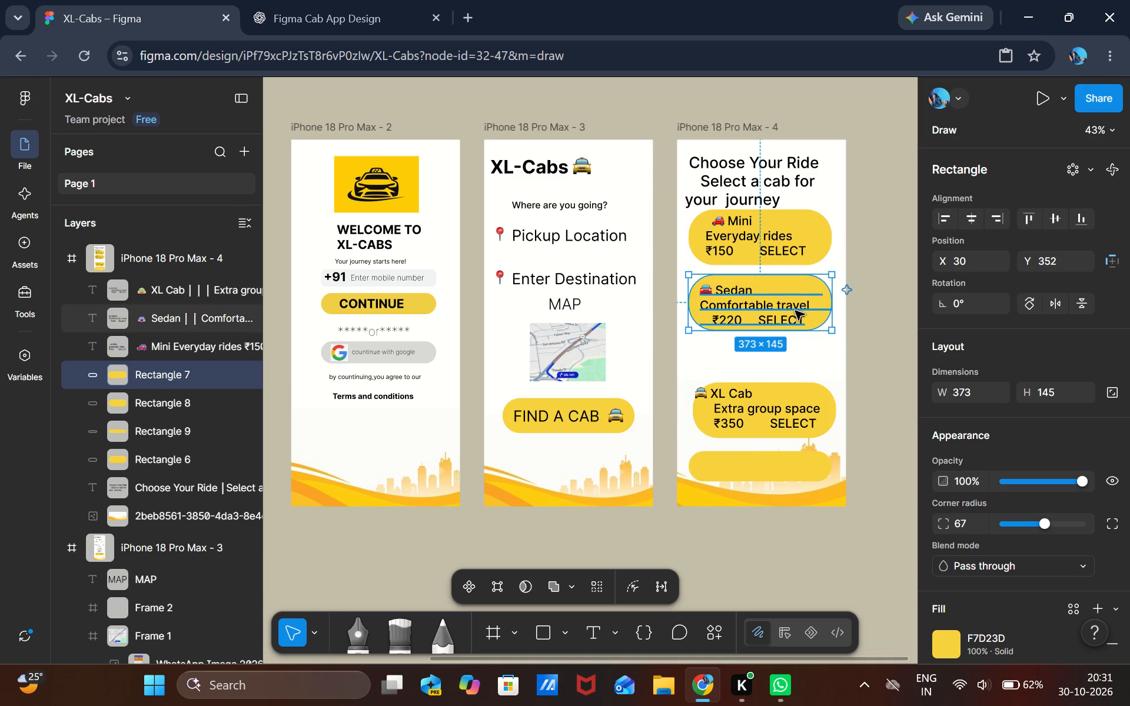
pyautogui.click(791, 311)
# Move the XL Cab card up under the Sedan card, with its text at X 46, Y 543 and rectangle at X 30, Y 522.
pyautogui.moveTo(767, 395); pyautogui.dragTo(765, 370)
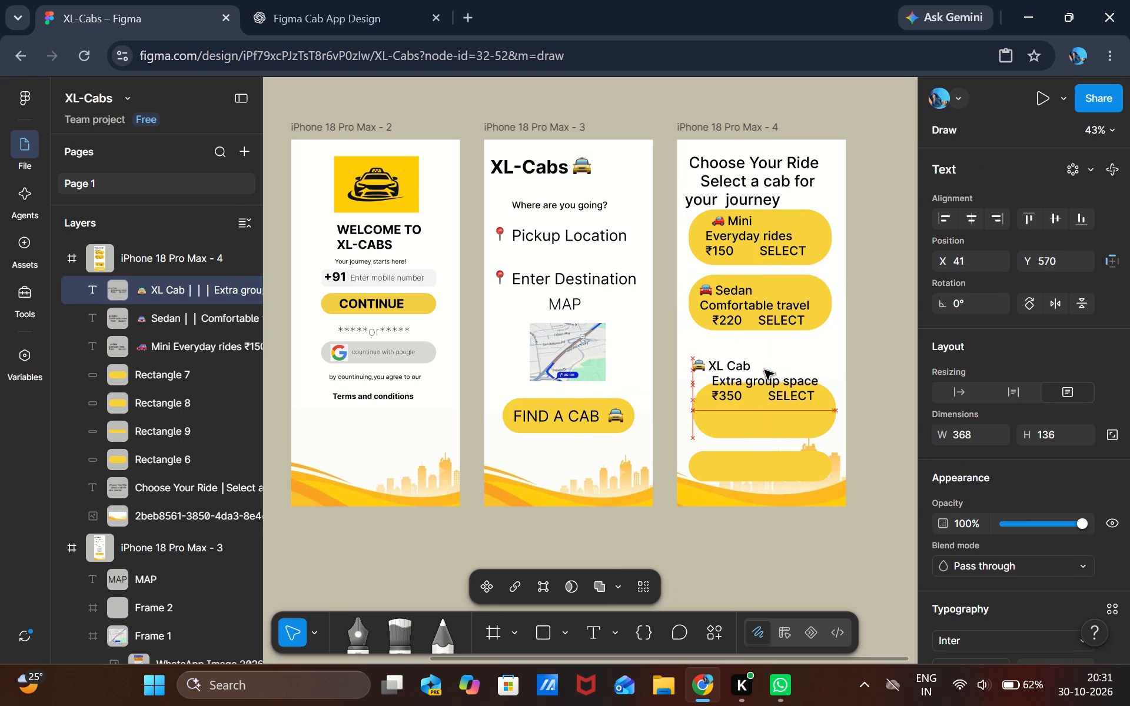
pyautogui.moveTo(765, 370); pyautogui.dragTo(767, 357)
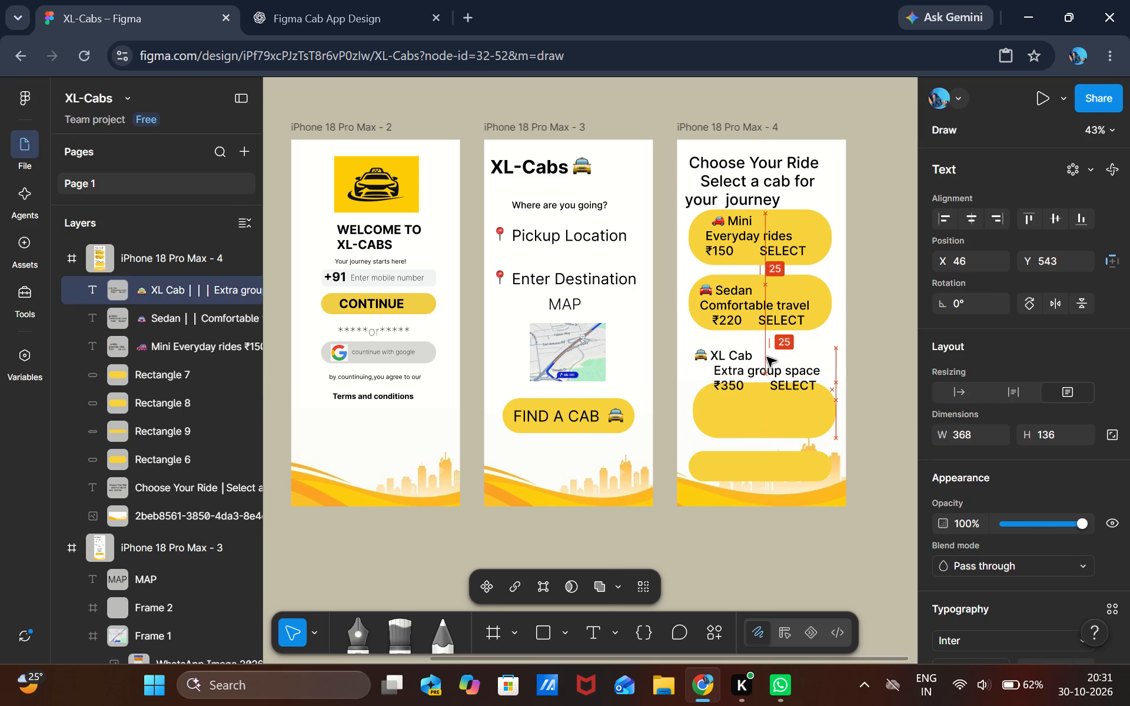
pyautogui.moveTo(767, 357); pyautogui.dragTo(767, 356)
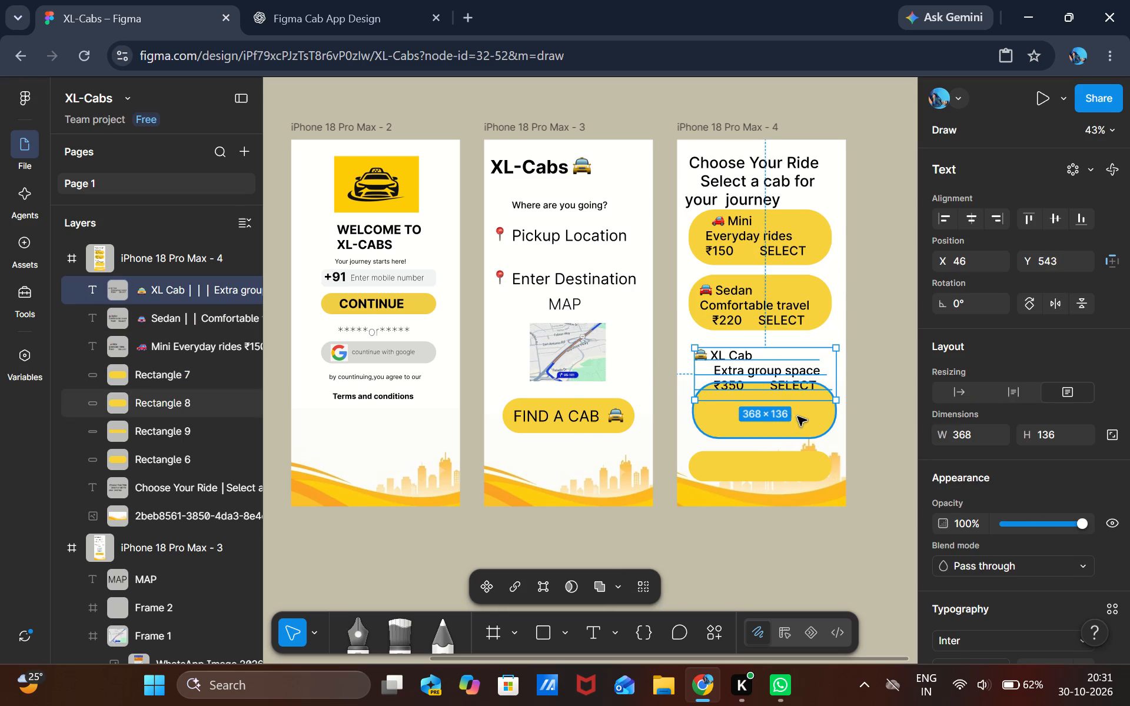
pyautogui.moveTo(797, 417); pyautogui.dragTo(794, 376)
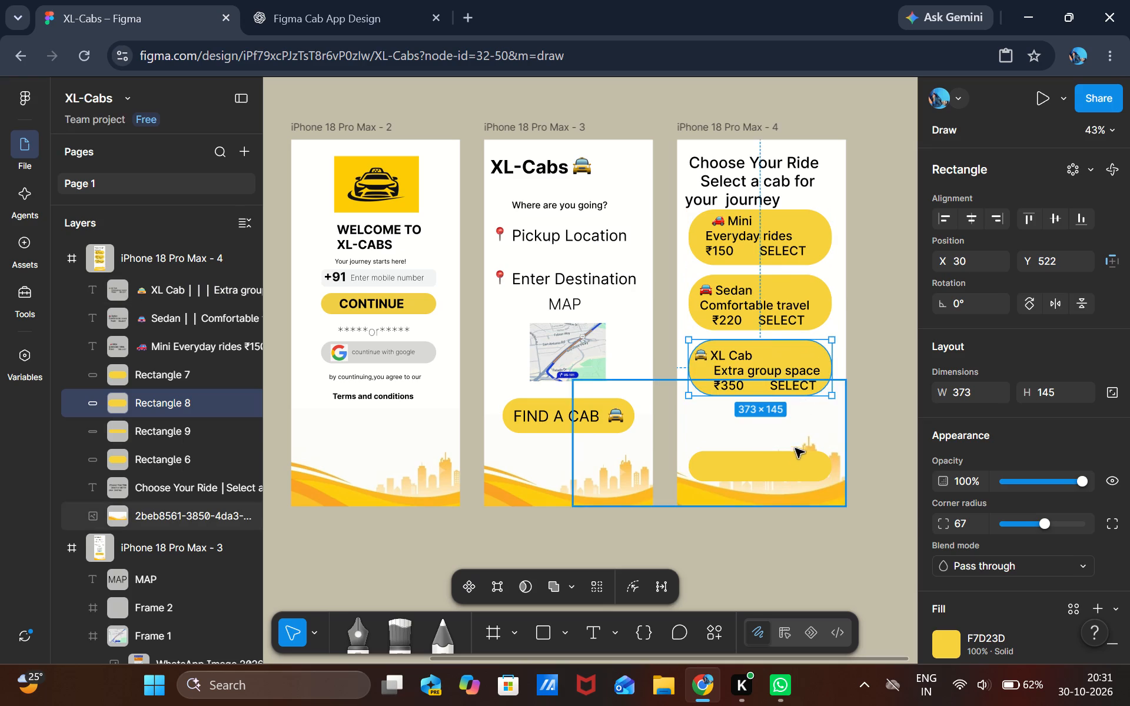
# Move the slim bottom rectangle up below the XL Cab card to X 30, Y 704.
pyautogui.moveTo(779, 464); pyautogui.dragTo(780, 424)
pyautogui.click(780, 423)
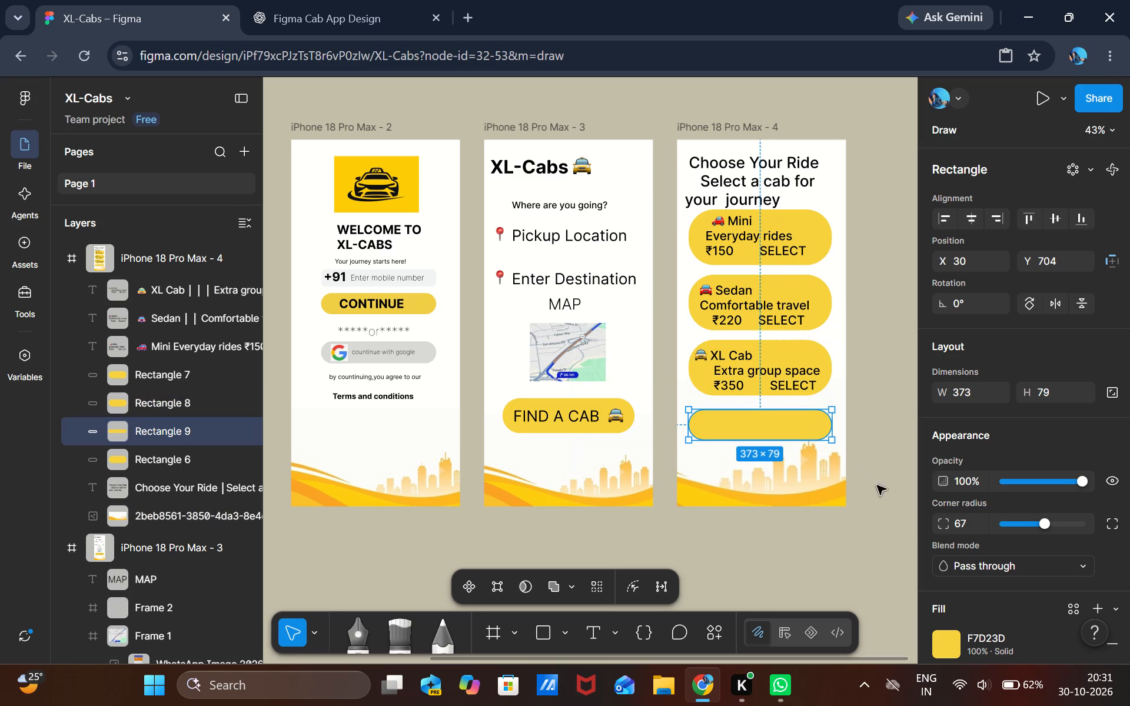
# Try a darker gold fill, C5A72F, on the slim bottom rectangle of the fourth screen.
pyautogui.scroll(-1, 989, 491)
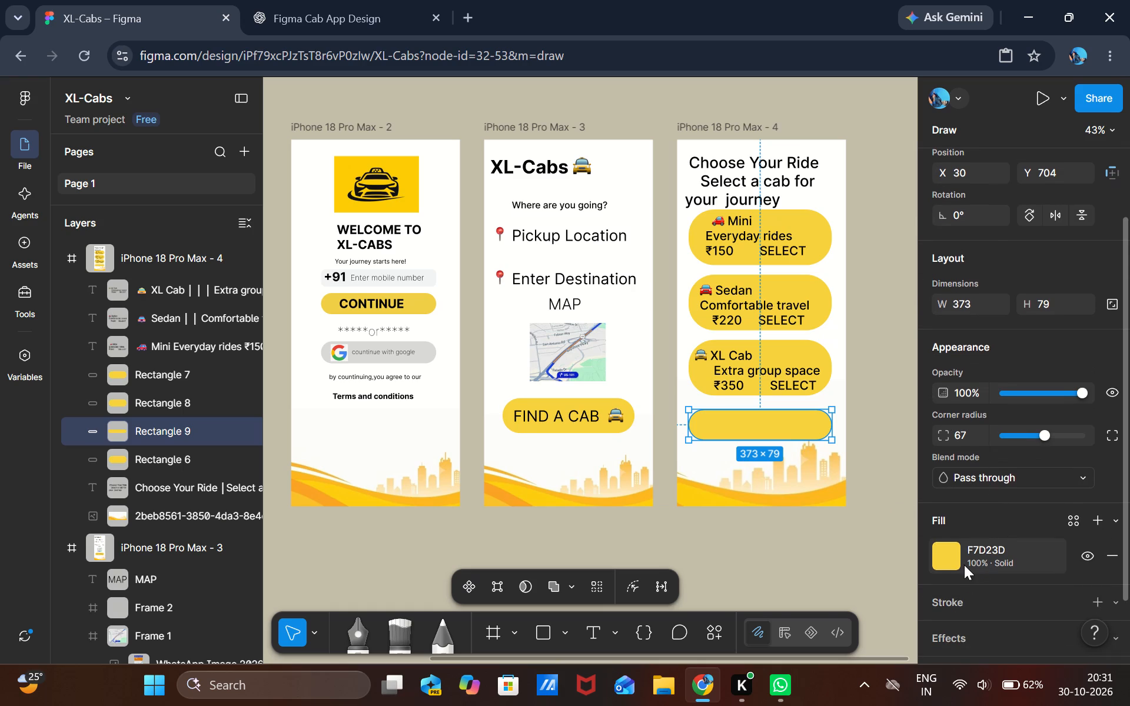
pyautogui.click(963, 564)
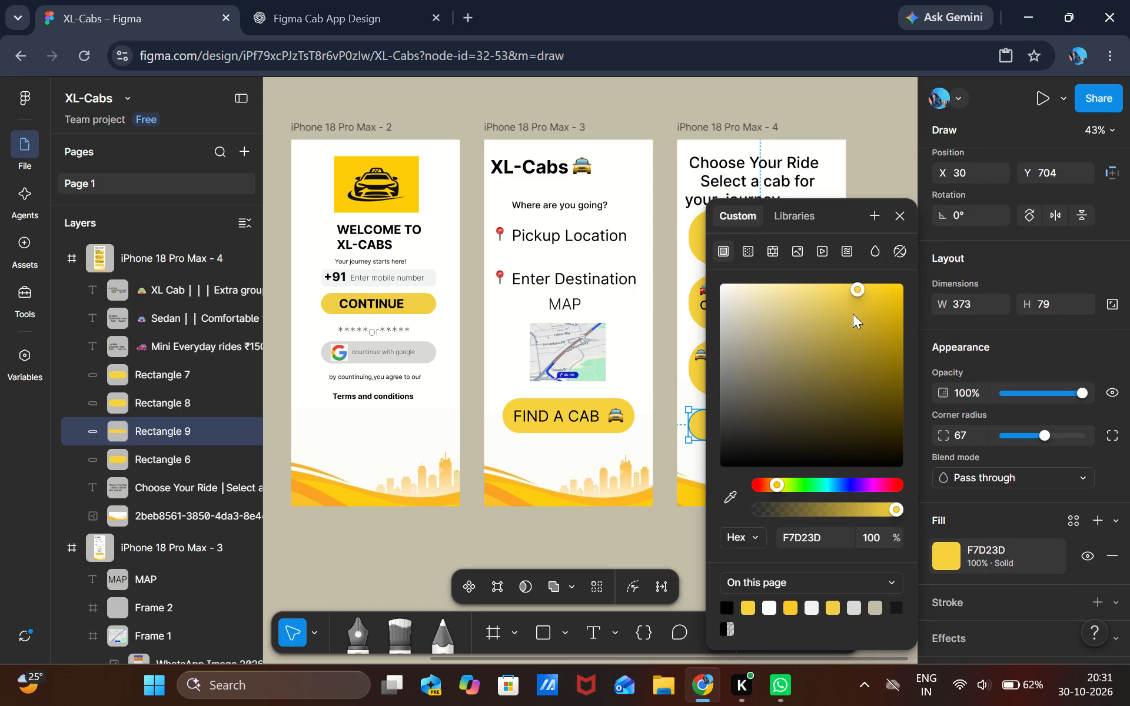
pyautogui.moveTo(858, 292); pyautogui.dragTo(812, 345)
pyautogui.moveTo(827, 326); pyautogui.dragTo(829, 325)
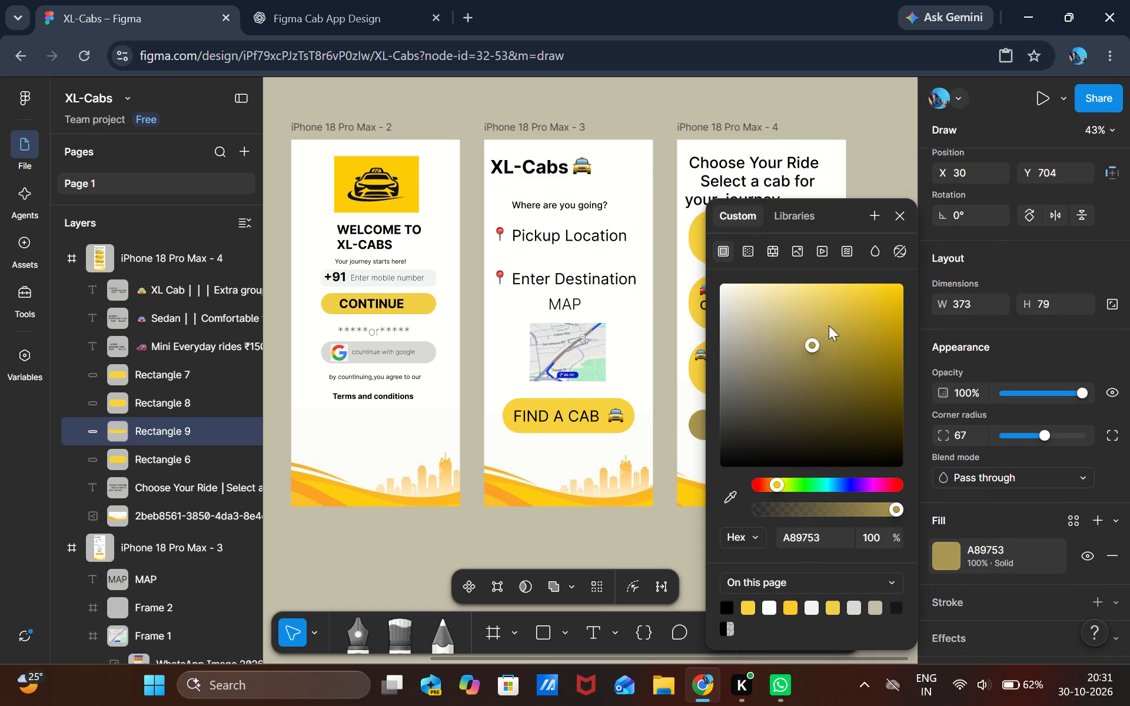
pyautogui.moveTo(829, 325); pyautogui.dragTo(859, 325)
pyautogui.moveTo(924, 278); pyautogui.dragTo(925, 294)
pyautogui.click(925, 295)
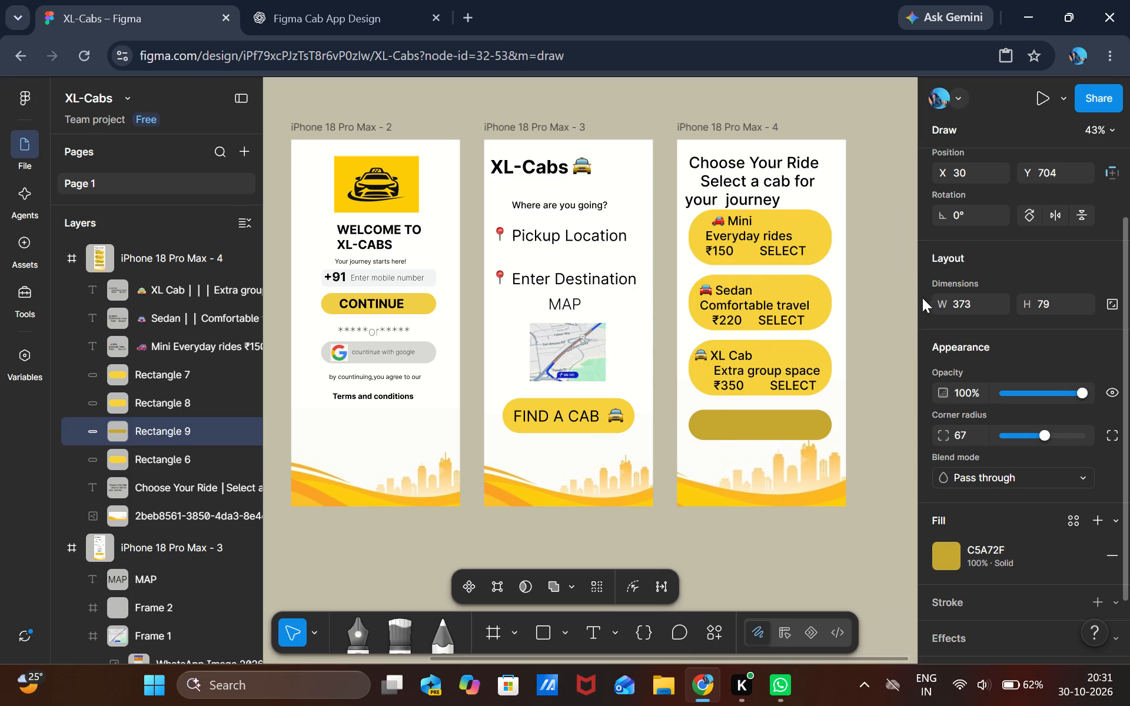
# Change the slim bottom rectangle's fill to the saturated yellow F5C400.
pyautogui.click(945, 550)
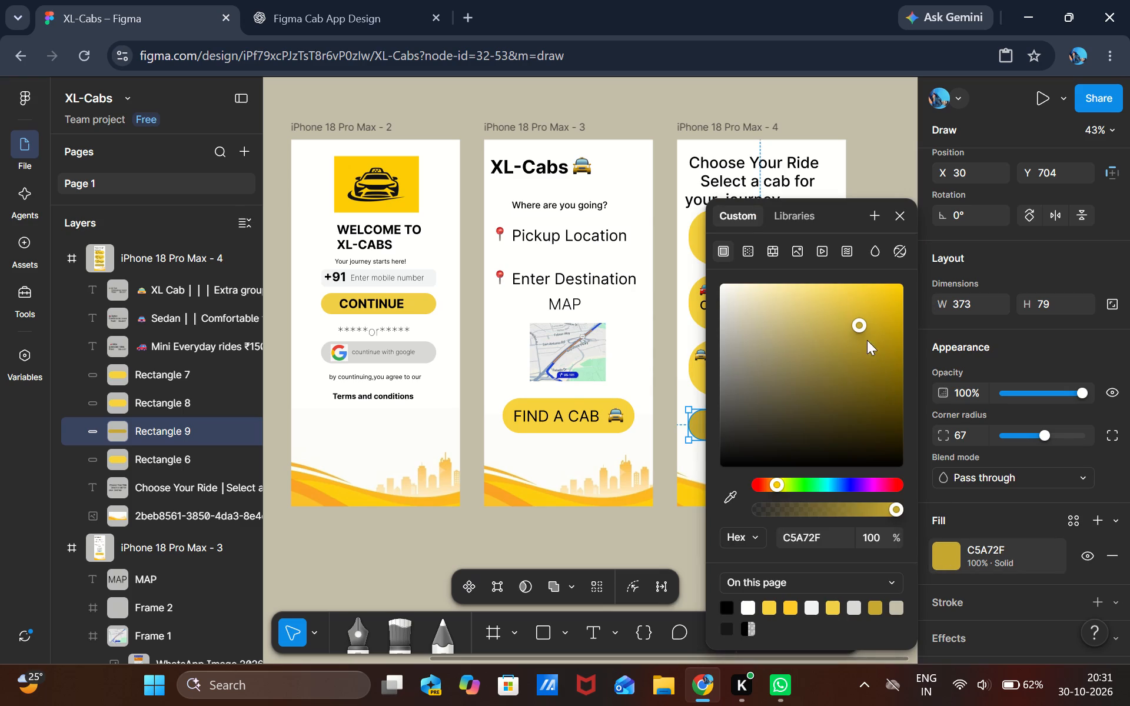
pyautogui.moveTo(855, 327); pyautogui.dragTo(885, 288)
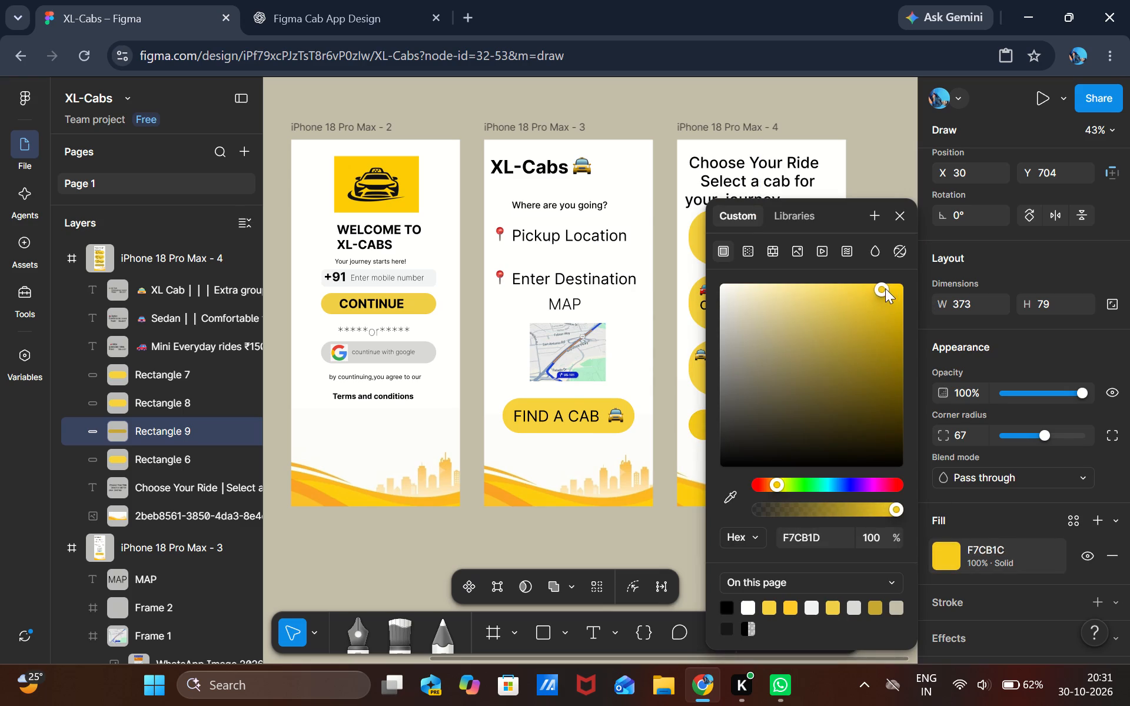
pyautogui.moveTo(885, 288); pyautogui.dragTo(910, 290)
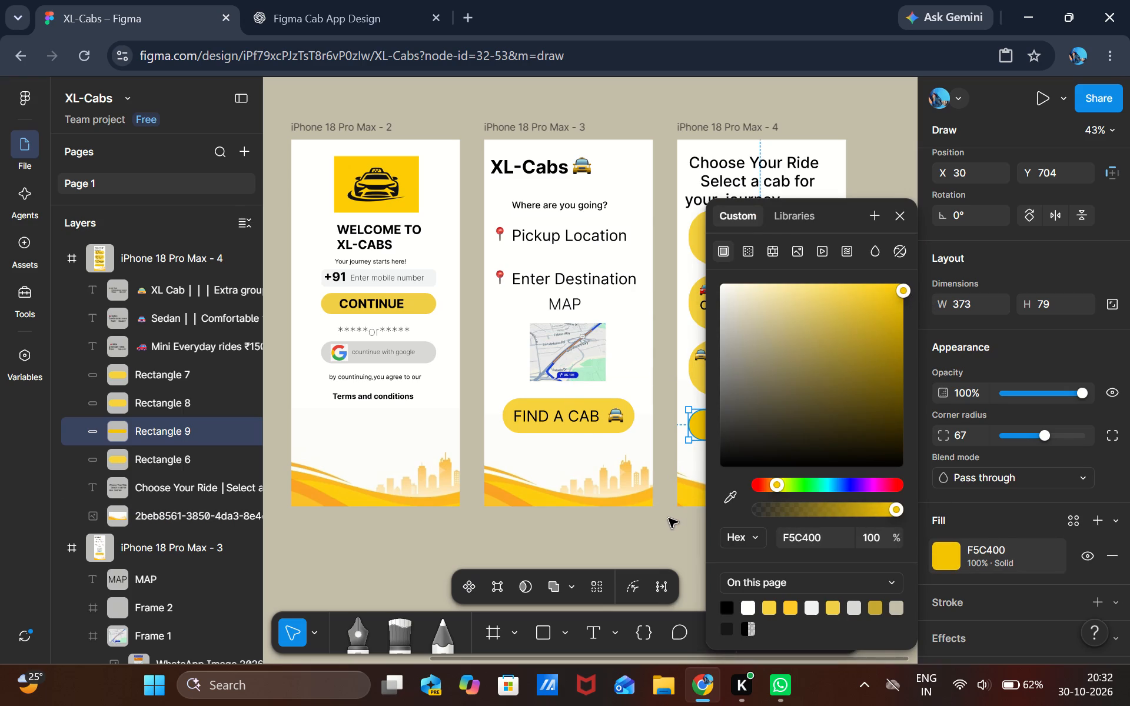
pyautogui.click(669, 522)
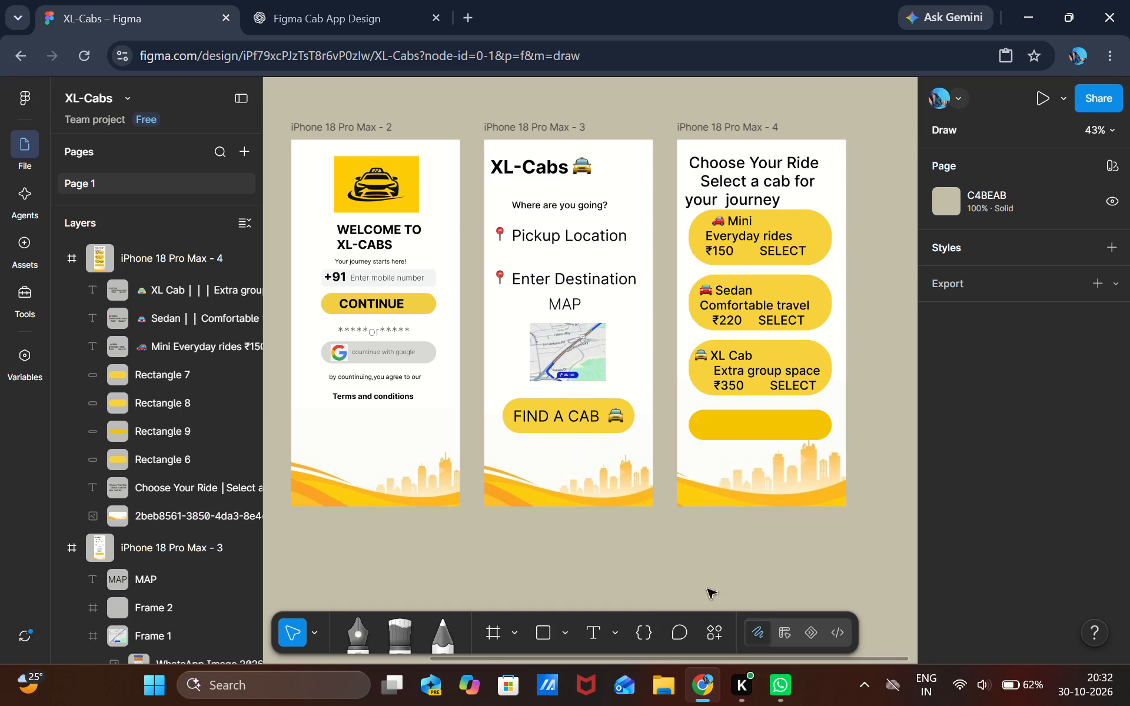
pyautogui.click(590, 630)
pyautogui.moveTo(694, 414); pyautogui.dragTo(829, 439)
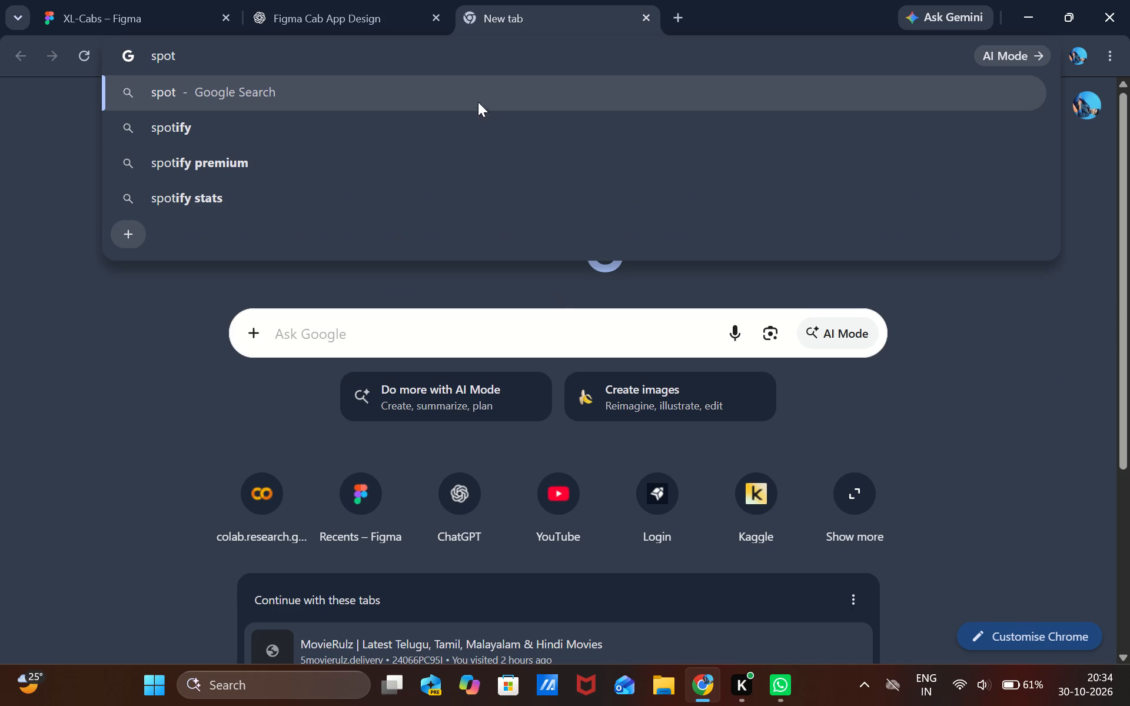
pyautogui.click(309, 125)
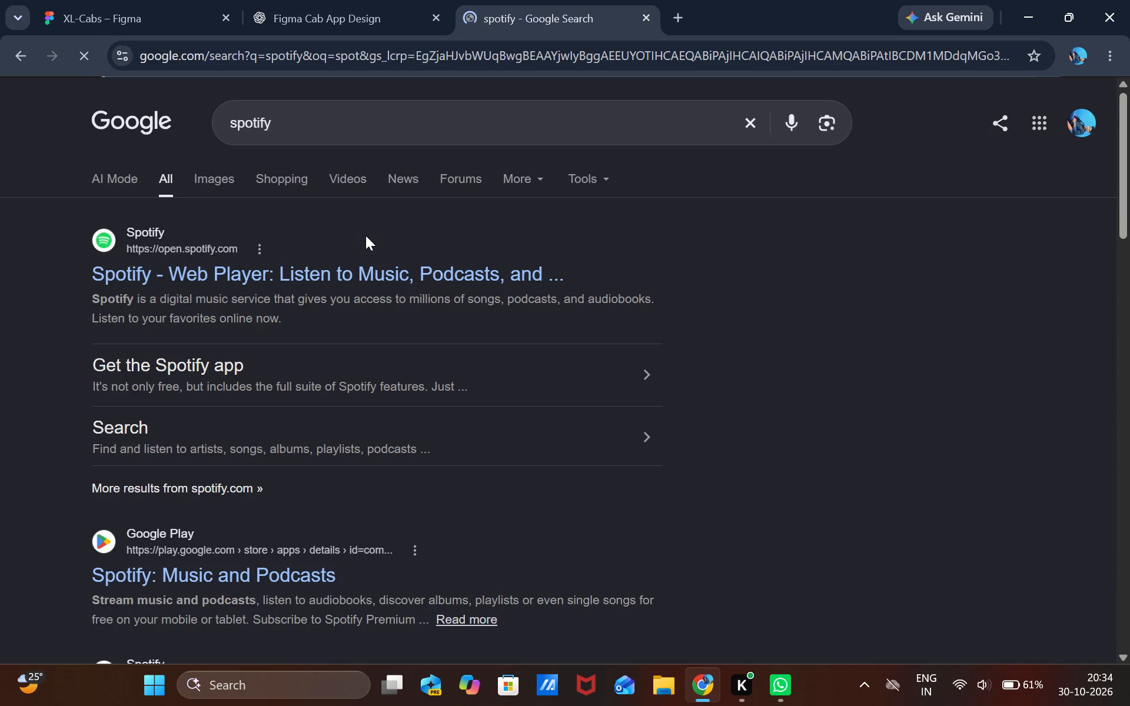
pyautogui.click(272, 269)
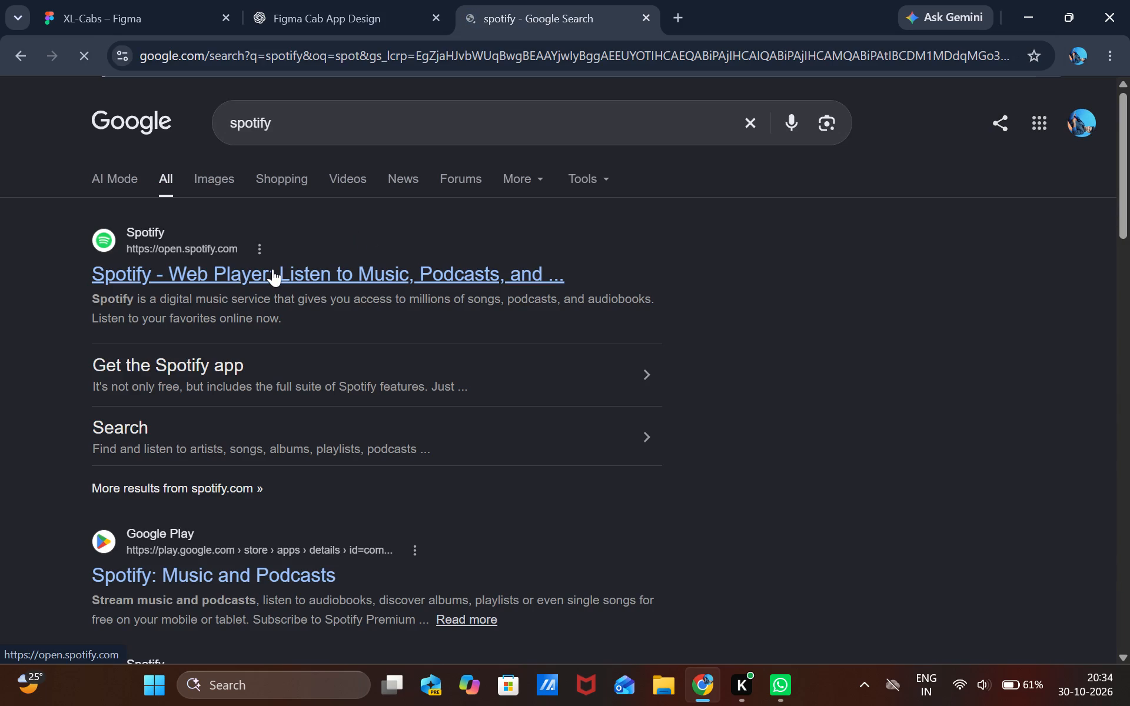
pyautogui.click(266, 278)
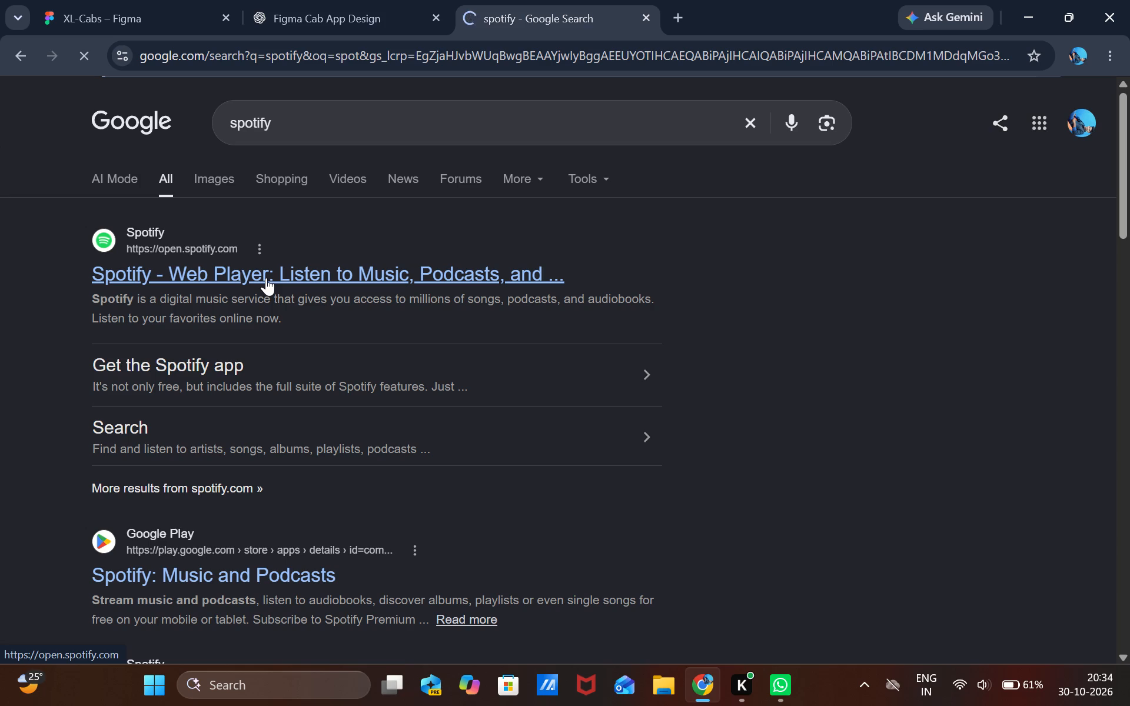
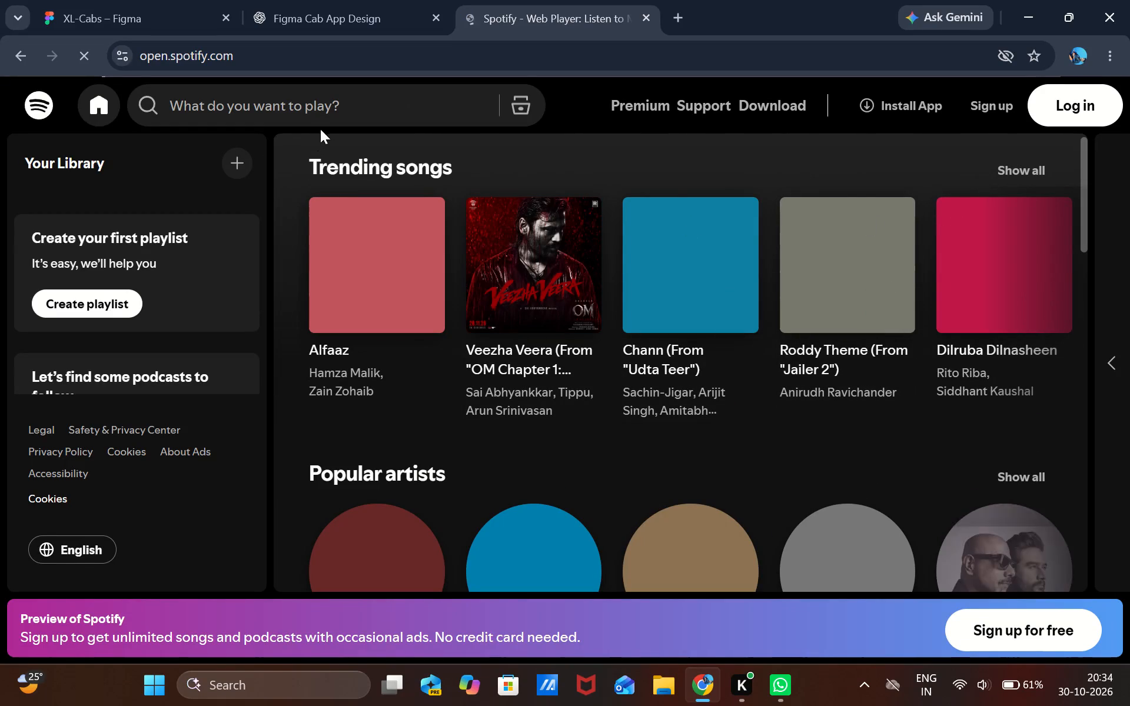
# Browse the Spotify home page from the trending songs through the popular artists, albums and radio to the featured charts.
pyautogui.scroll(-4, 590, 339)
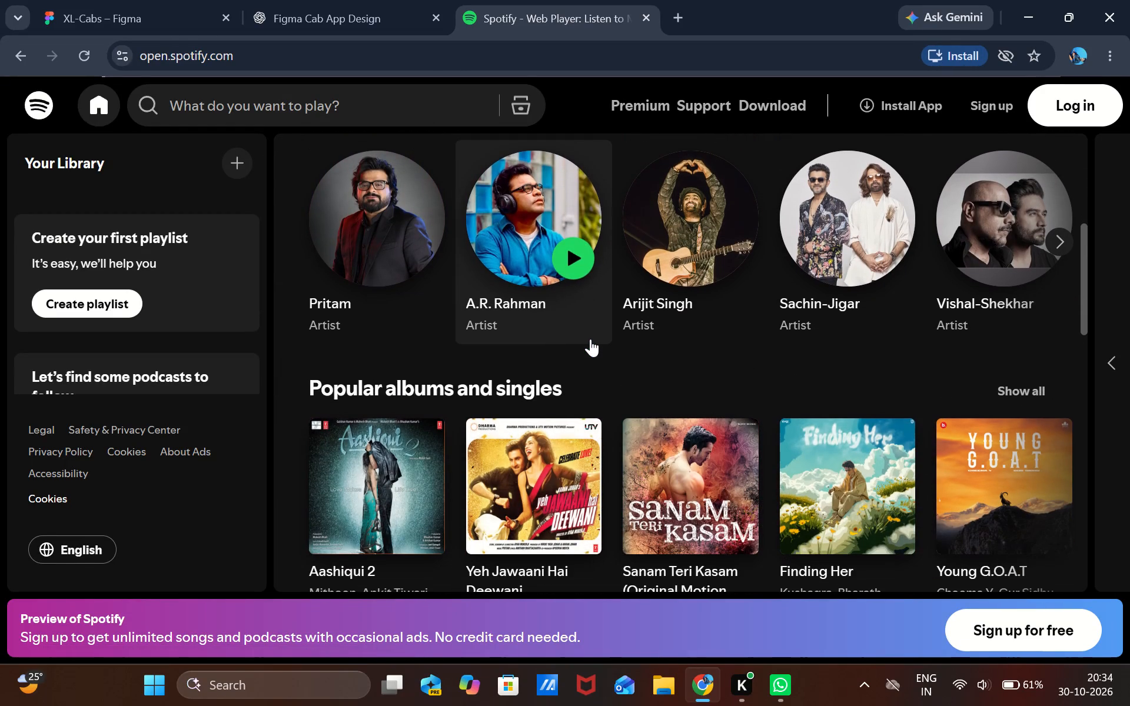
pyautogui.scroll(-4, 590, 339)
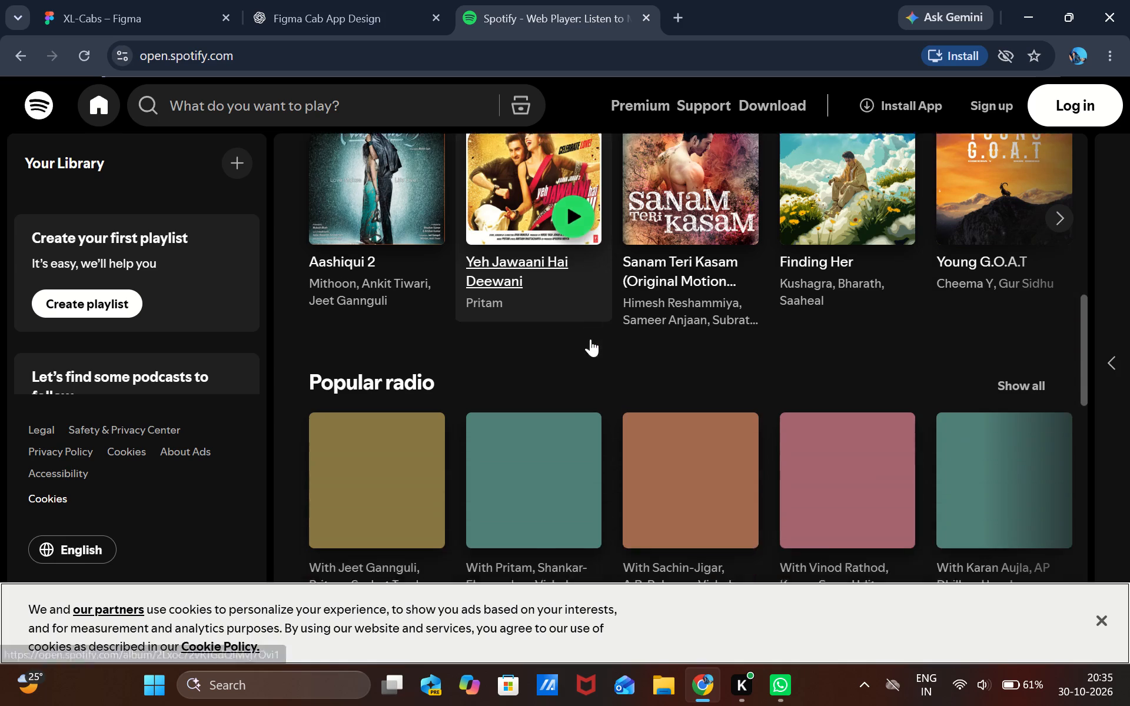
pyautogui.scroll(-3, 590, 339)
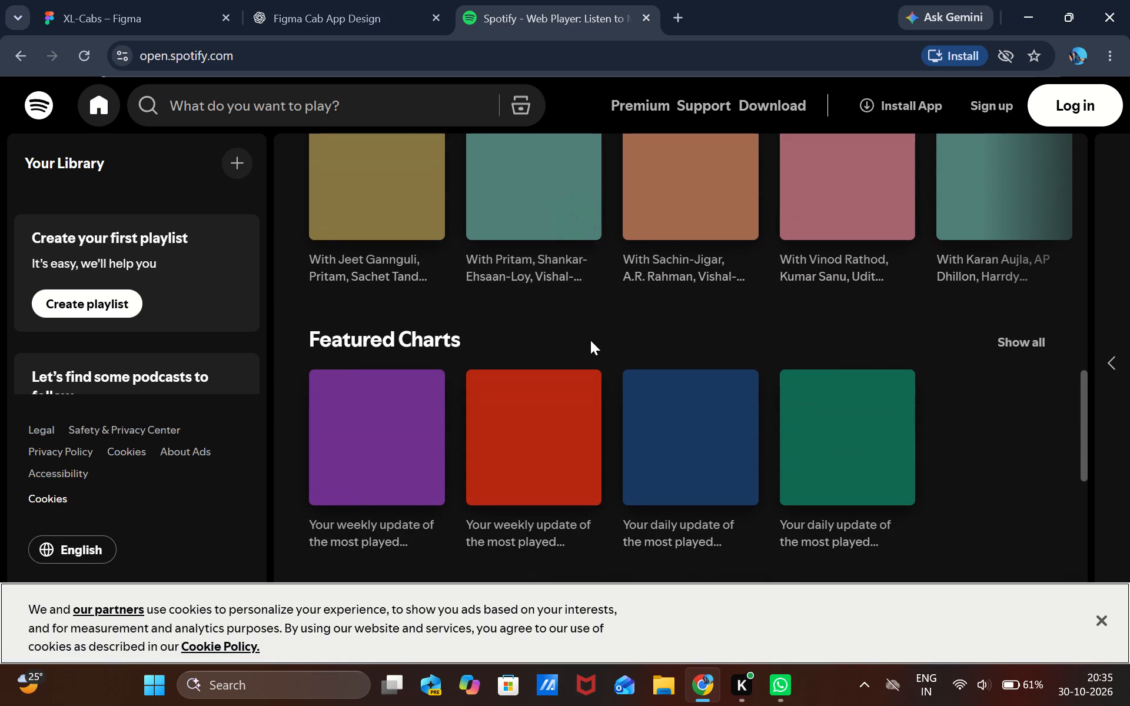
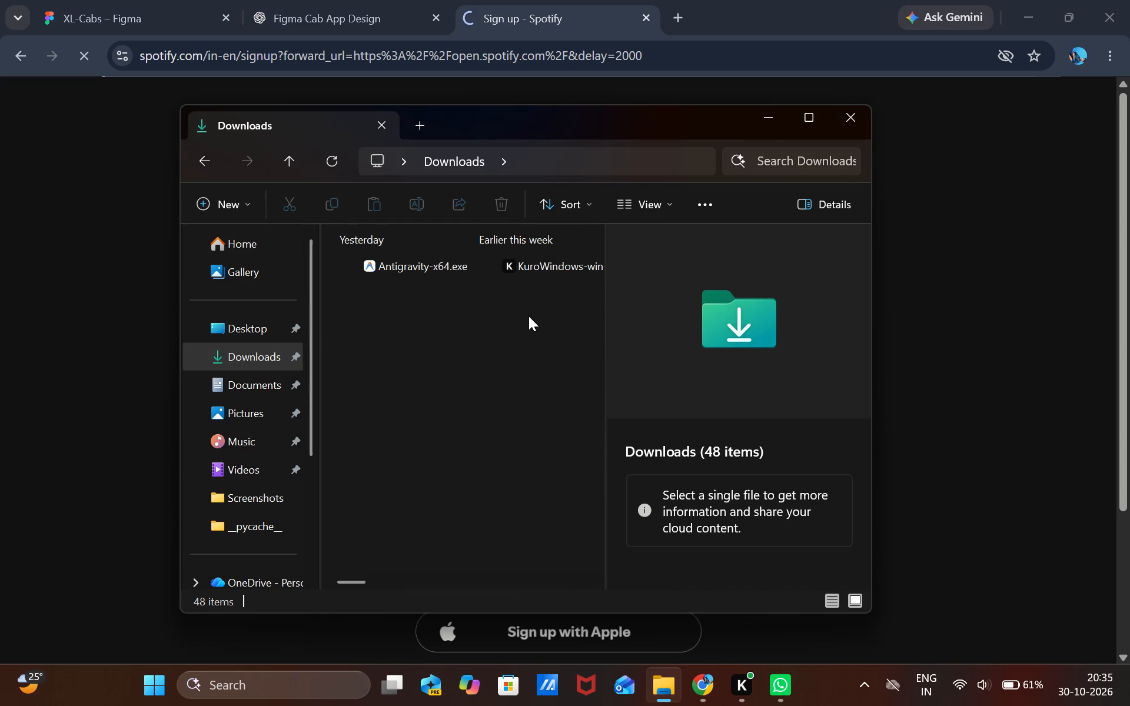
# Delete the Ranabaali (2026) video file from the Downloads folder.
pyautogui.doubleClick(501, 316)
pyautogui.scroll(-2, 474, 324)
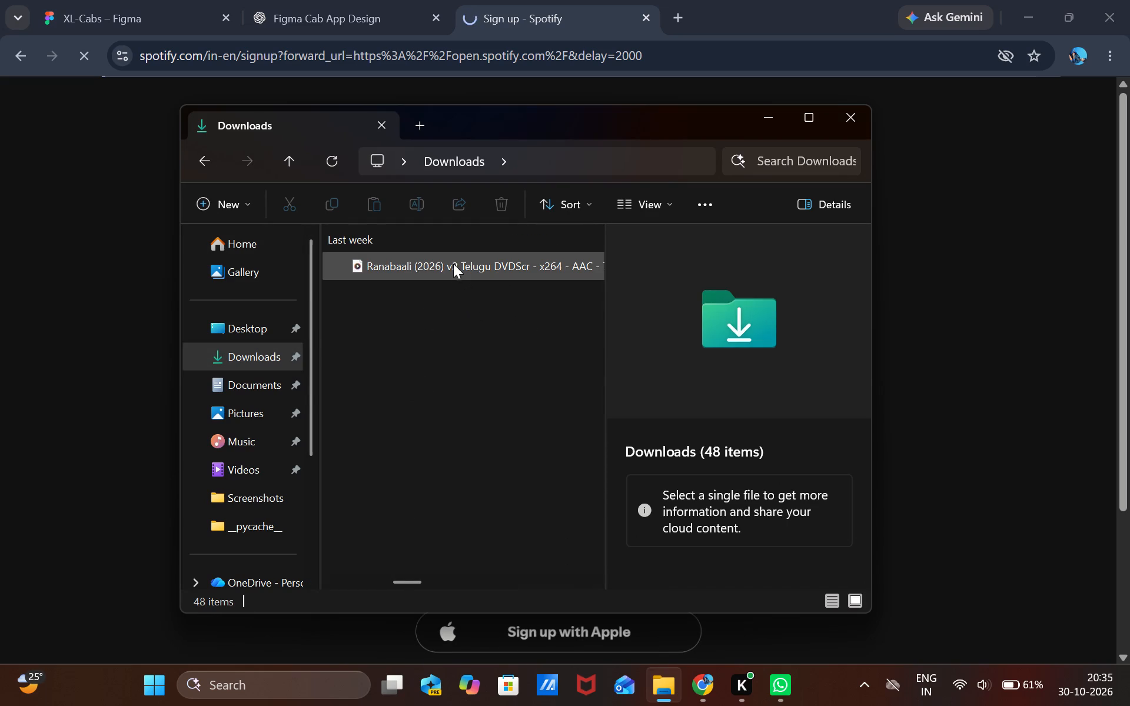
pyautogui.click(453, 263)
pyautogui.click(503, 201)
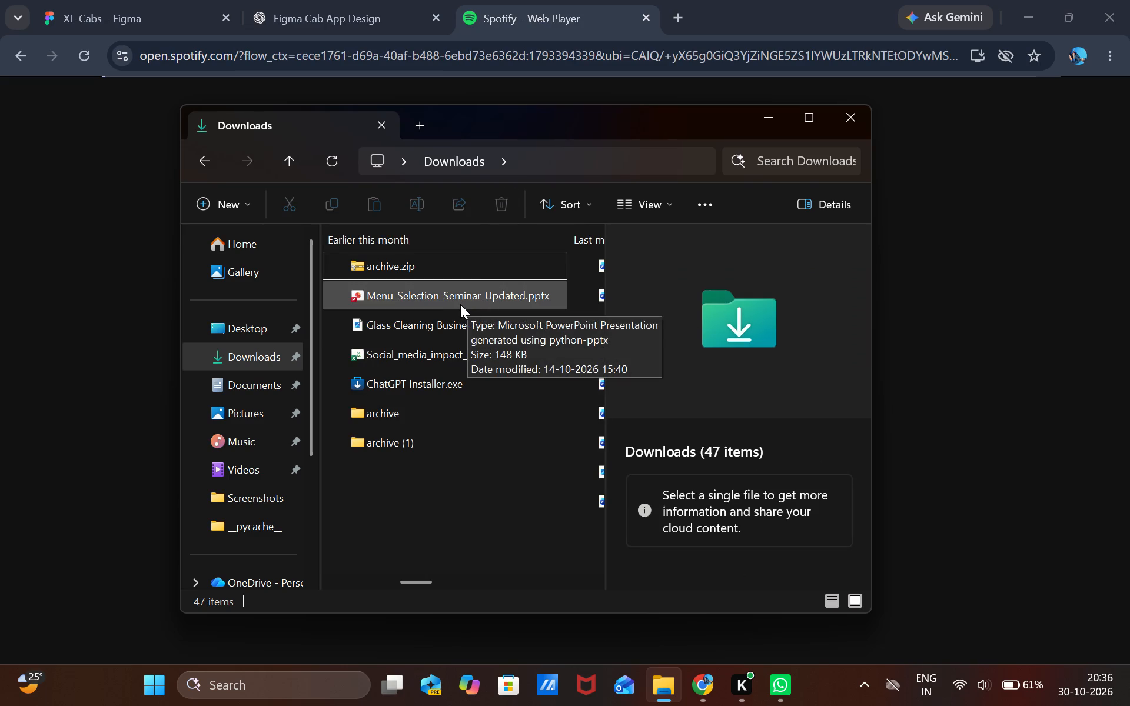
# Look through the remaining files in the Downloads folder, from the newest to the oldest, and minimise the folder window.
pyautogui.scroll(-1, 428, 367)
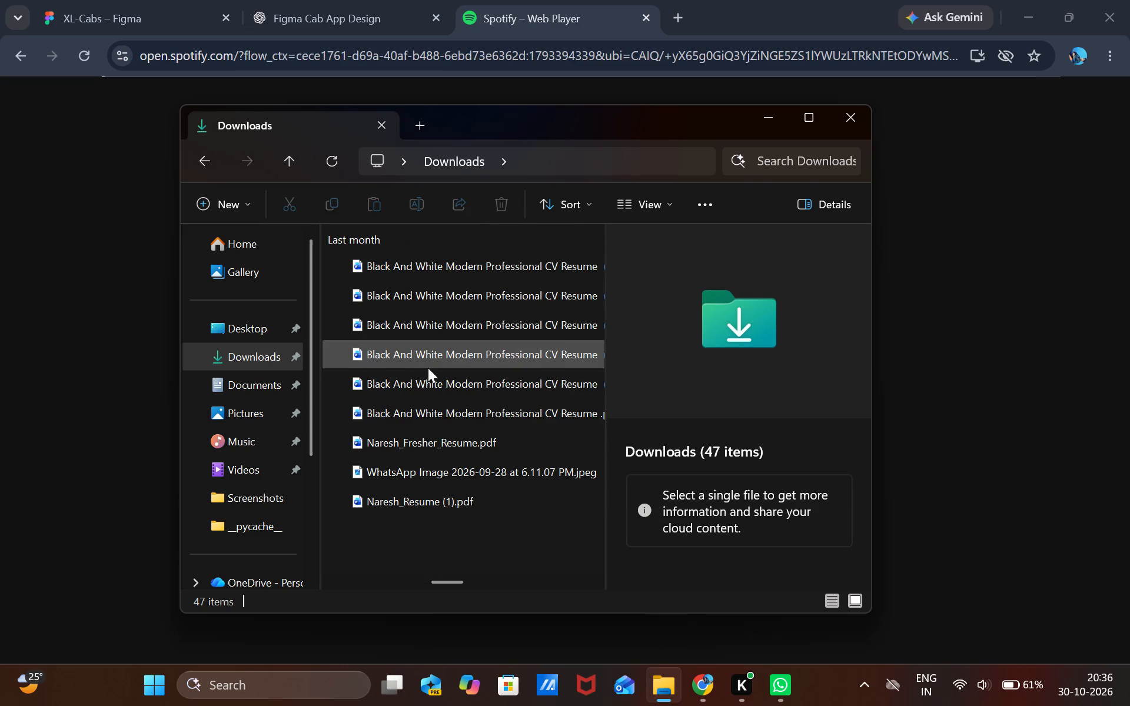
pyautogui.scroll(-1, 428, 368)
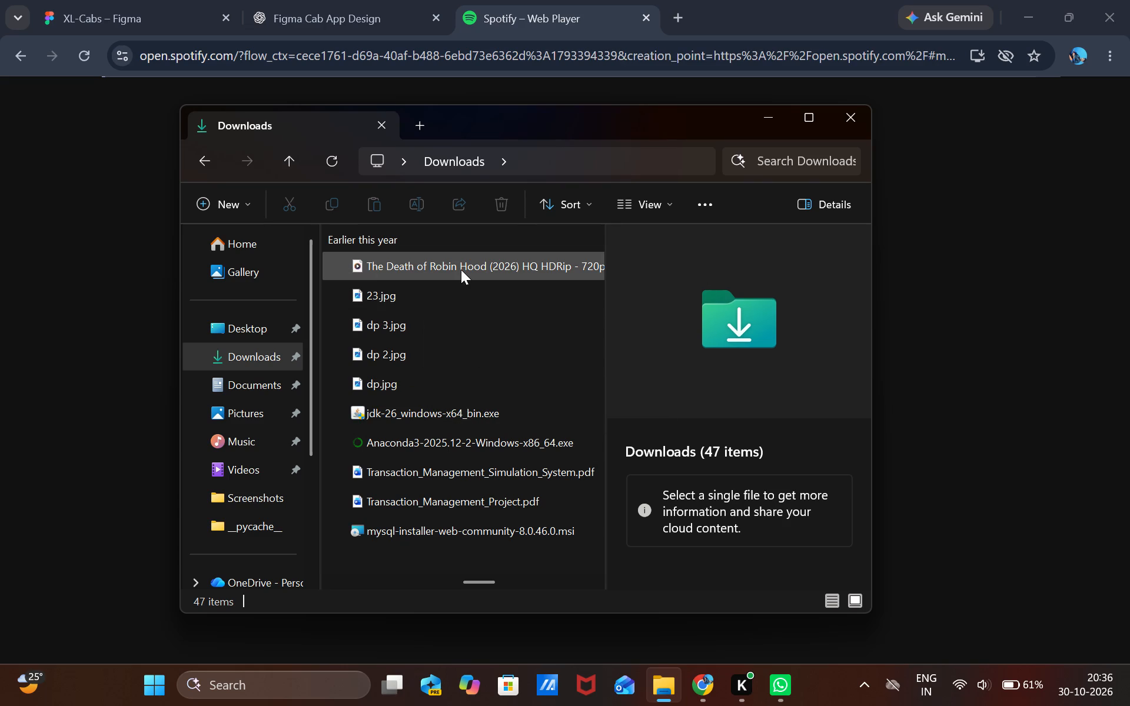
pyautogui.scroll(1, 448, 293)
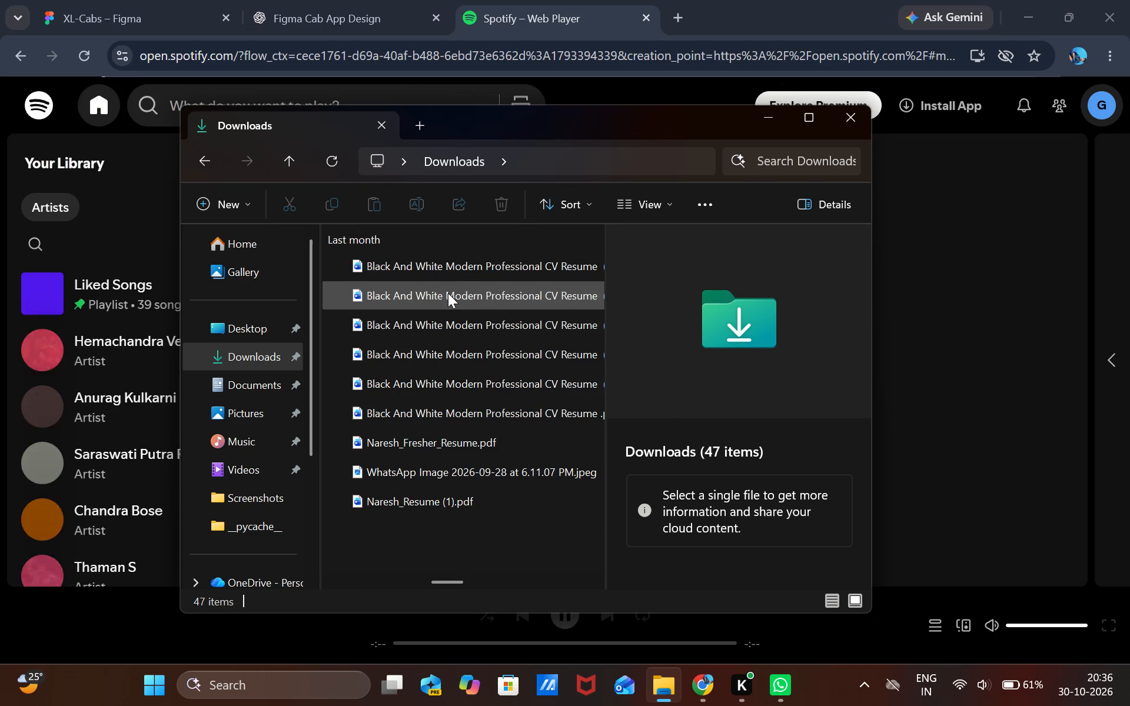
pyautogui.scroll(1, 448, 293)
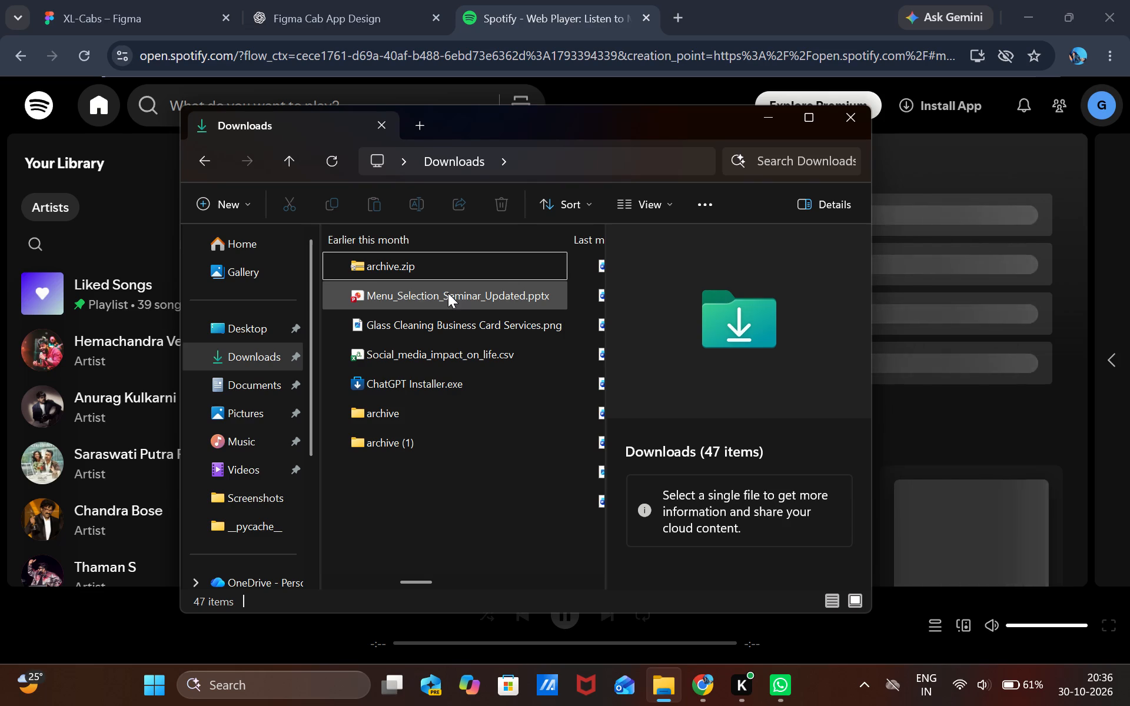
pyautogui.scroll(1, 448, 293)
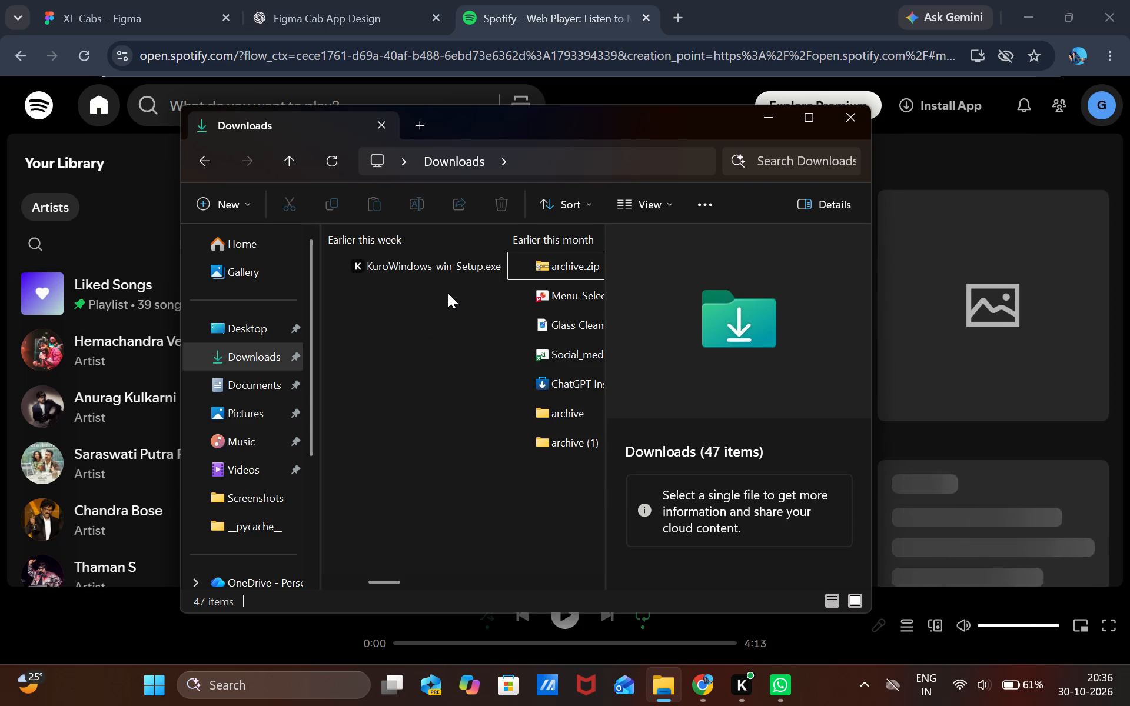
pyautogui.scroll(2, 448, 293)
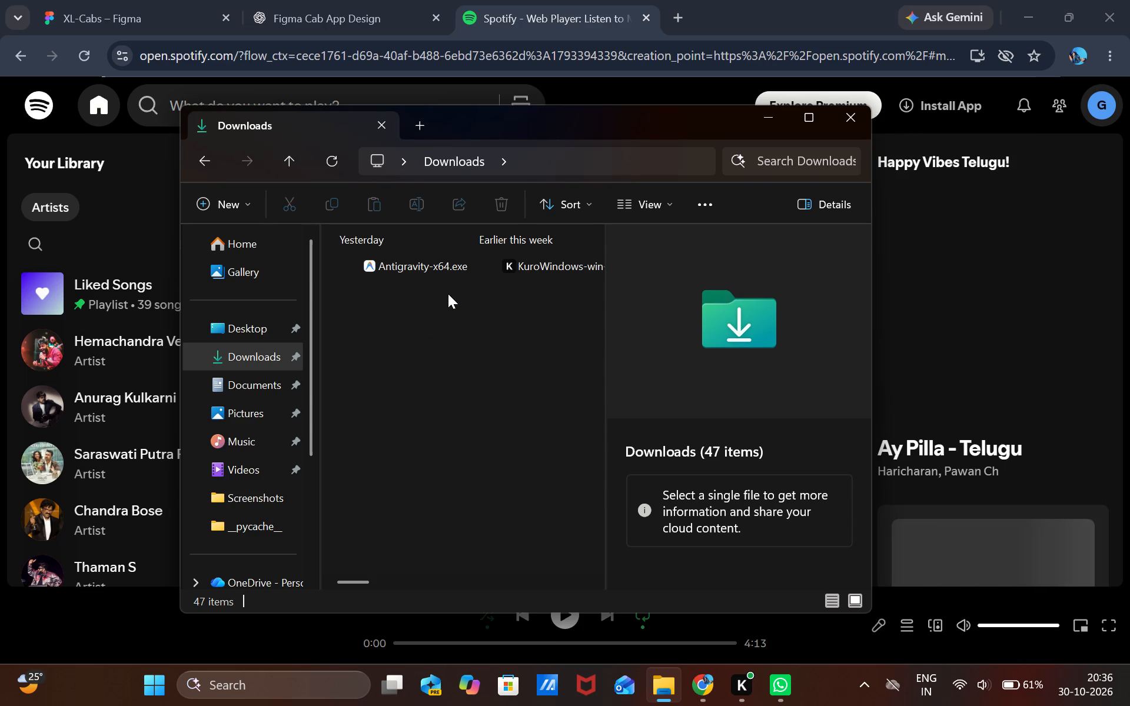
pyautogui.scroll(-6, 448, 294)
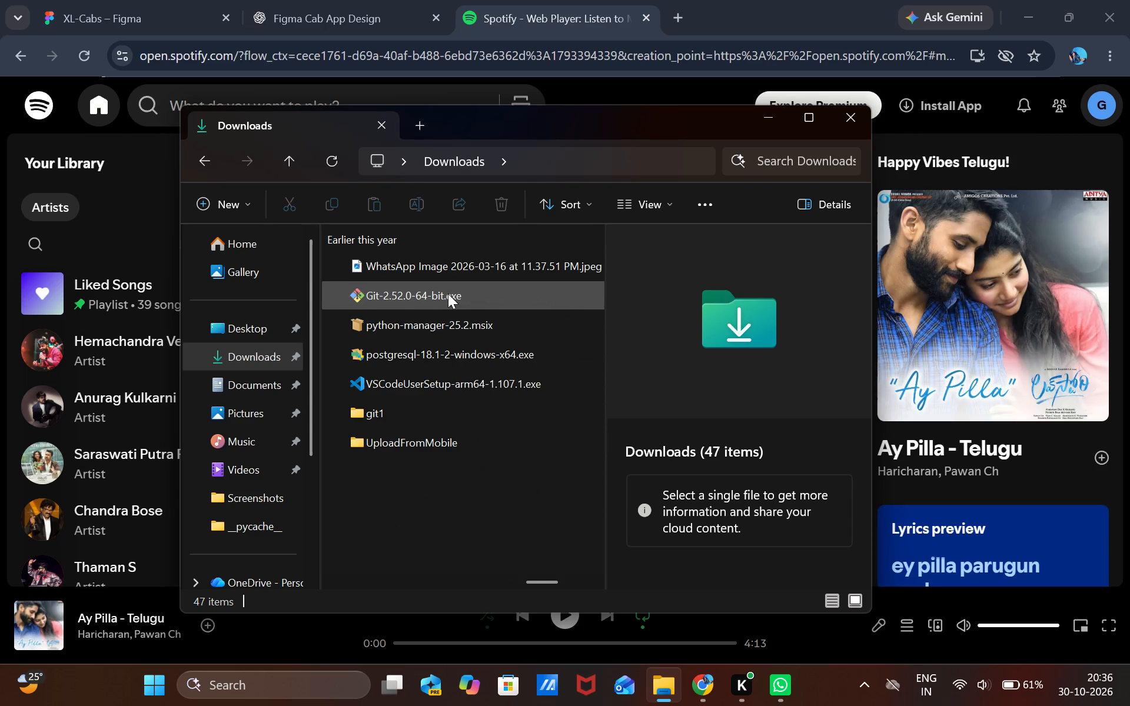
pyautogui.scroll(-2, 448, 294)
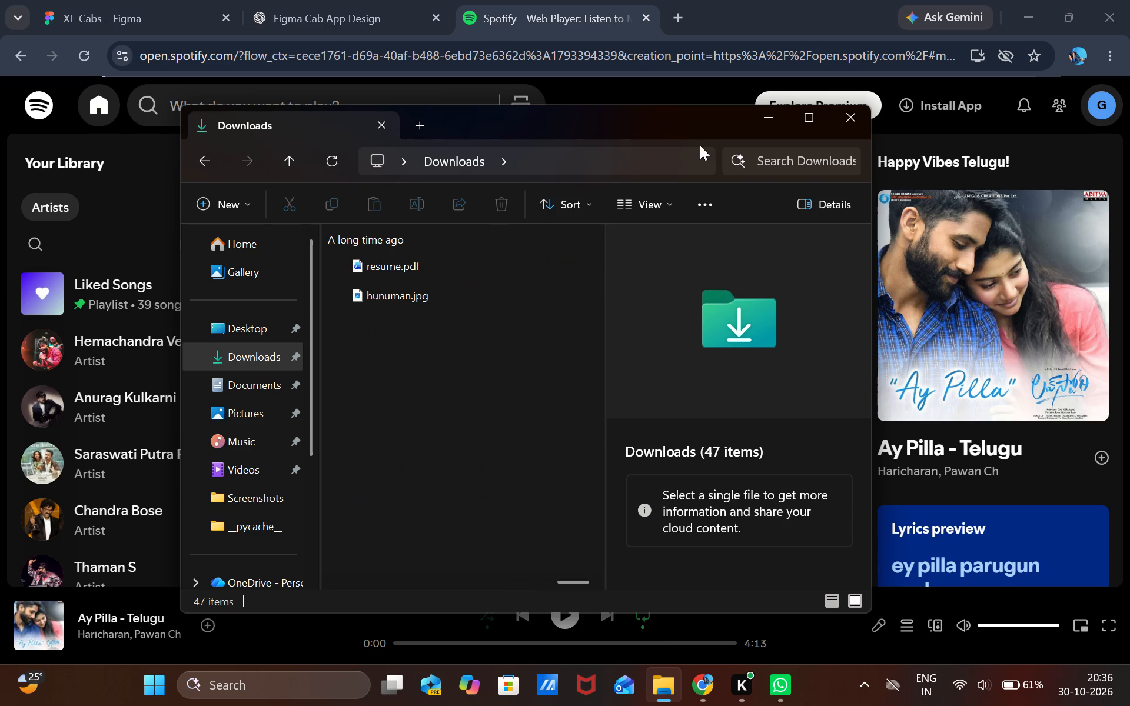
pyautogui.click(776, 114)
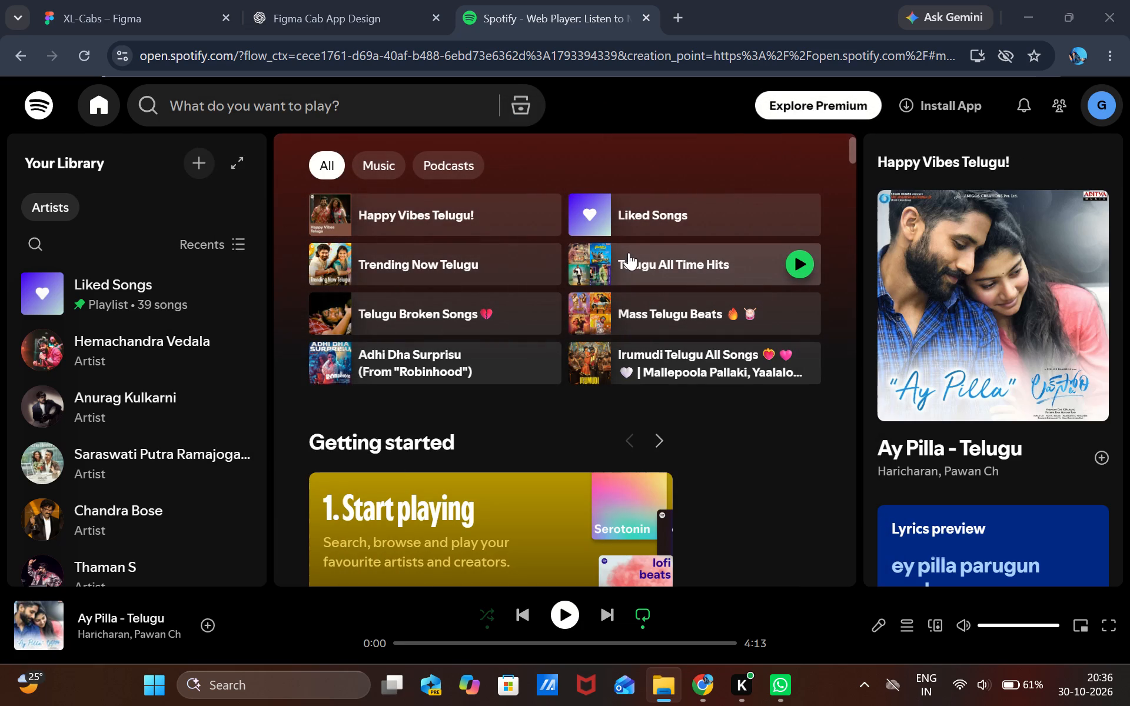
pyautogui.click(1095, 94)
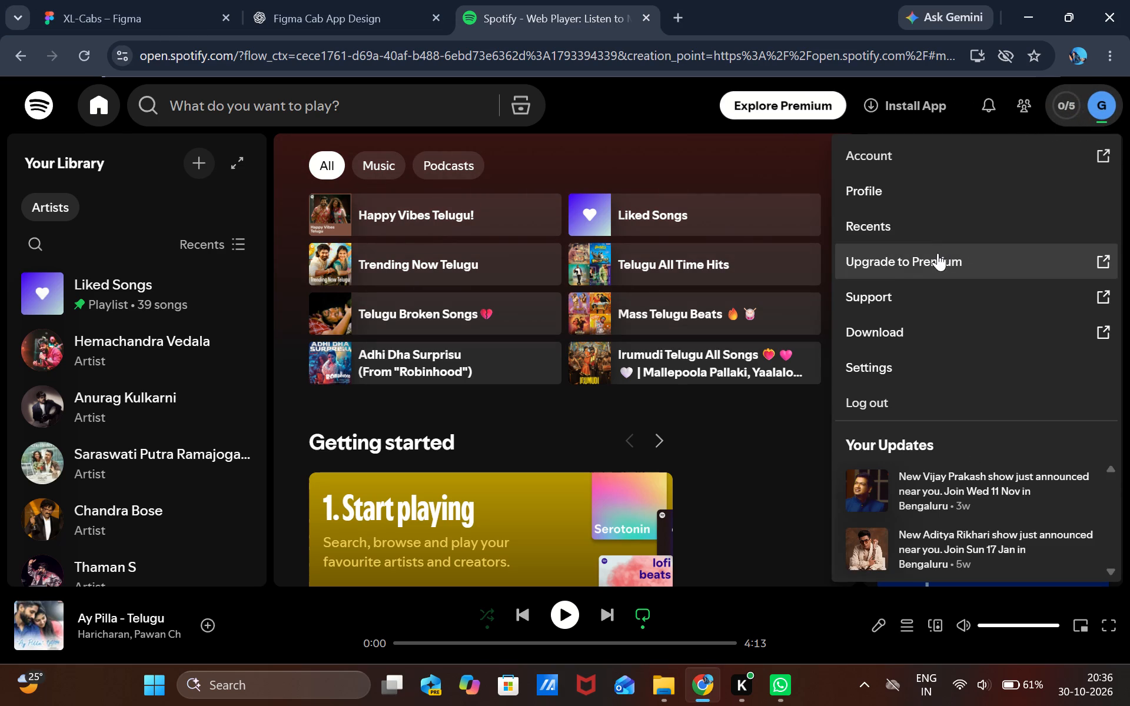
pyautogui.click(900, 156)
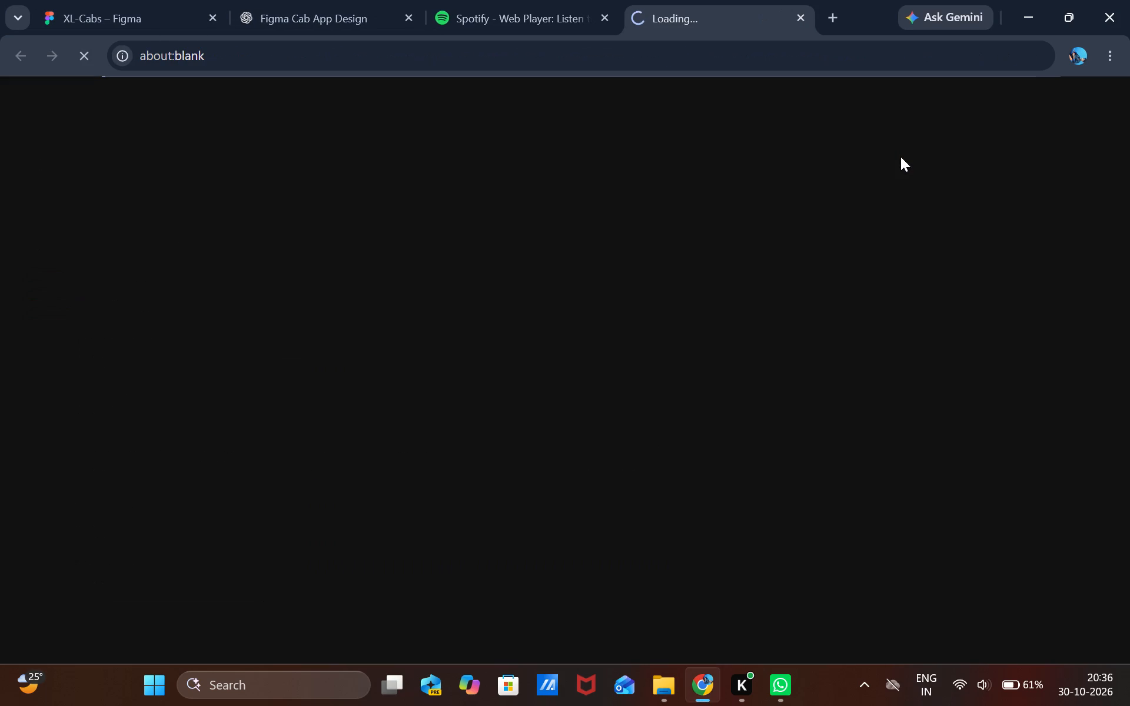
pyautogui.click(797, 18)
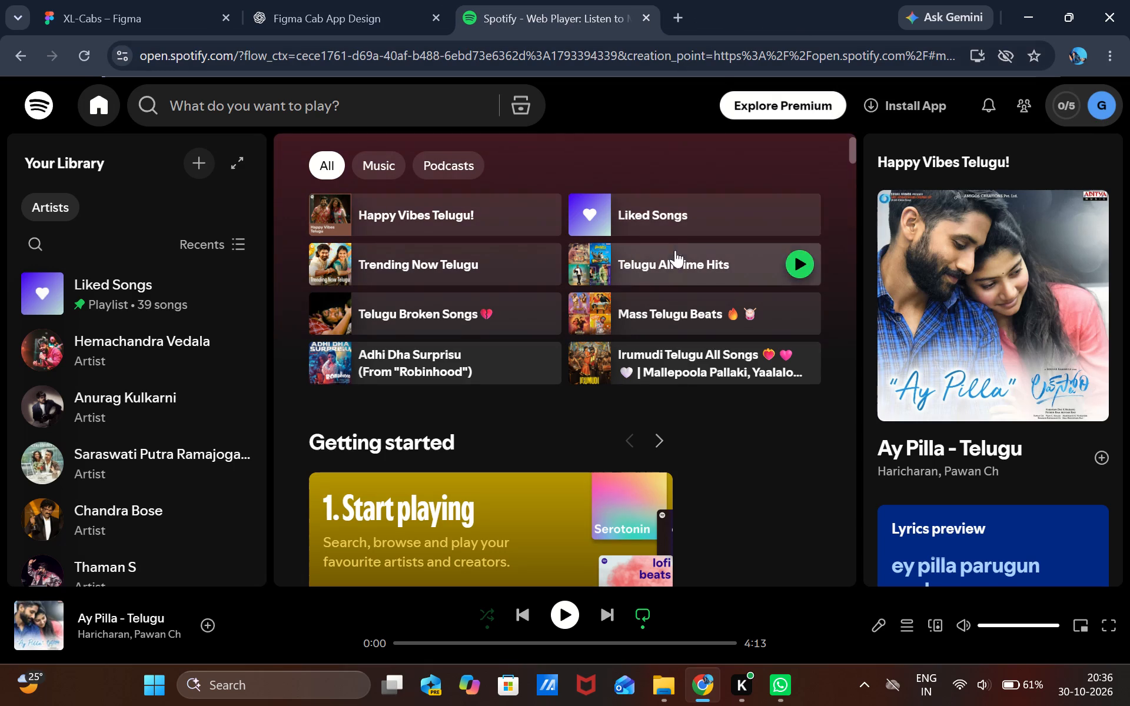
# Open the Liked Songs playlist in Spotify and start playing the loaded song, Ay Pilla - Telugu.
pyautogui.click(682, 211)
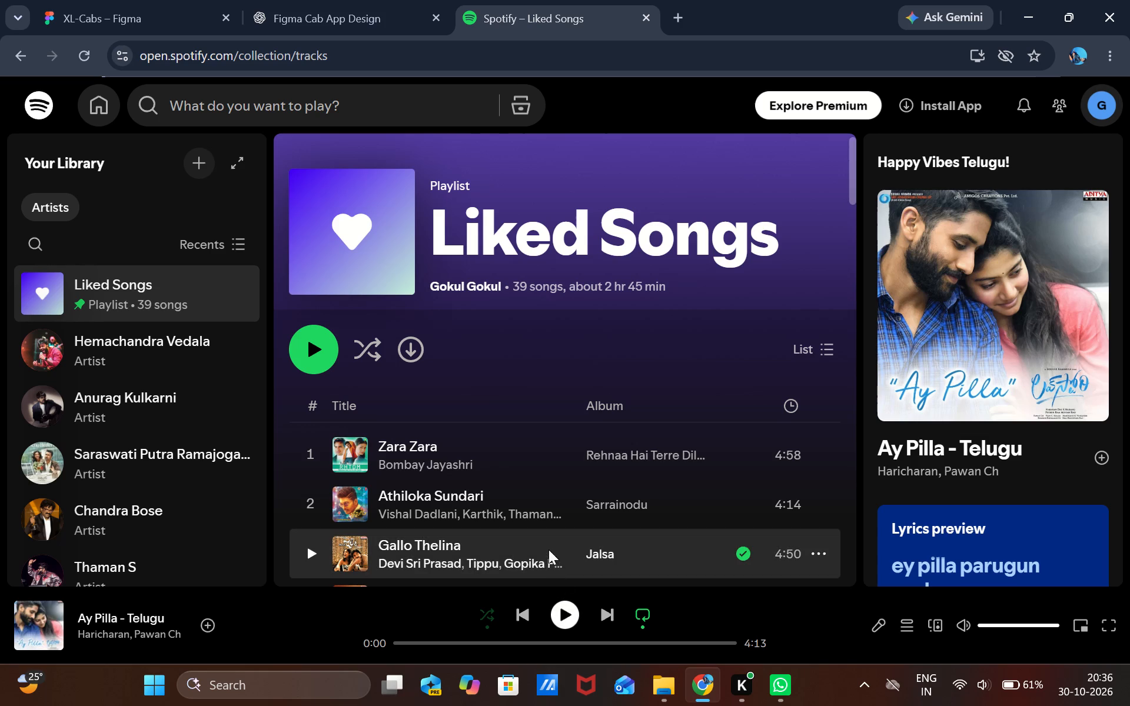
pyautogui.click(566, 609)
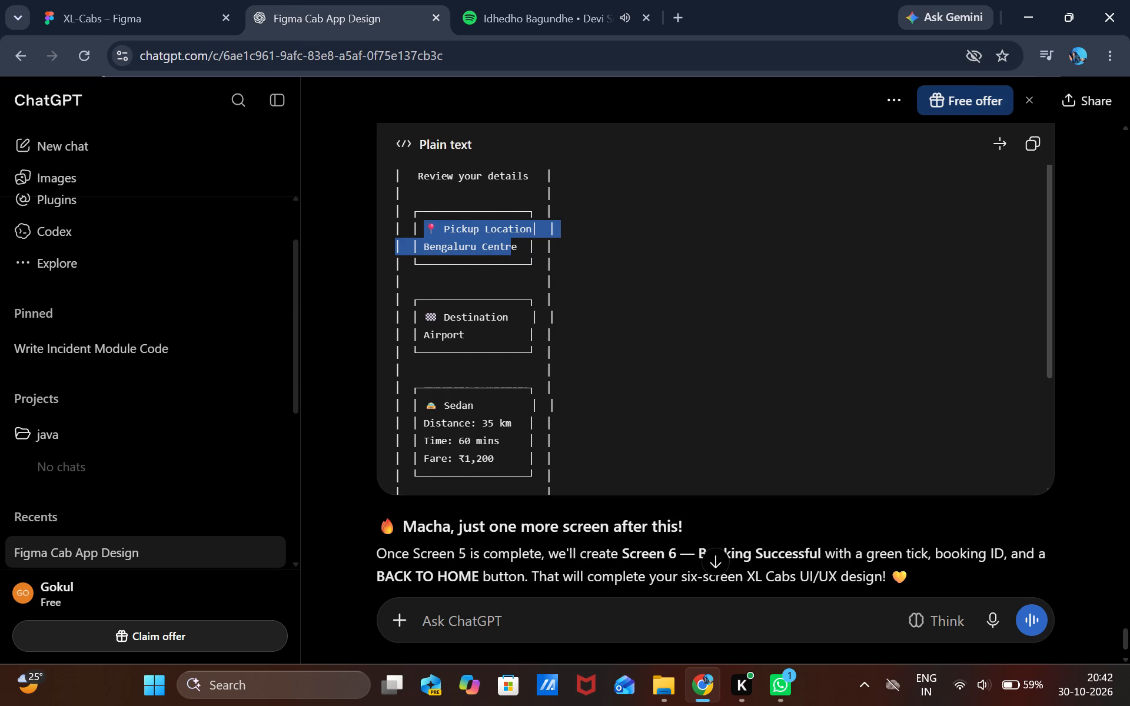
pyautogui.click(519, 248)
pyautogui.moveTo(519, 248); pyautogui.dragTo(428, 229)
pyautogui.hotkey('ctrl', 'c')
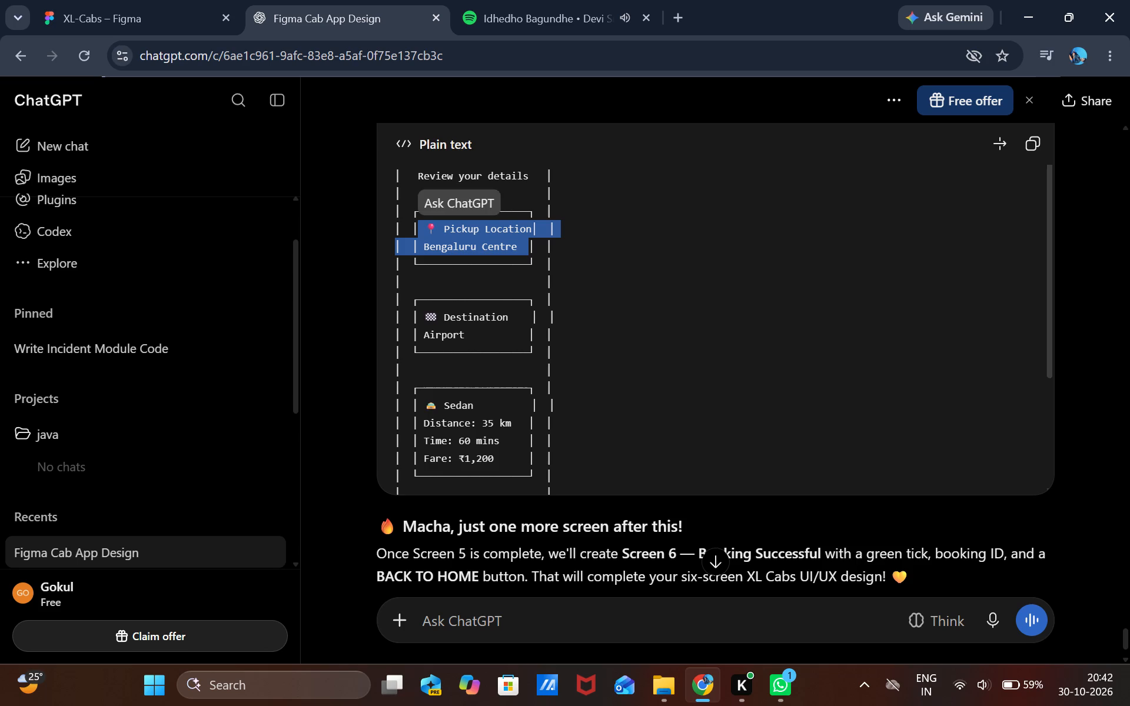
pyautogui.click(85, 12)
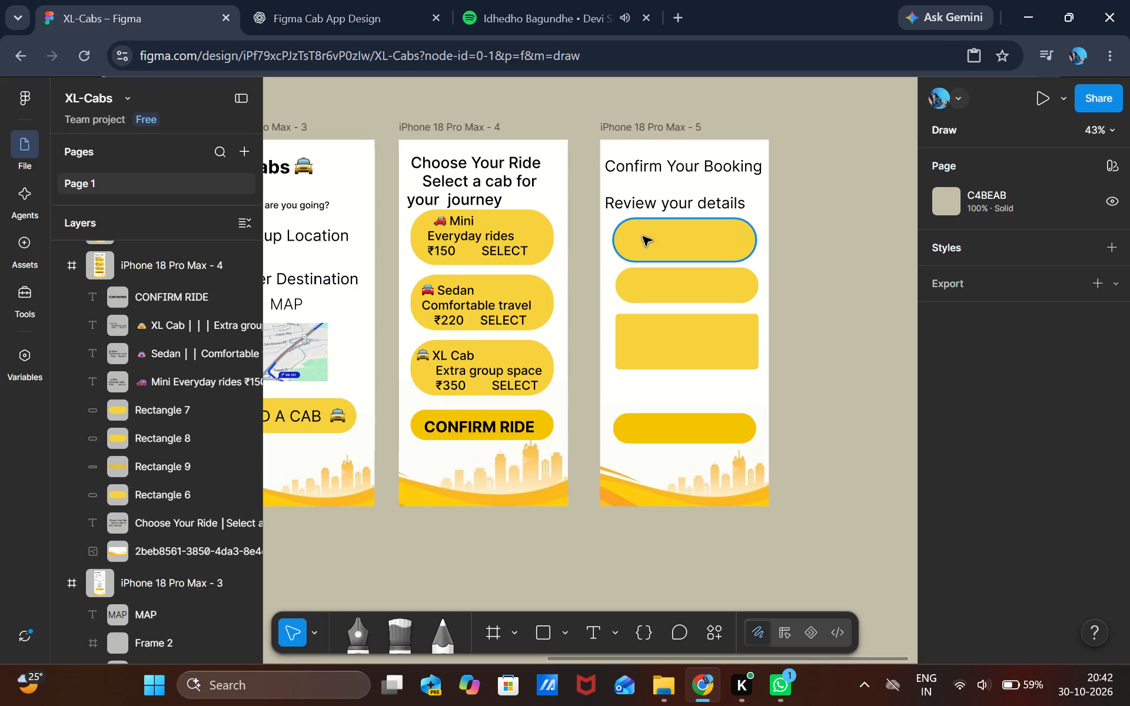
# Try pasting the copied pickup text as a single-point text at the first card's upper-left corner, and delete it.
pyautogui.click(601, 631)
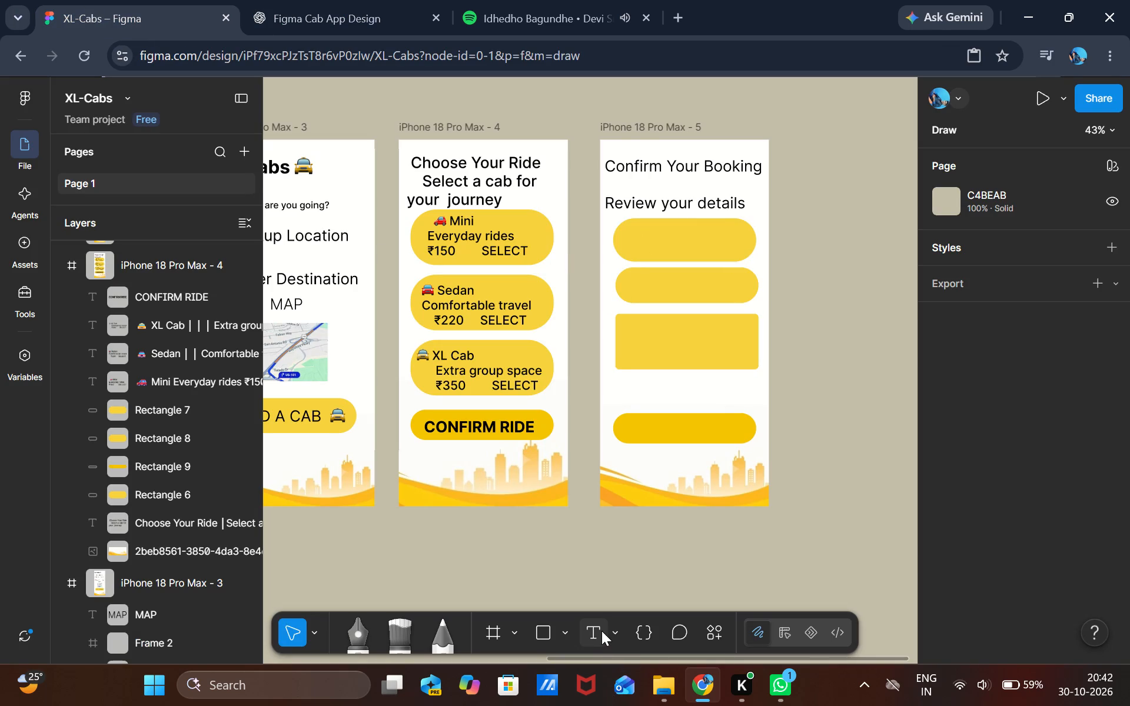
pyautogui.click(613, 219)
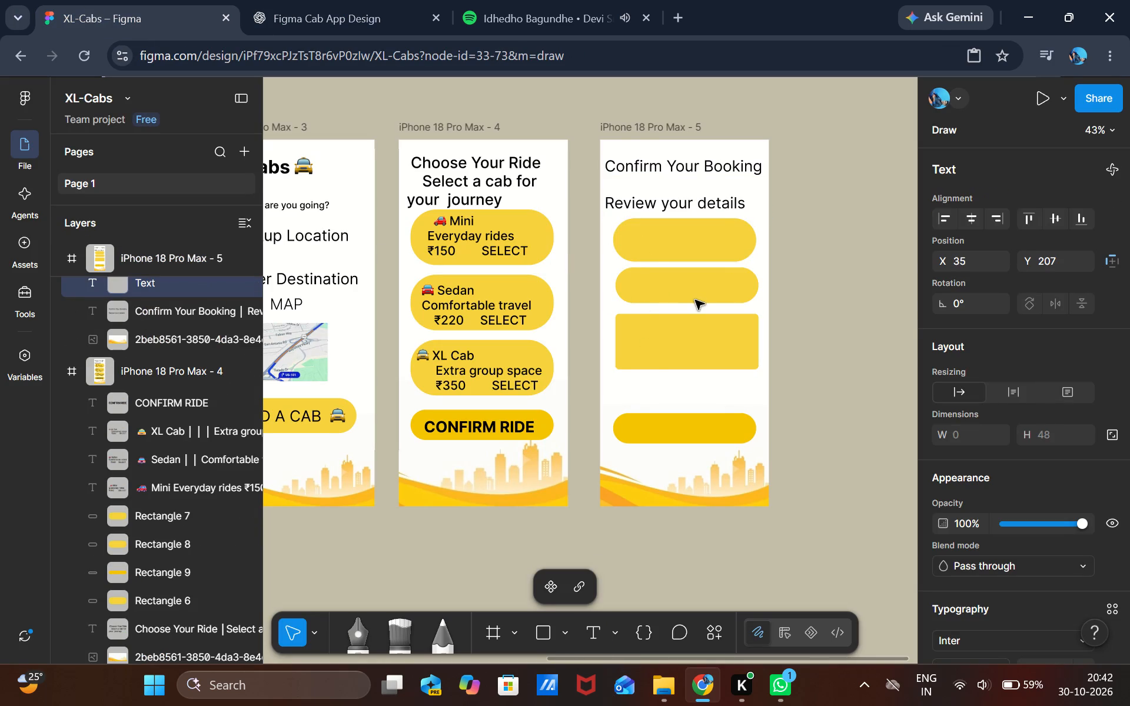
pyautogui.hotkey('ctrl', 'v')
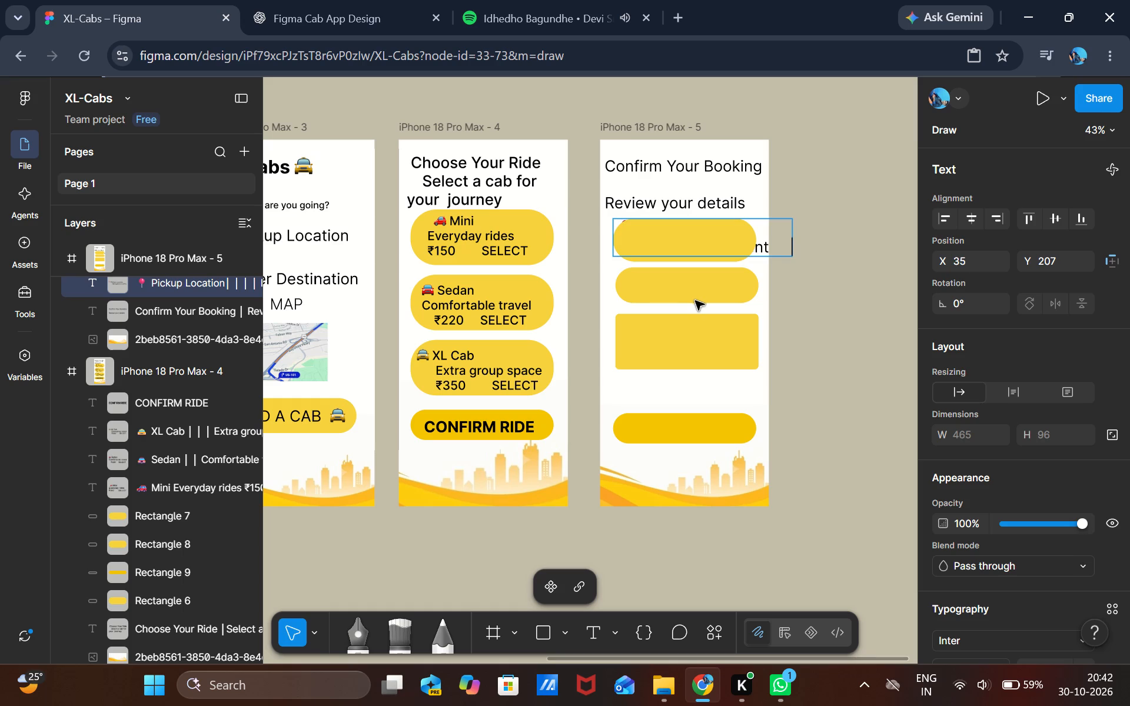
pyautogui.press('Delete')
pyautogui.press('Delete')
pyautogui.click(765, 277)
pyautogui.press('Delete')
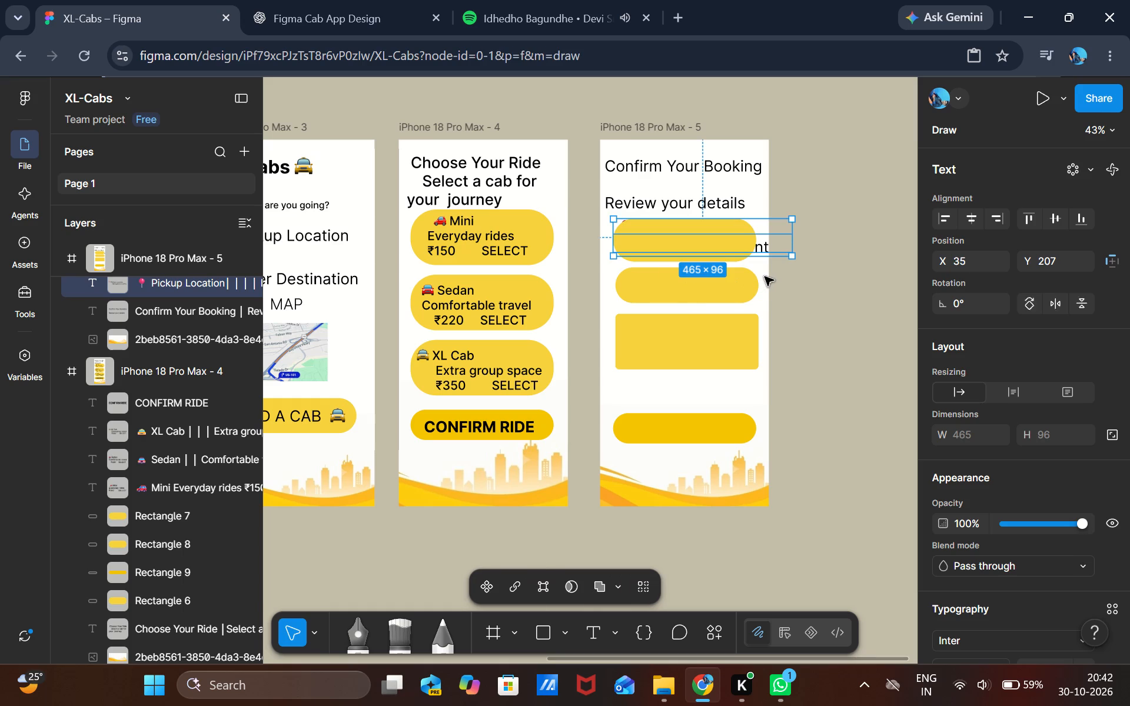
# Draw a text box about 349 × 81 over the first card at X 58, Y 221 and fill it with the copied pickup text.
pyautogui.click(589, 636)
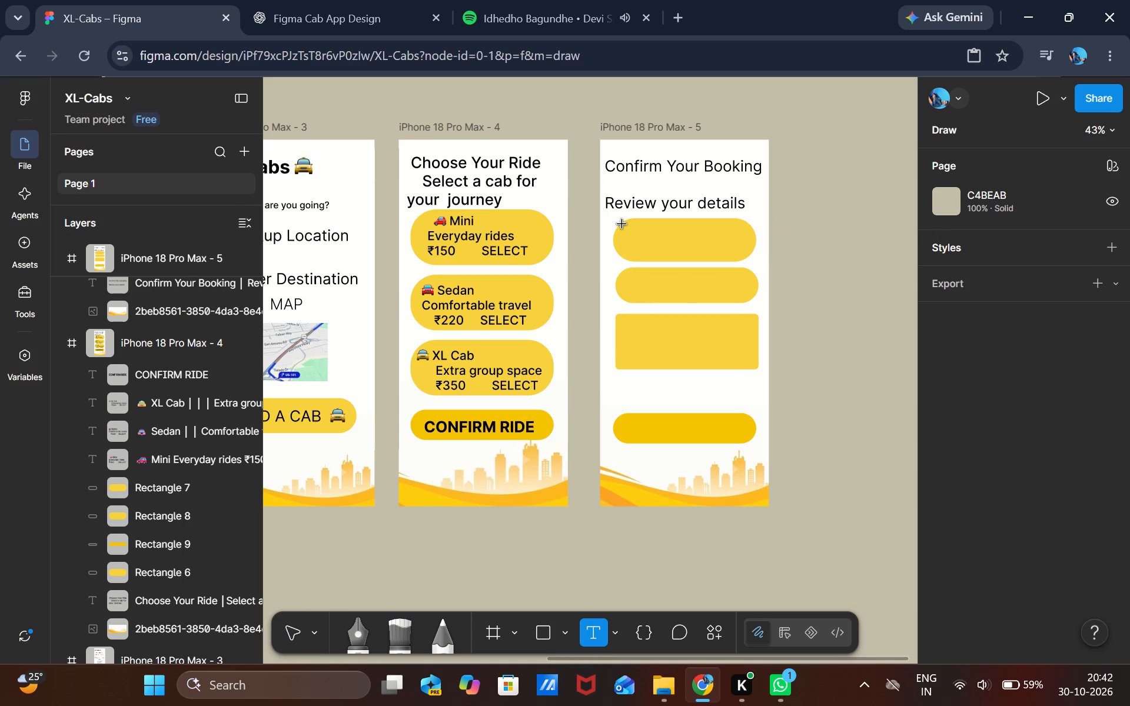
pyautogui.moveTo(622, 224); pyautogui.dragTo(750, 255)
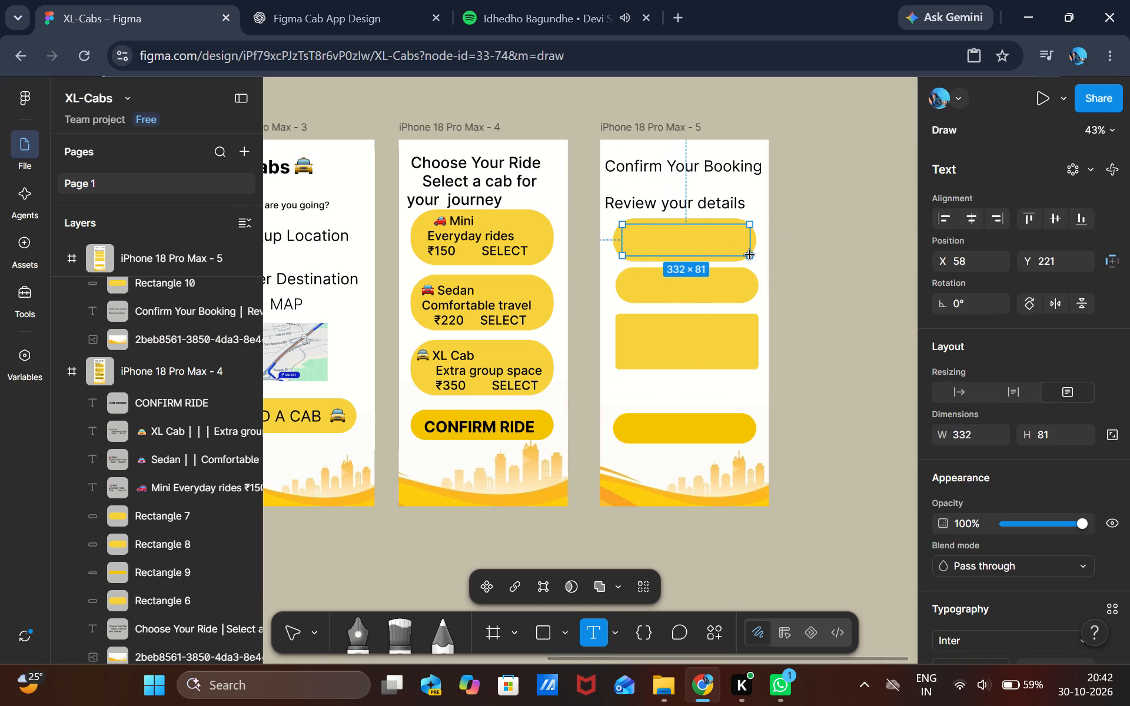
pyautogui.moveTo(750, 255); pyautogui.dragTo(753, 255)
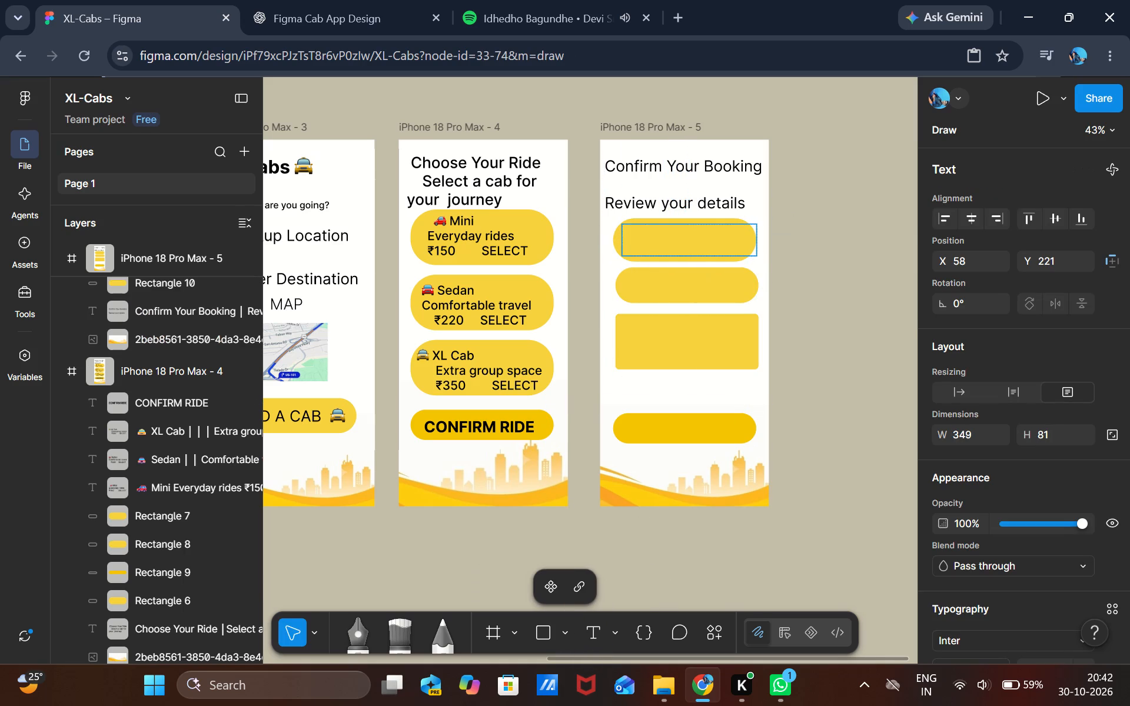
pyautogui.hotkey('ctrl', 'v')
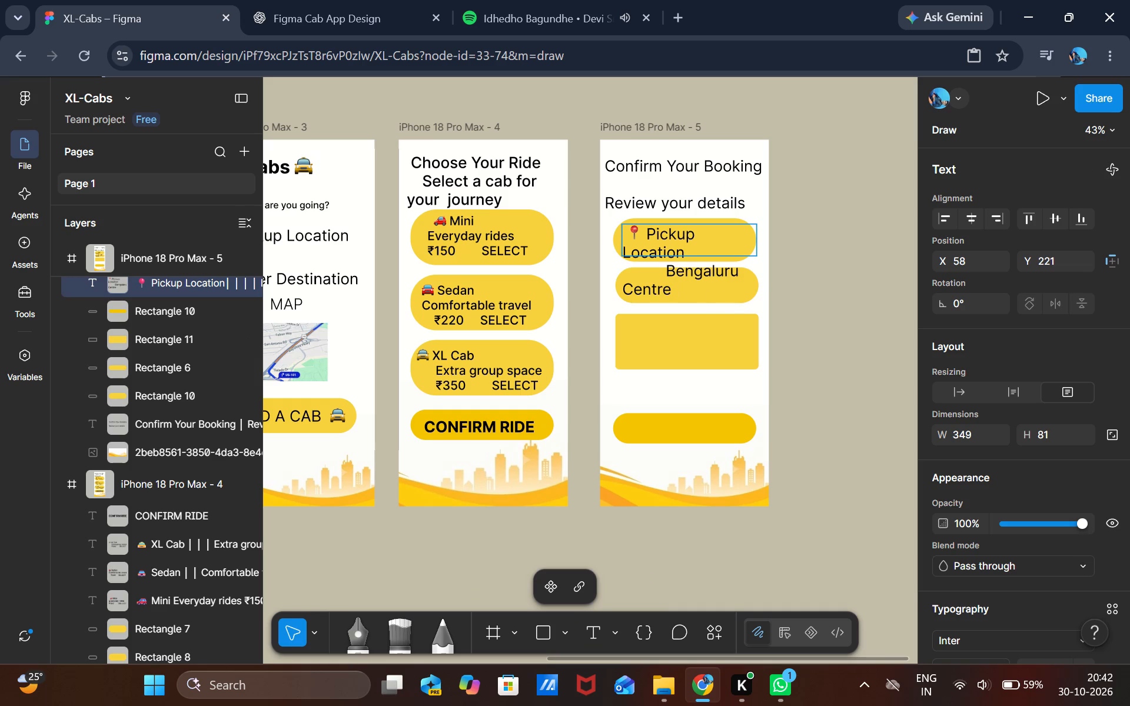
pyautogui.click(765, 270)
# Set the font size of the Pickup Location text in the first card to 24.
pyautogui.scroll(-2, 973, 311)
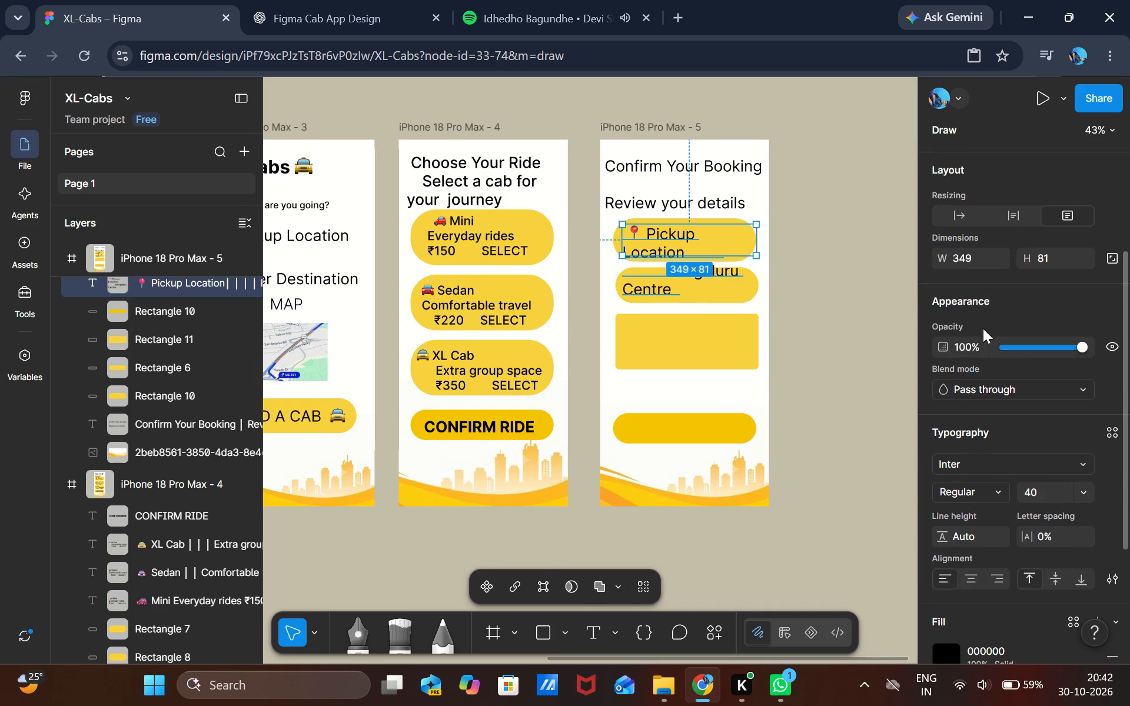
pyautogui.click(1087, 494)
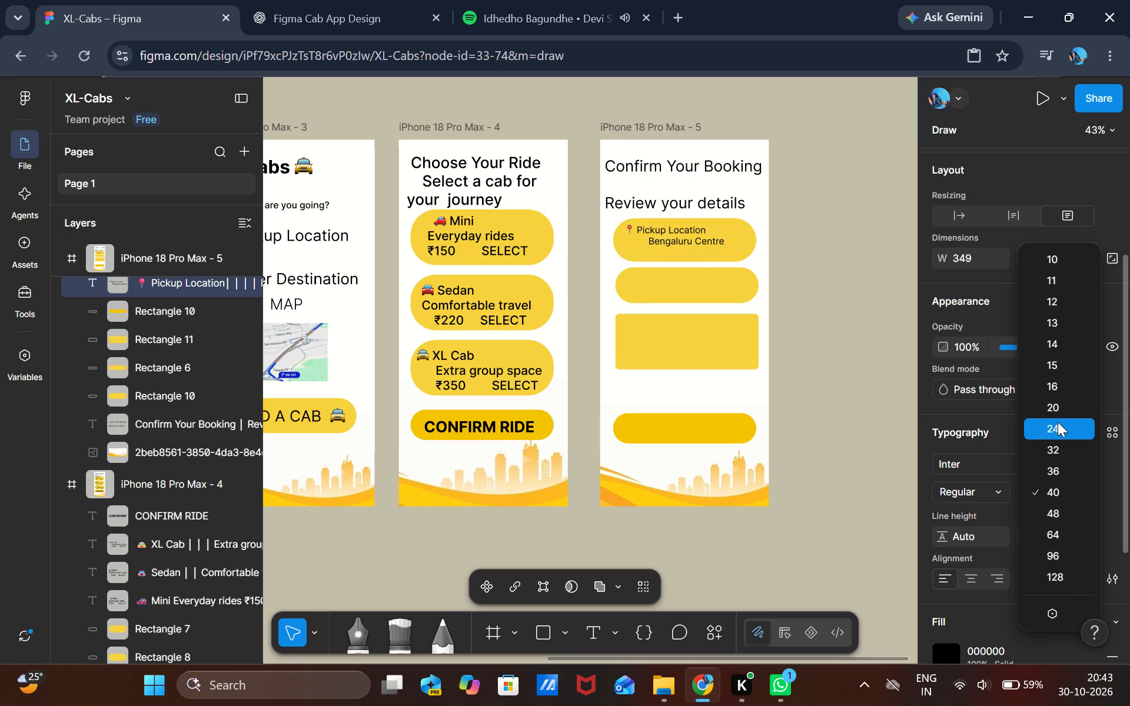
pyautogui.click(1058, 422)
pyautogui.click(817, 252)
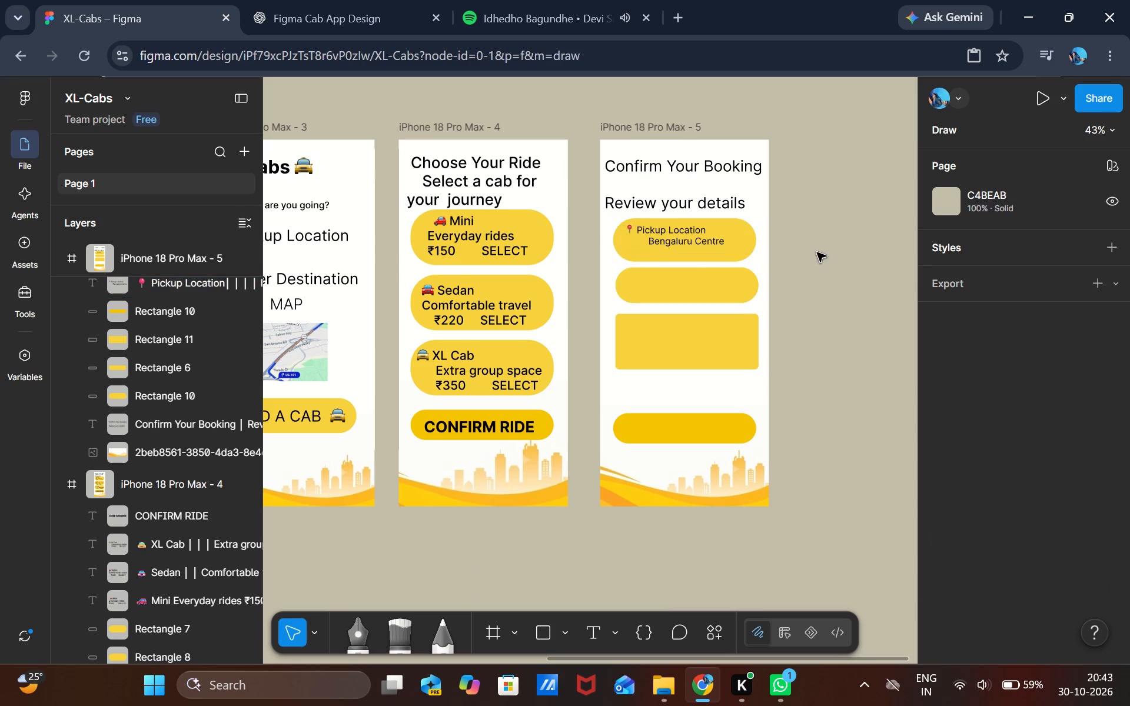
# Shorten the first card's rectangle behind the Pickup Location text to 373 × 85.
pyautogui.click(740, 251)
pyautogui.moveTo(702, 261); pyautogui.dragTo(702, 259)
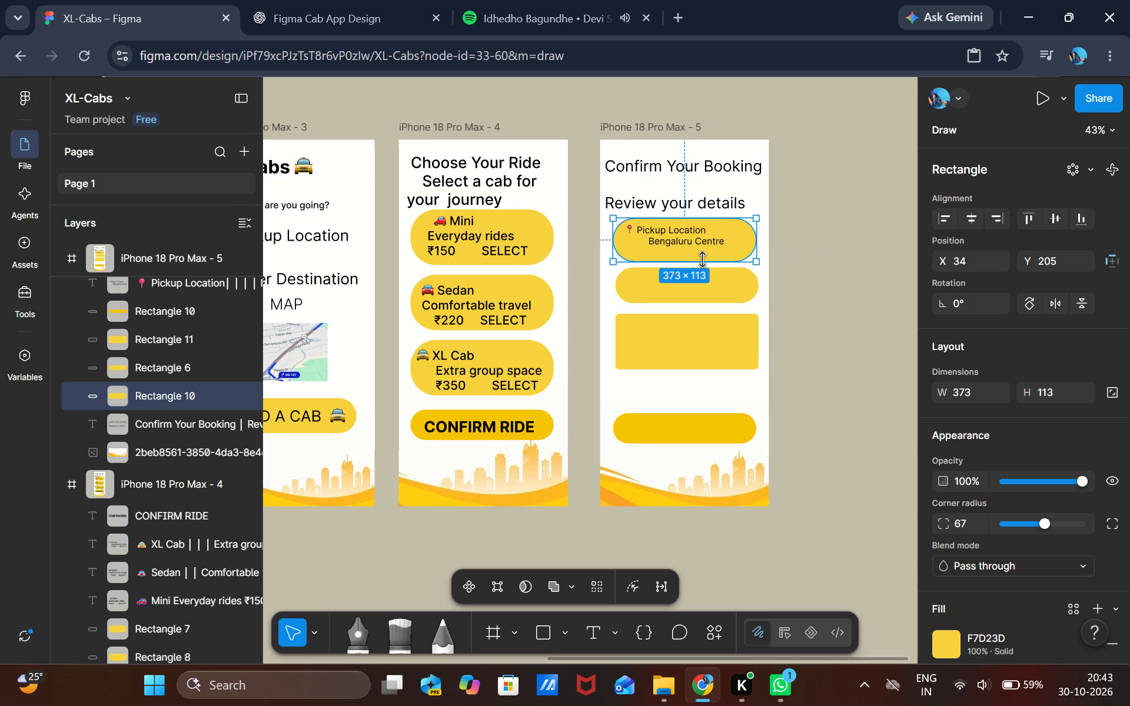
pyautogui.moveTo(702, 259); pyautogui.dragTo(702, 251)
pyautogui.click(674, 231)
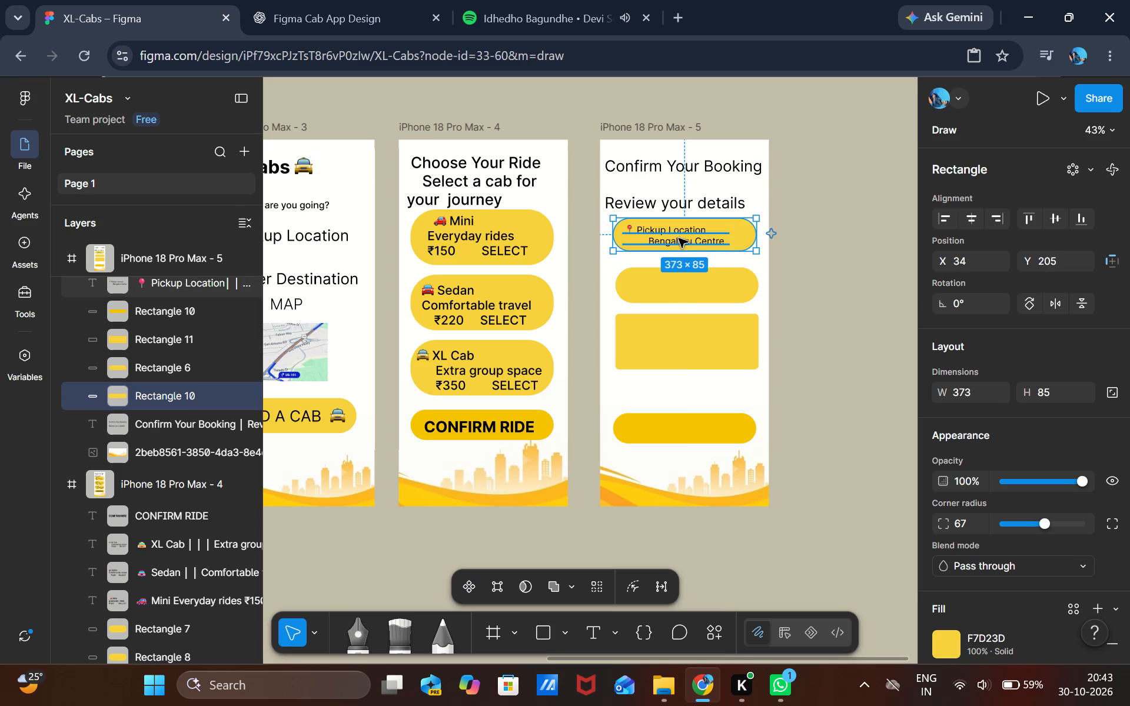
# Move the empty second card up closer to the first card, to about X 40, Y 318.
pyautogui.click(686, 291)
pyautogui.moveTo(686, 291); pyautogui.dragTo(687, 282)
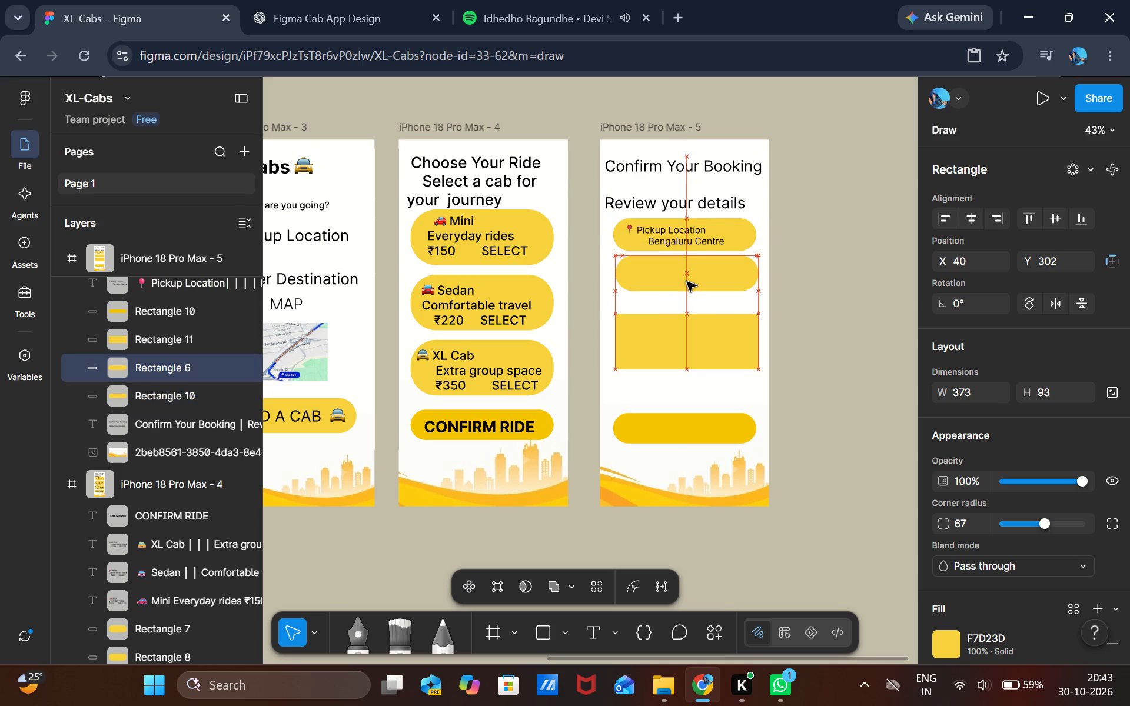
pyautogui.moveTo(687, 282); pyautogui.dragTo(687, 285)
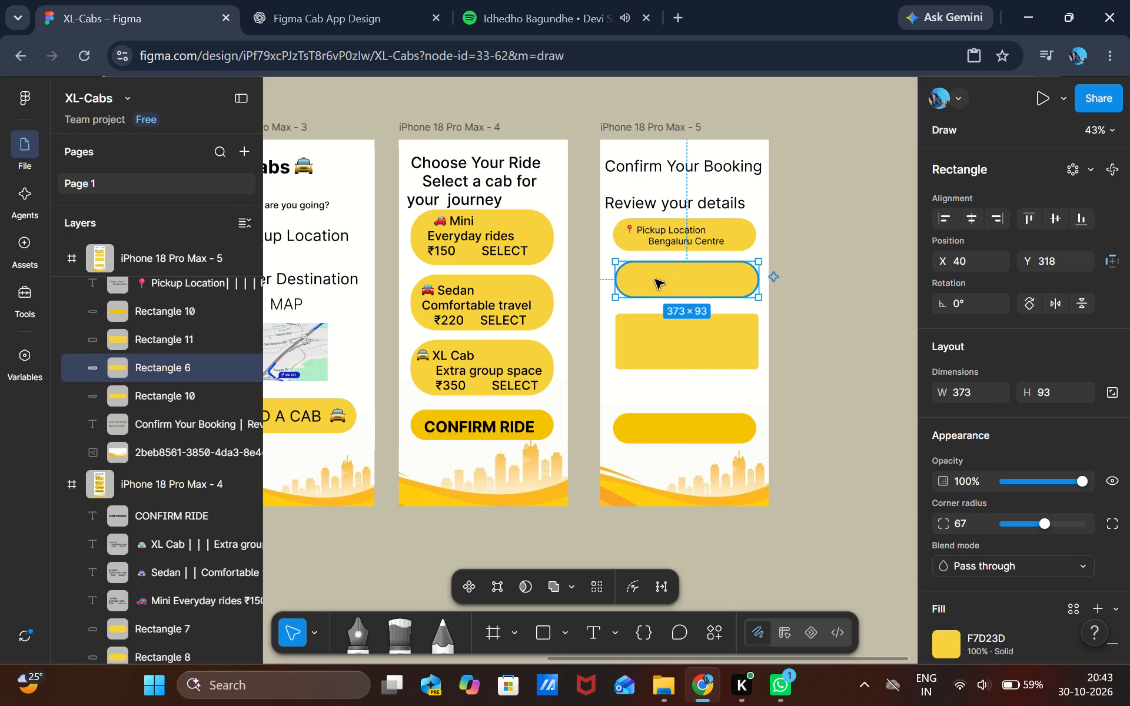
pyautogui.click(589, 629)
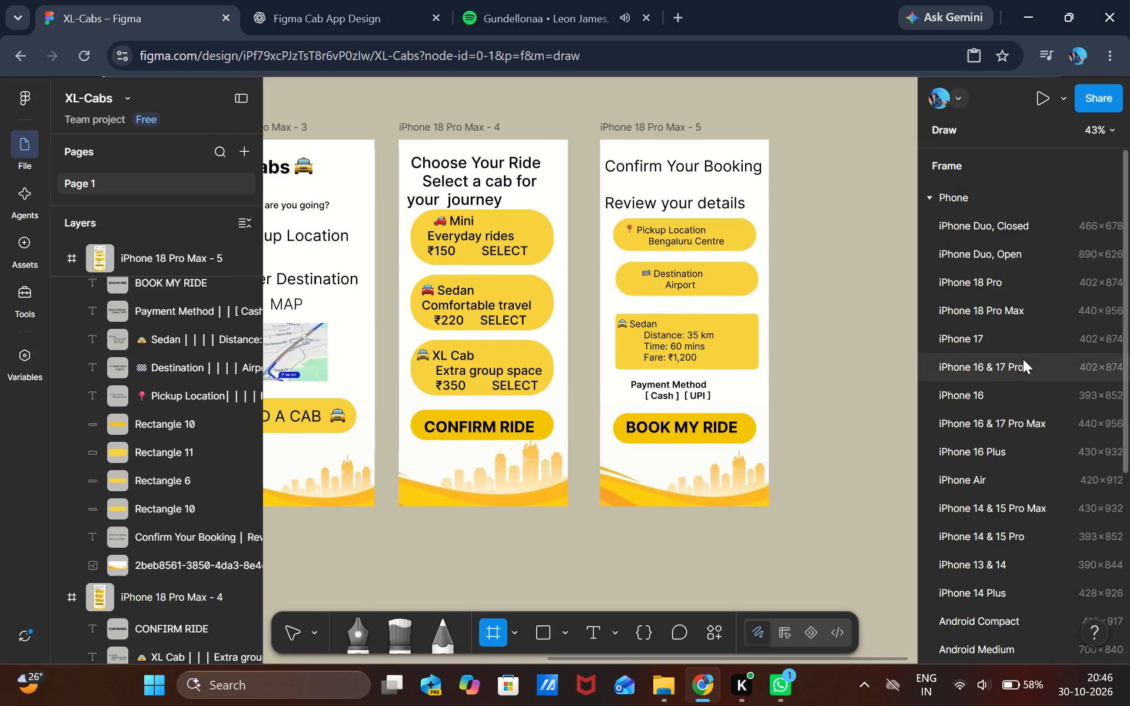
pyautogui.click(1023, 314)
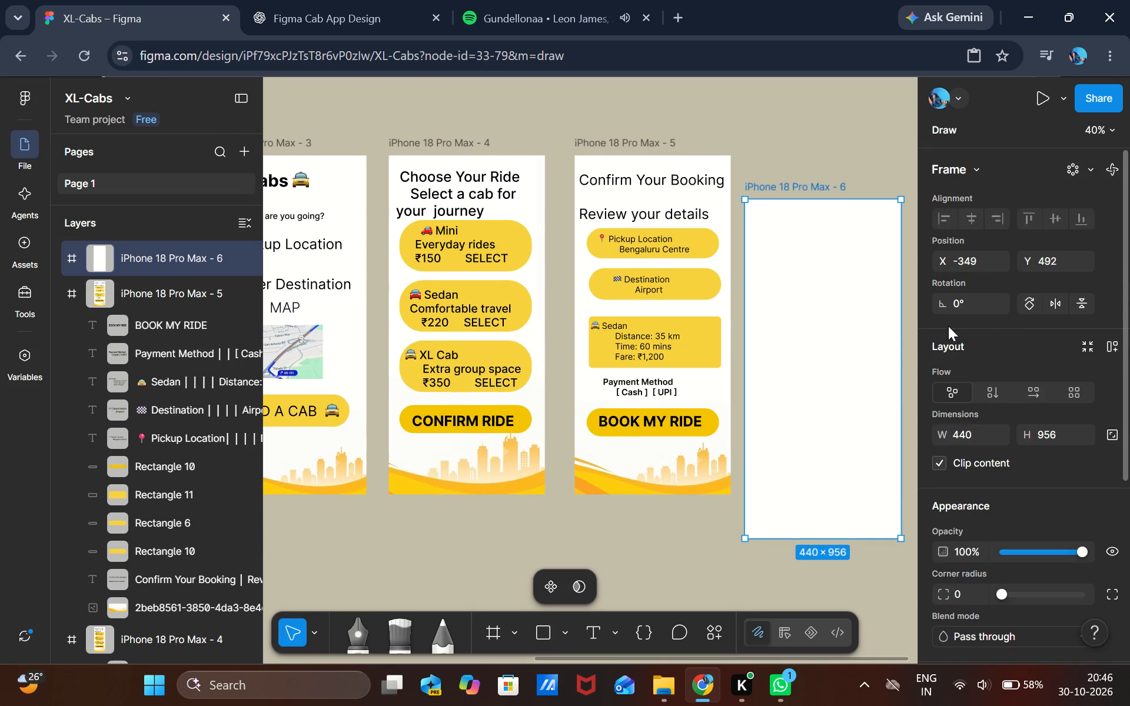
# Move the empty Screen 6 frame up level with Screen 5, at about X -354, Y 368.
pyautogui.moveTo(838, 274); pyautogui.dragTo(836, 229)
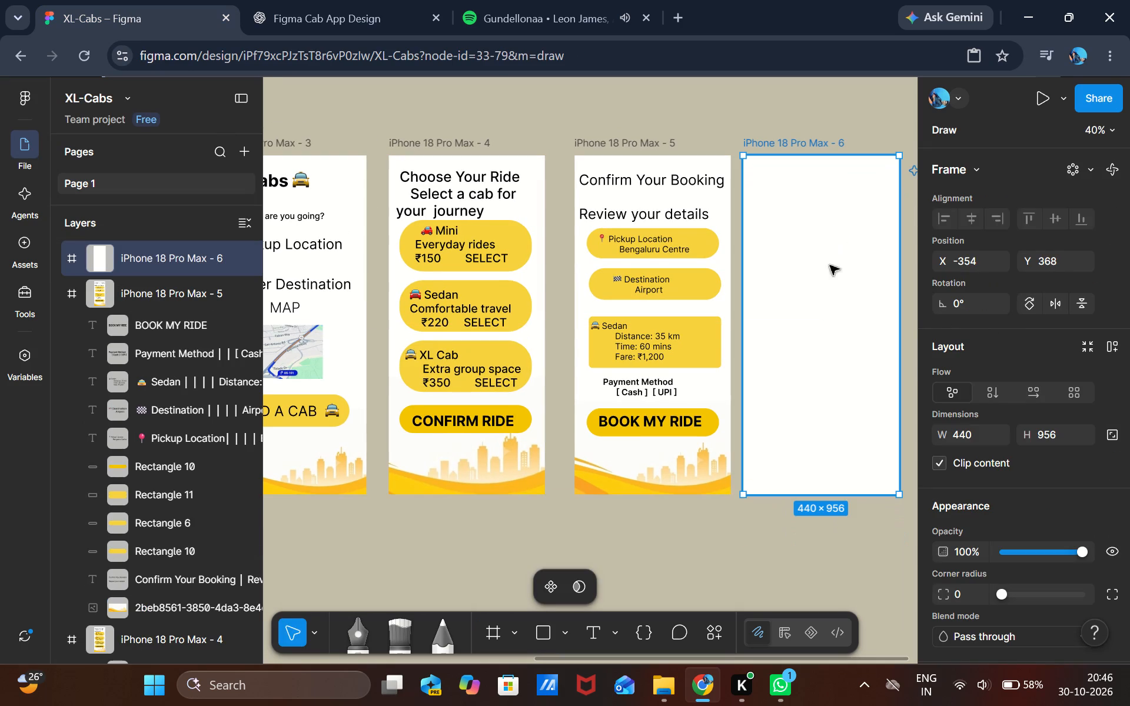
# Copy the yellow skyline image from Screen 5 to the bottom of Screen 6 and enlarge it to about 651 × 302.
pyautogui.rightClick(716, 467)
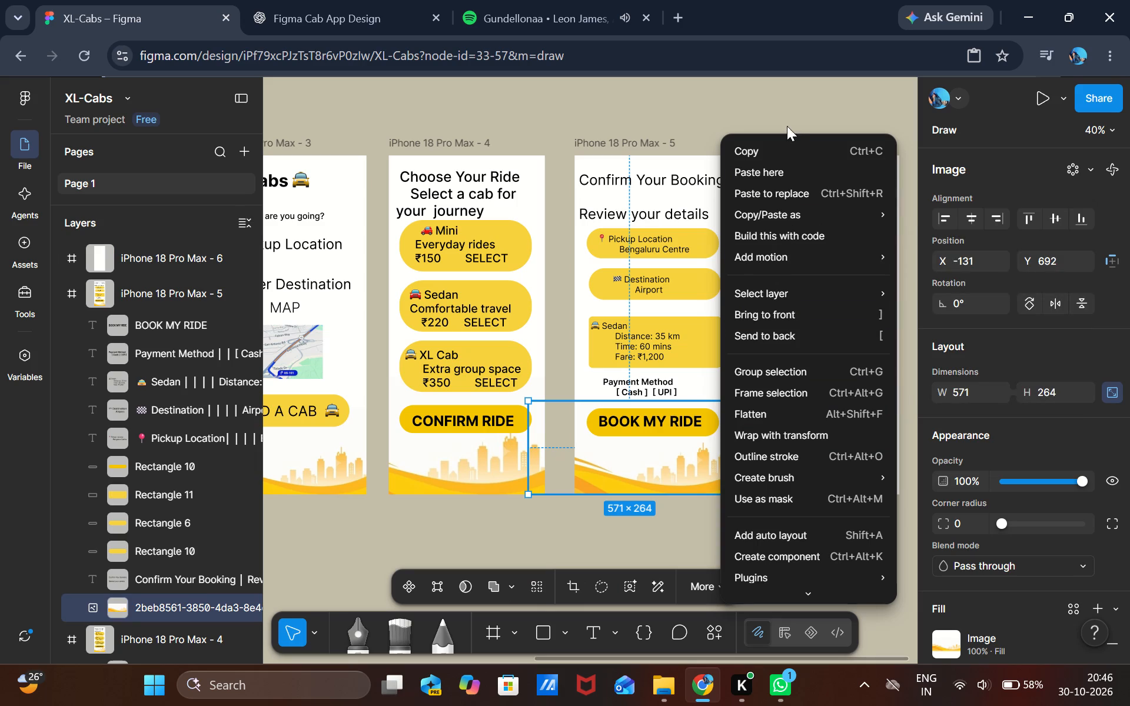
pyautogui.click(787, 154)
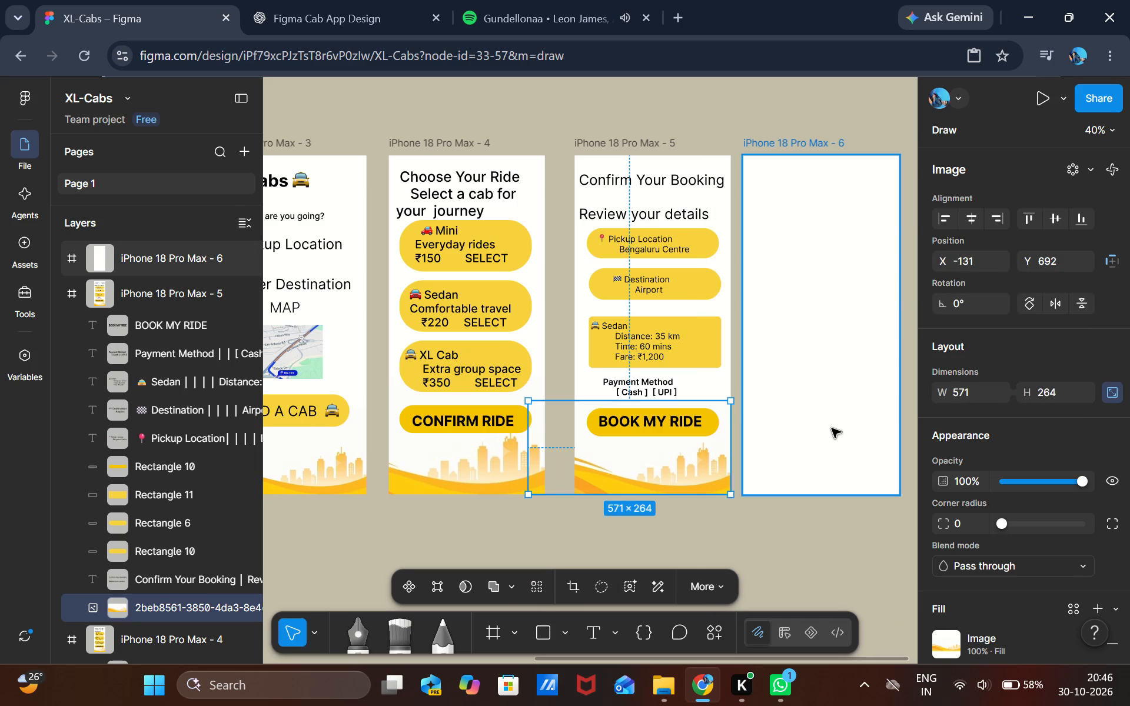
pyautogui.hotkey('ctrl', 'v')
pyautogui.moveTo(647, 471); pyautogui.dragTo(706, 461)
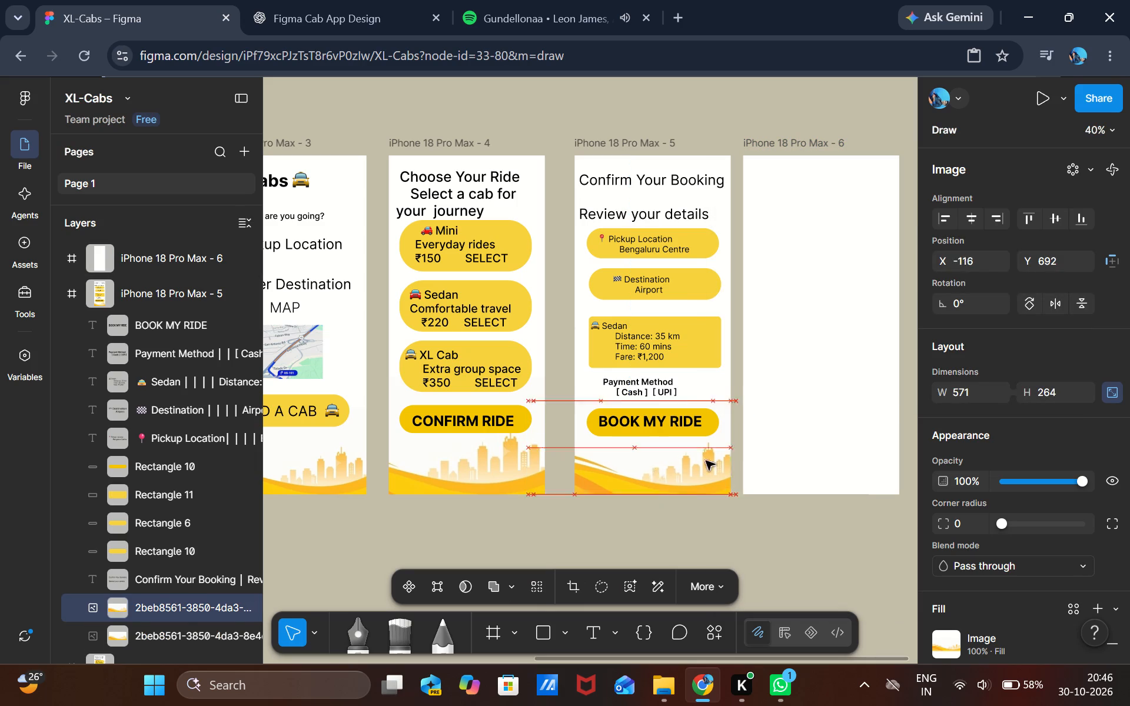
pyautogui.moveTo(706, 461); pyautogui.dragTo(820, 463)
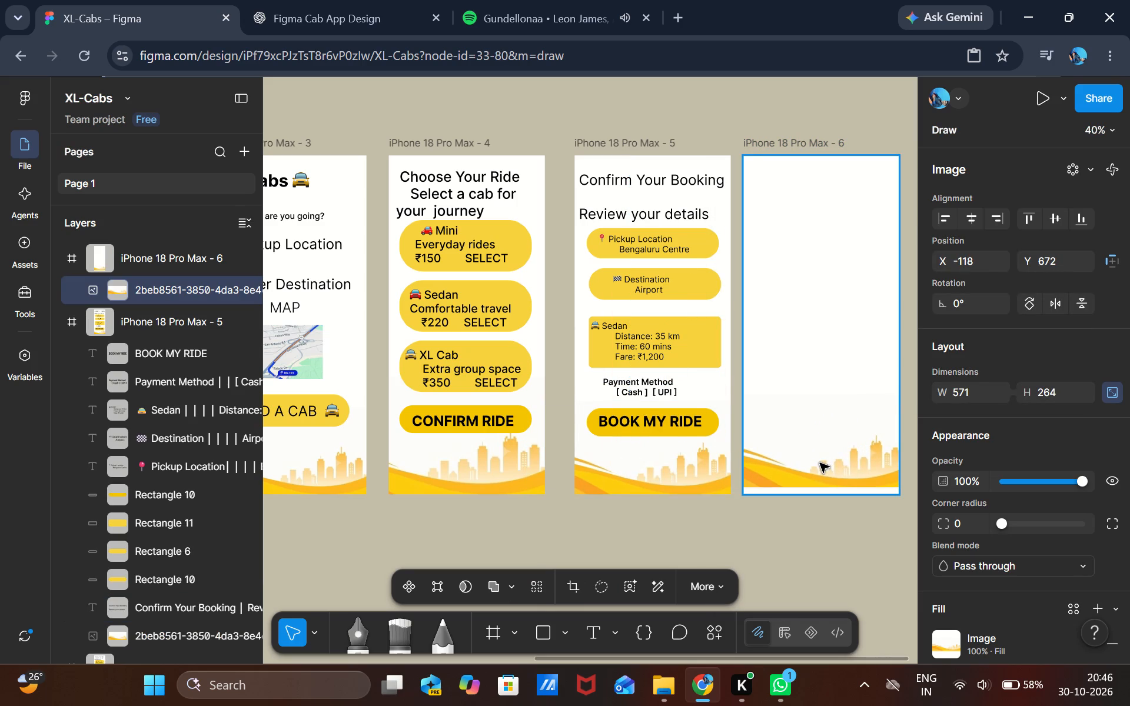
pyautogui.moveTo(820, 463); pyautogui.dragTo(814, 468)
pyautogui.moveTo(812, 404); pyautogui.dragTo(812, 391)
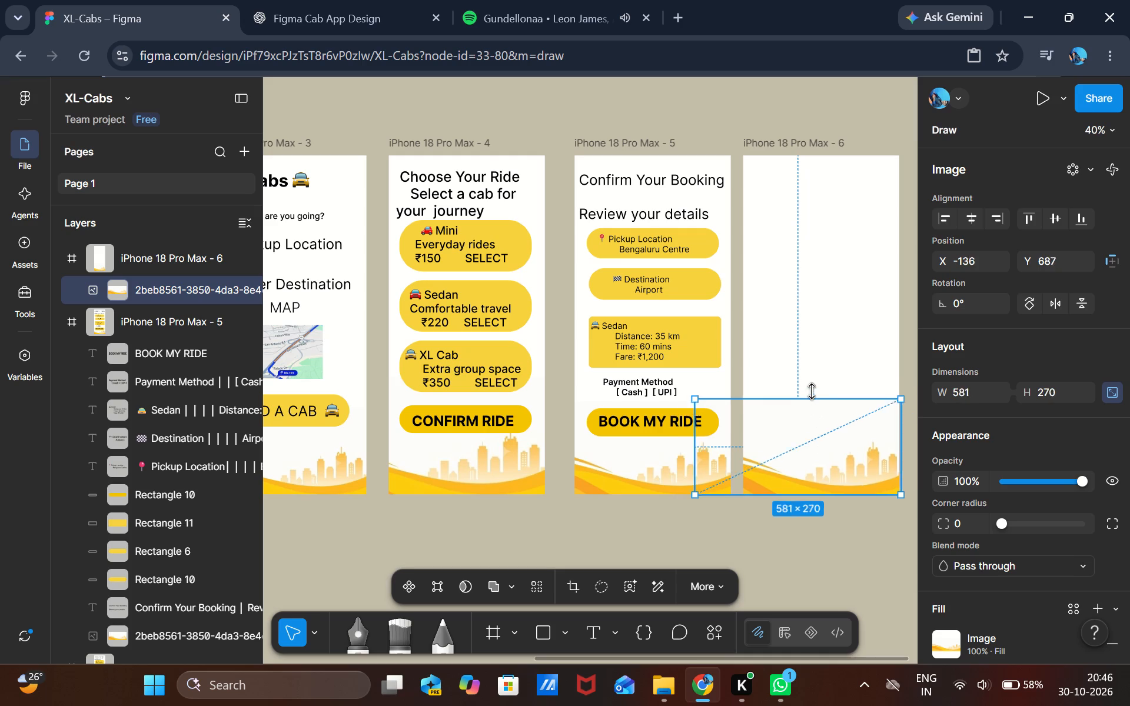
pyautogui.moveTo(812, 391); pyautogui.dragTo(812, 388)
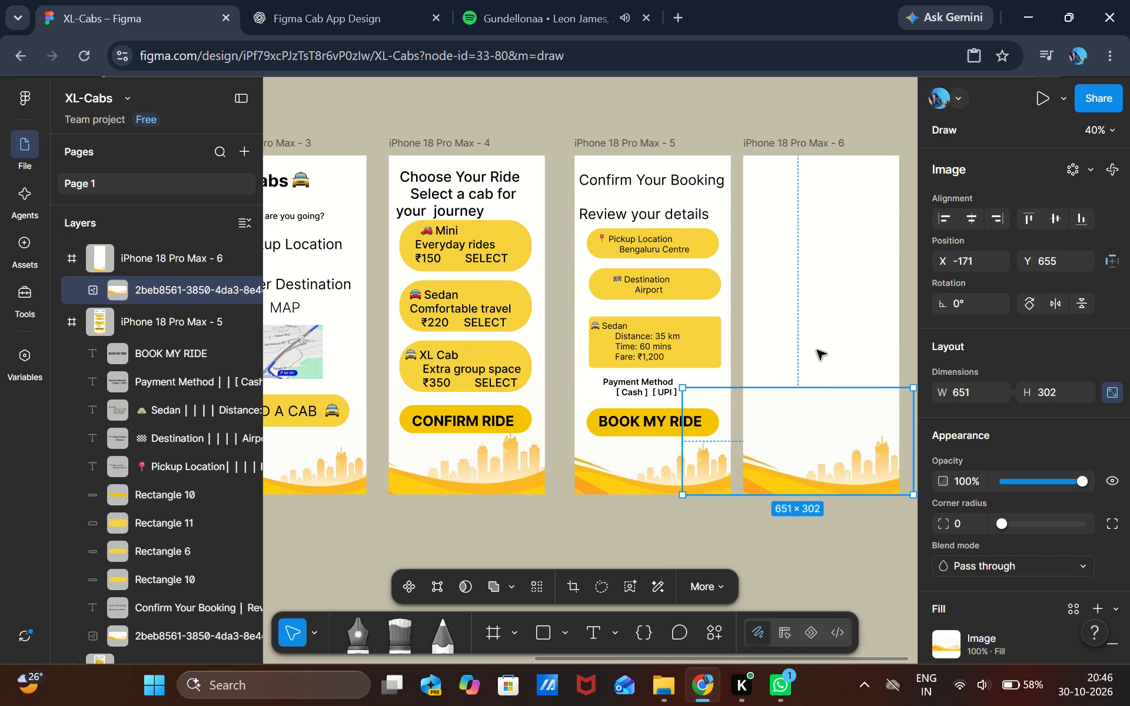
pyautogui.click(824, 335)
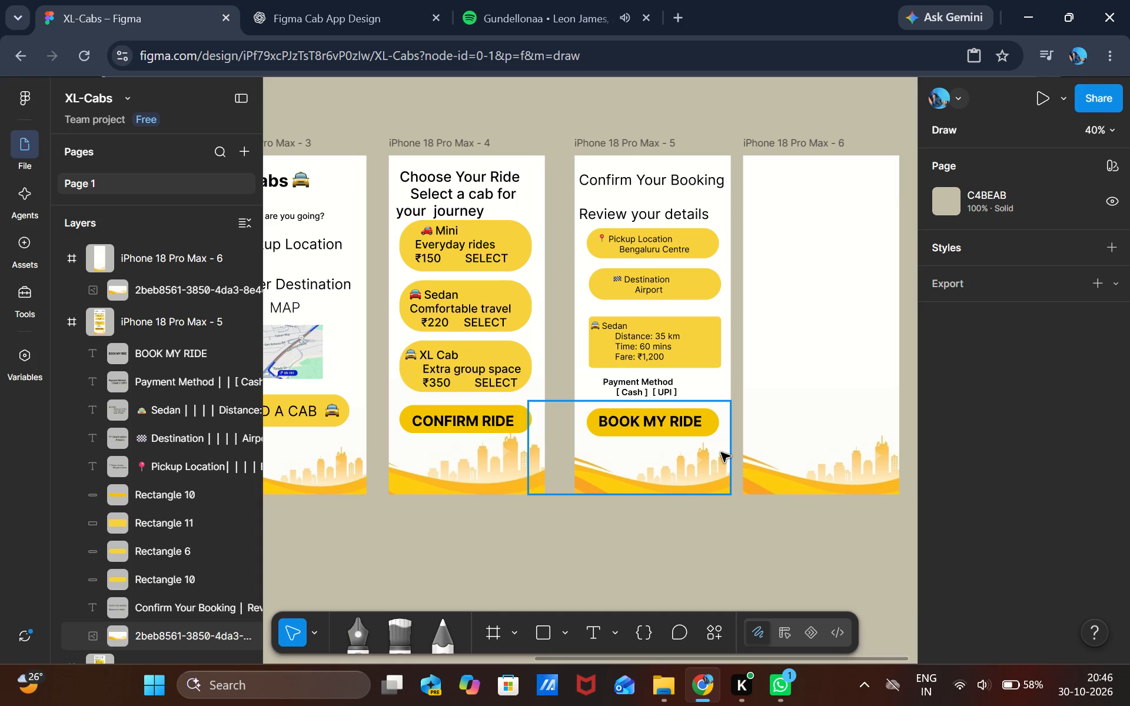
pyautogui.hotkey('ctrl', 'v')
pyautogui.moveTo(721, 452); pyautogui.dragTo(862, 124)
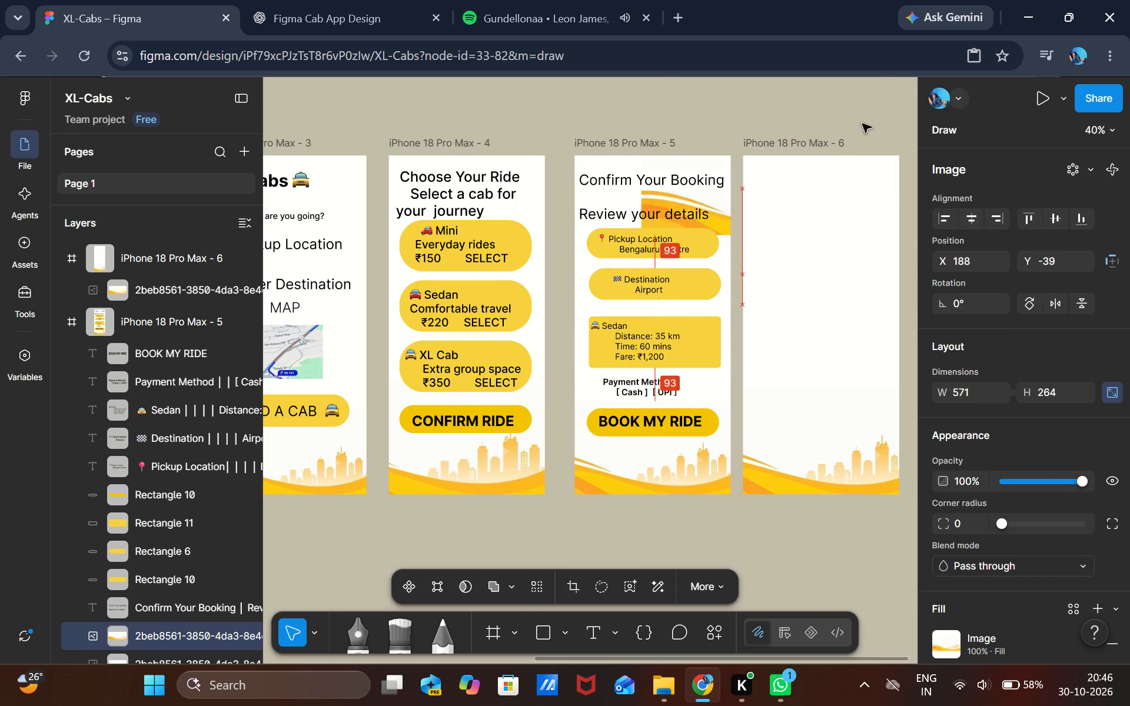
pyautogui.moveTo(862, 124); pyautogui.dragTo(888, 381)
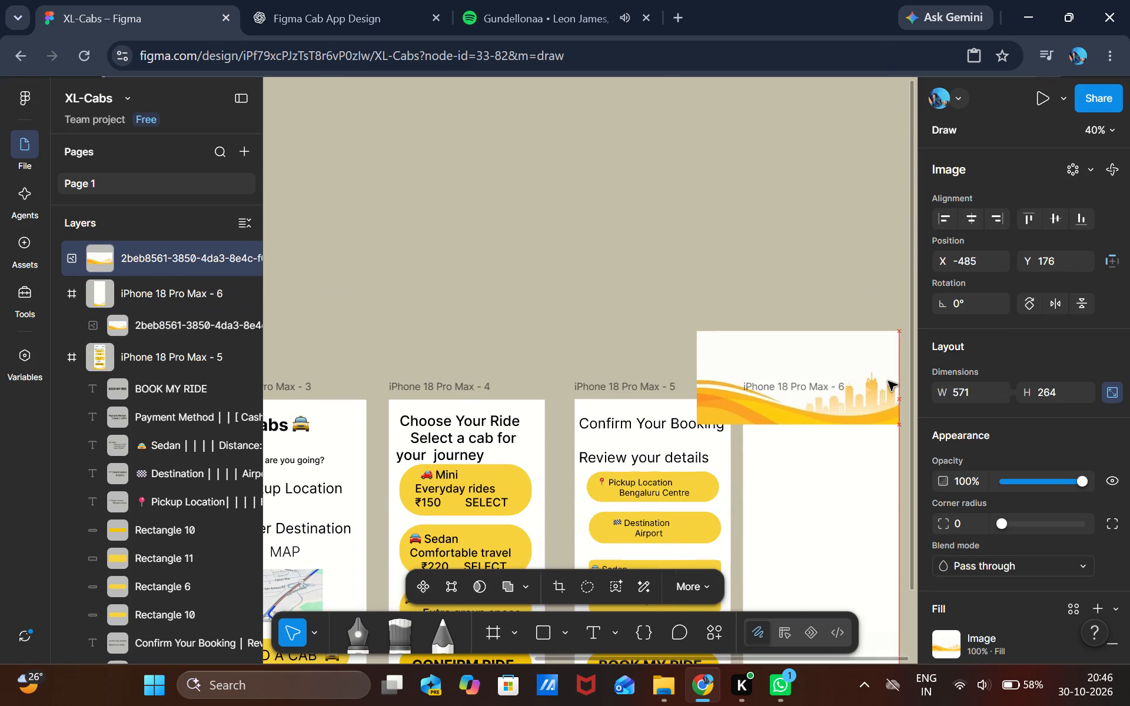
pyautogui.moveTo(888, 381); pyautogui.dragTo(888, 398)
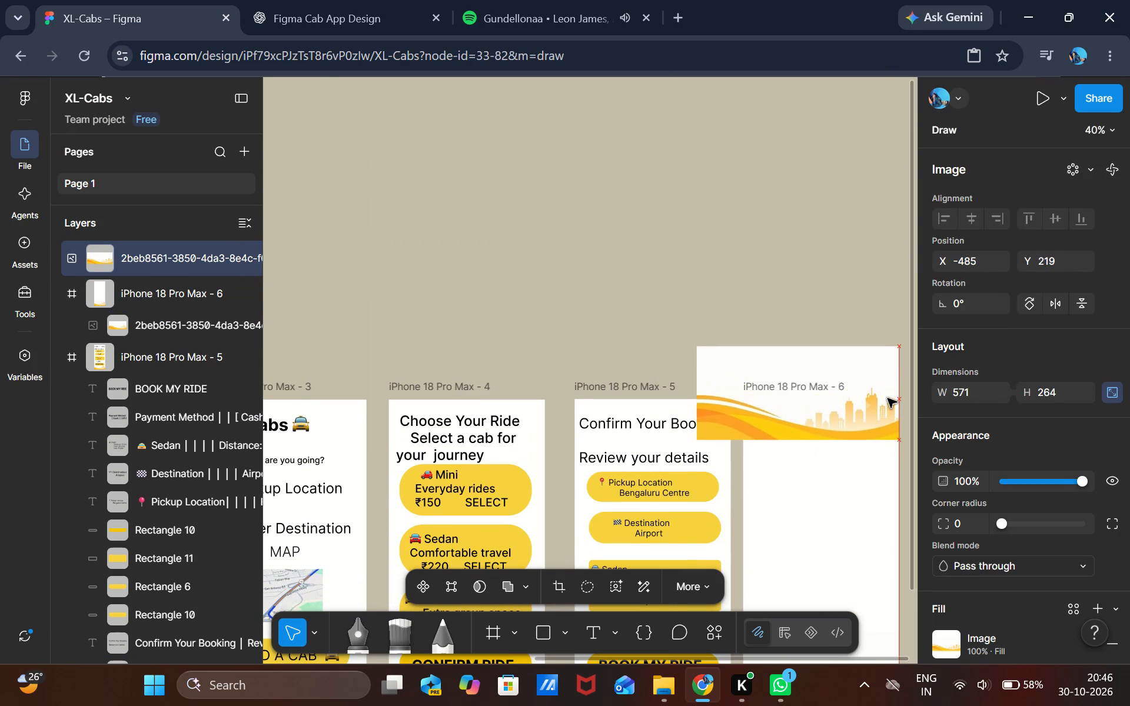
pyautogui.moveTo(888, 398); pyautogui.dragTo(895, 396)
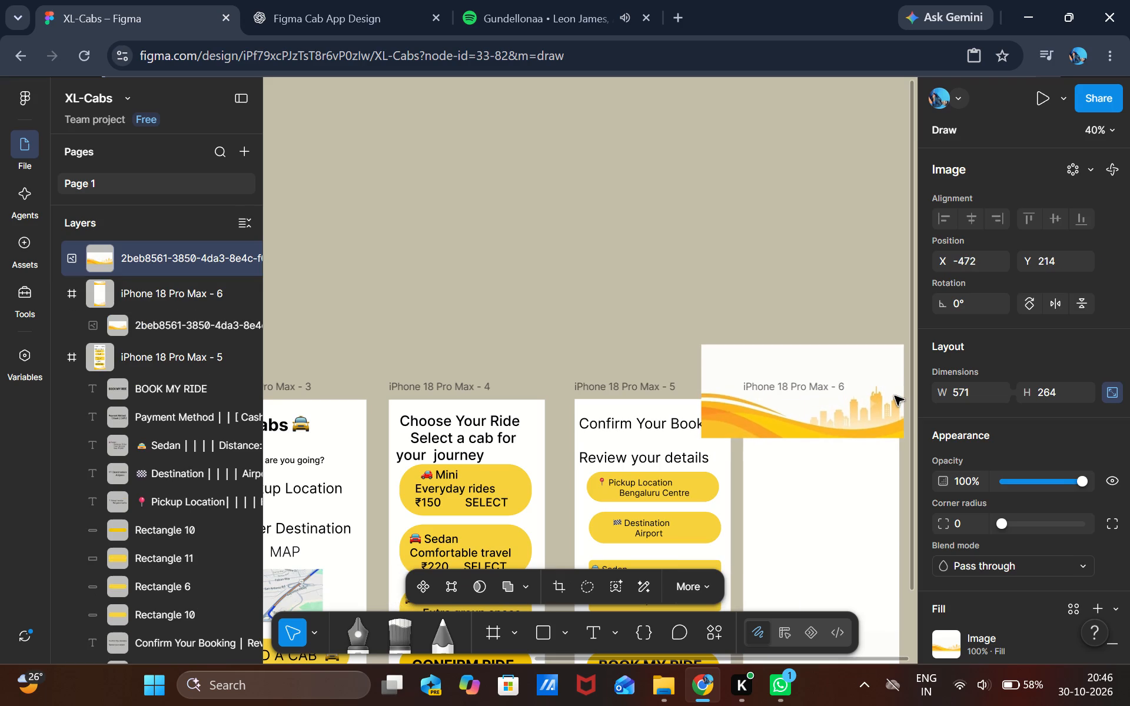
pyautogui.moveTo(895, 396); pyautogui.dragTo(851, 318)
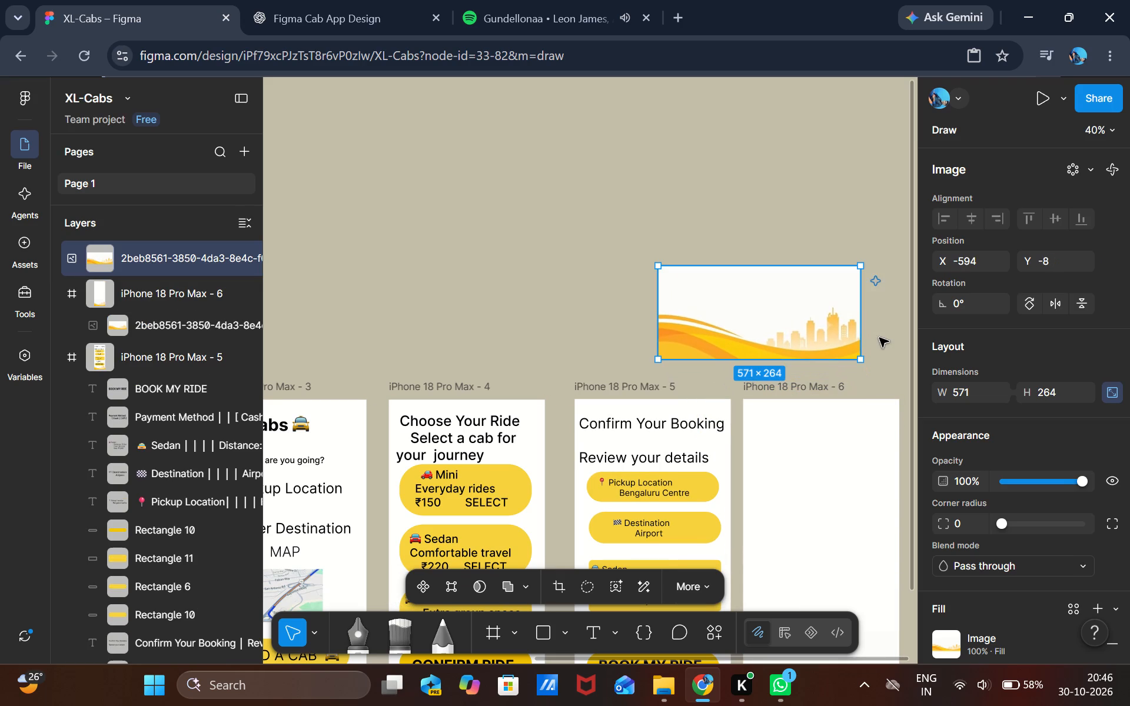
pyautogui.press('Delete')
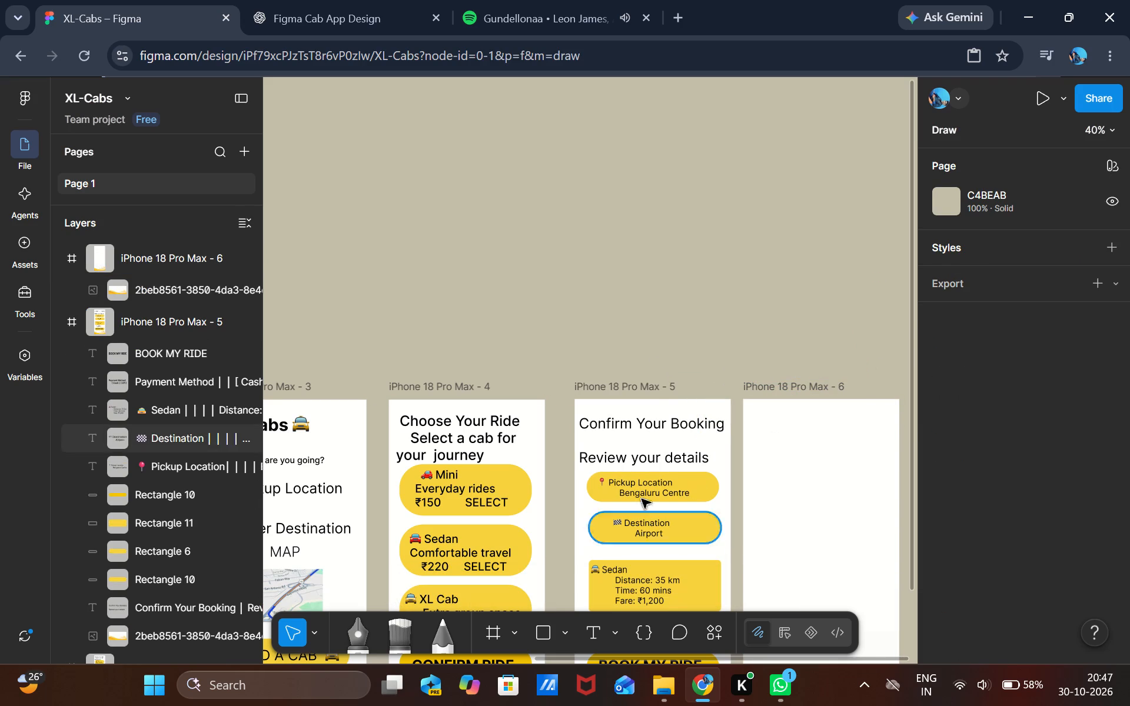
# Hide the side panels and look over the row of app screens back to Screen 1.
pyautogui.scroll(-4, 720, 240)
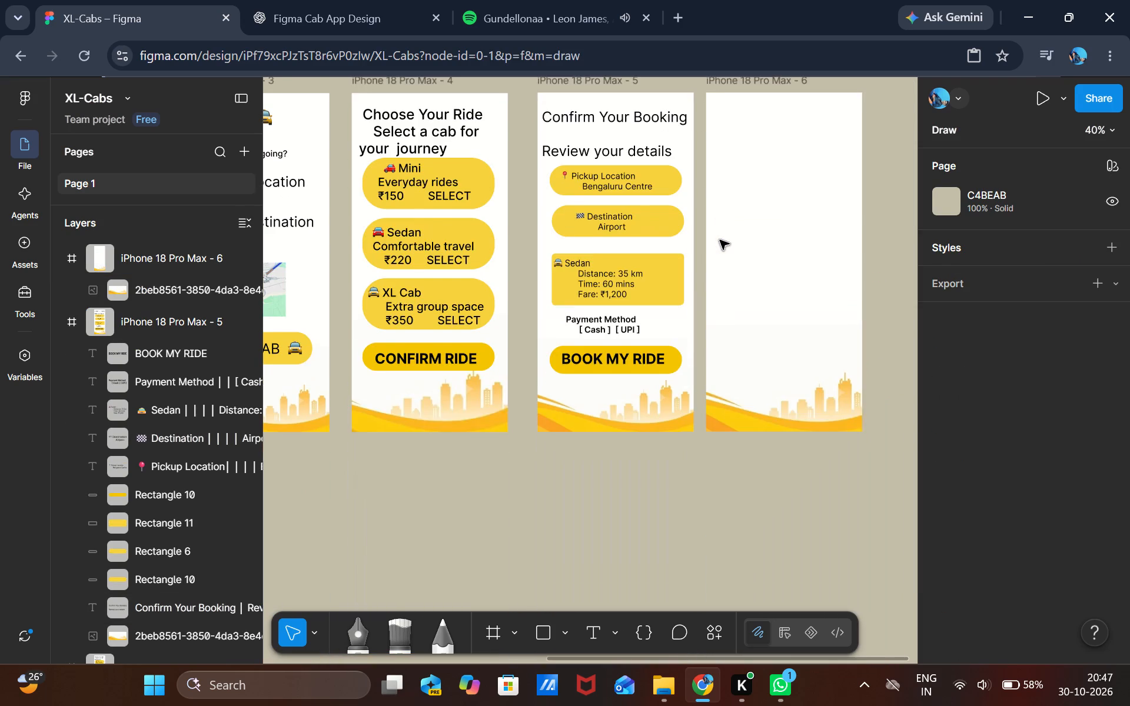
pyautogui.scroll(1, 720, 240)
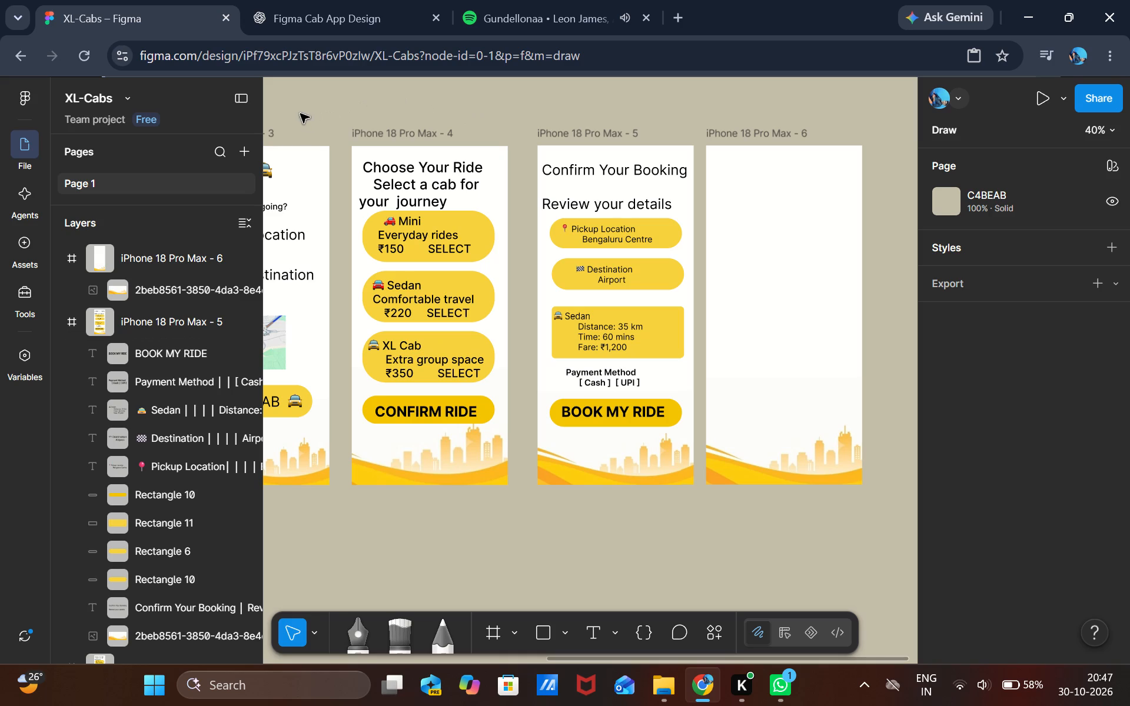
pyautogui.click(244, 109)
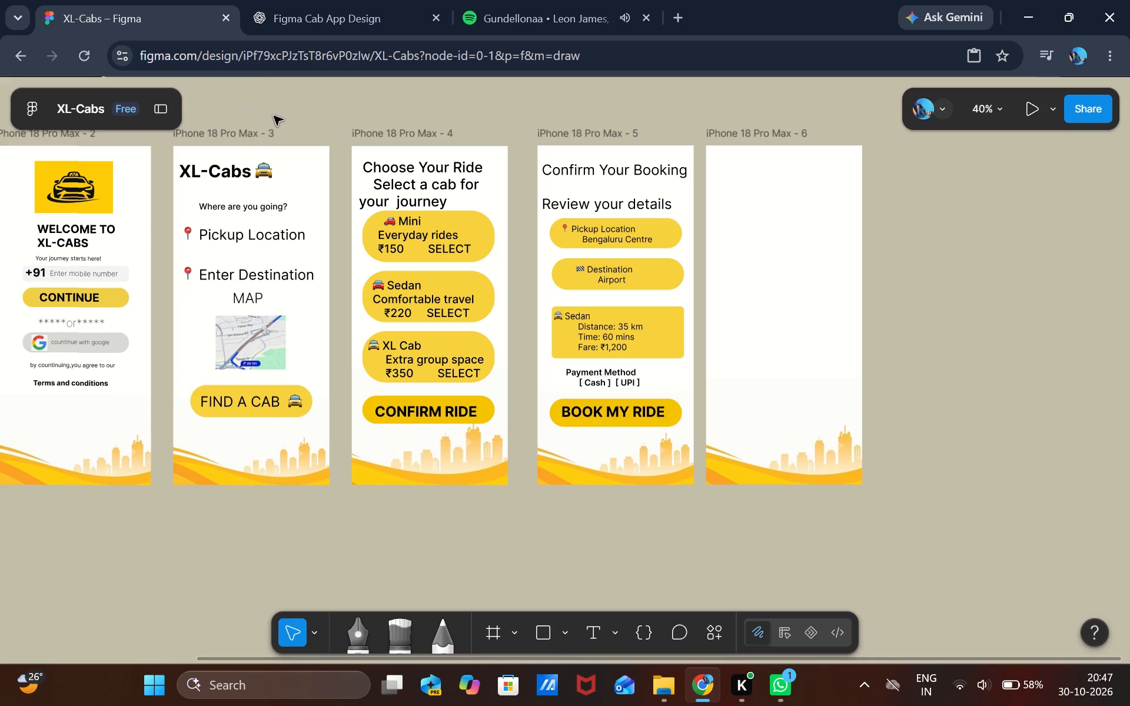
pyautogui.hscroll(2, 296, 184)
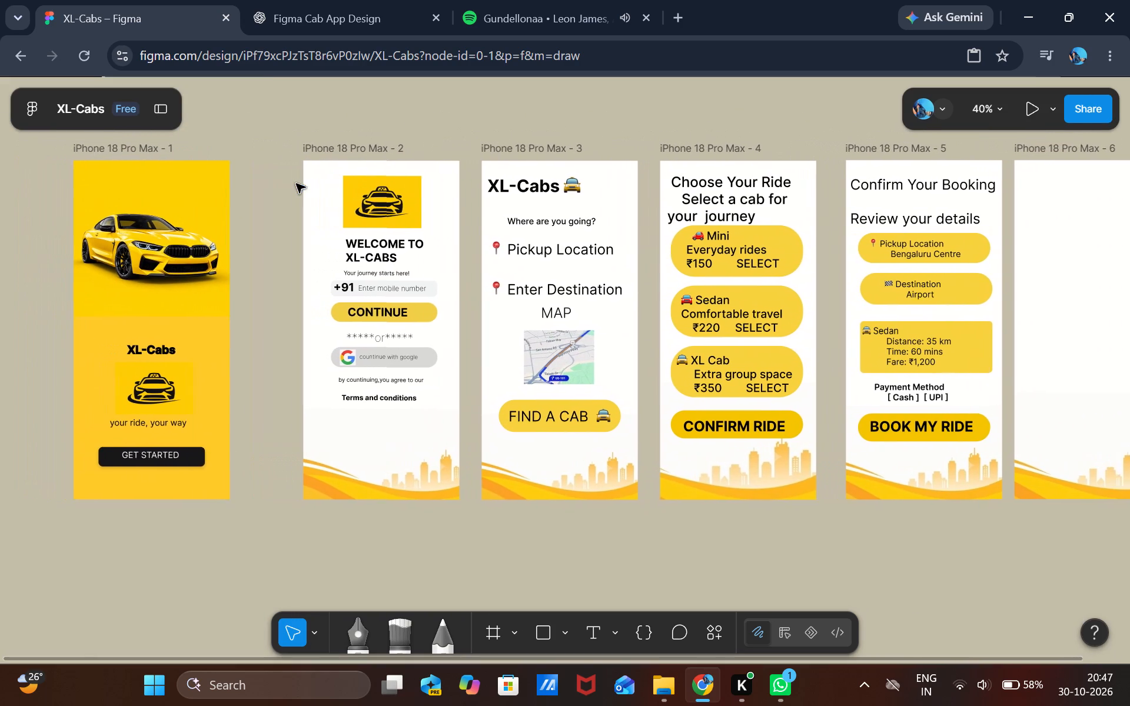
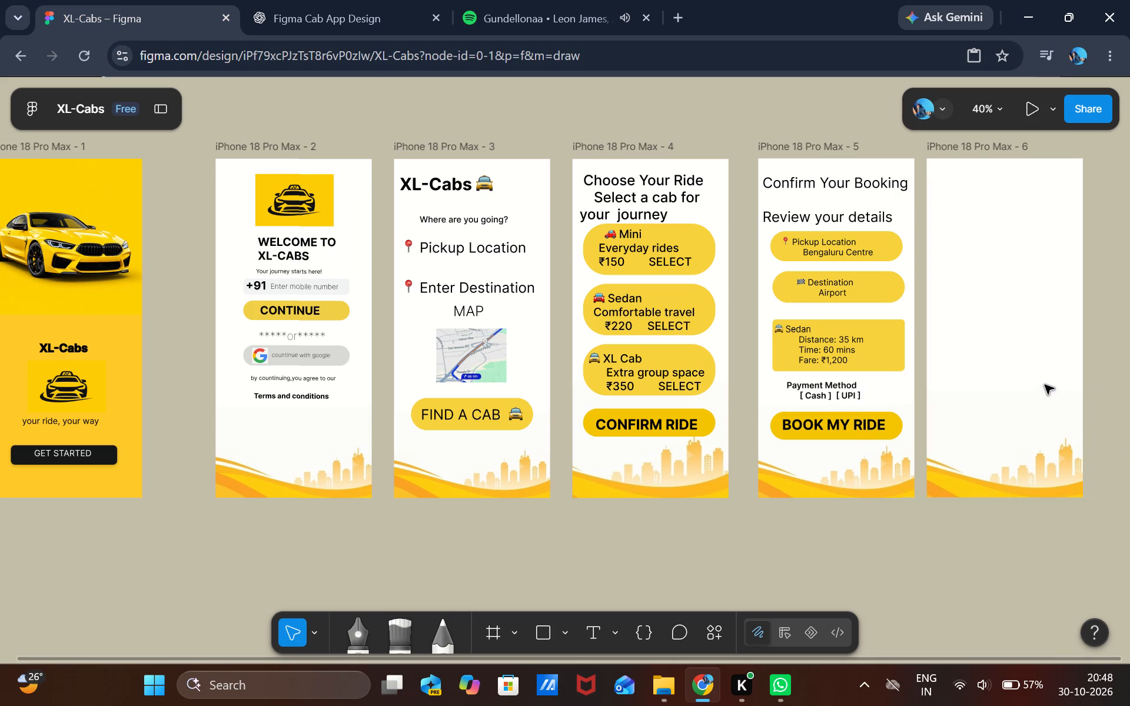
pyautogui.hscroll(-1, 1043, 609)
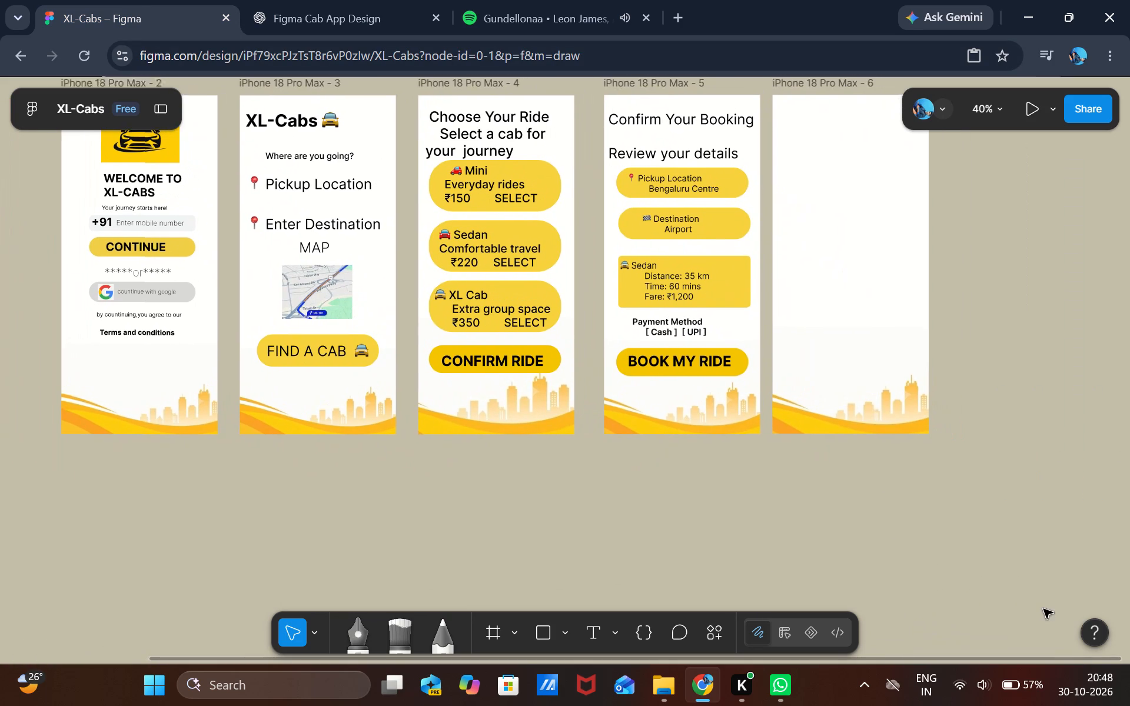
pyautogui.hscroll(-1, 1043, 609)
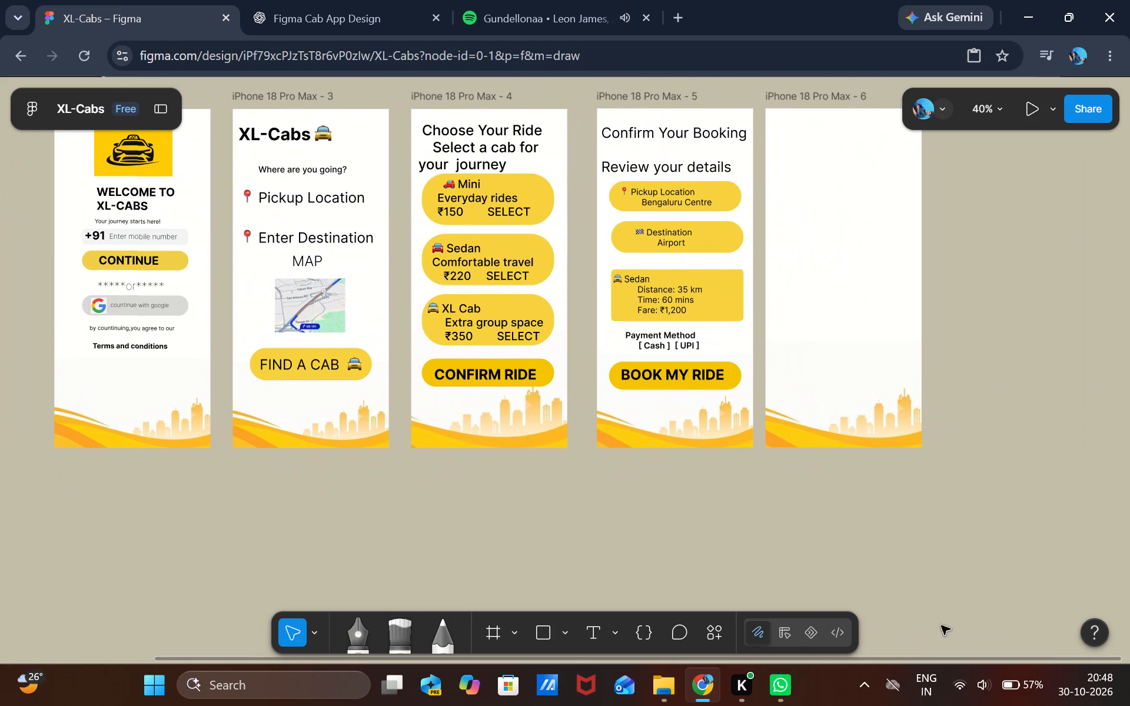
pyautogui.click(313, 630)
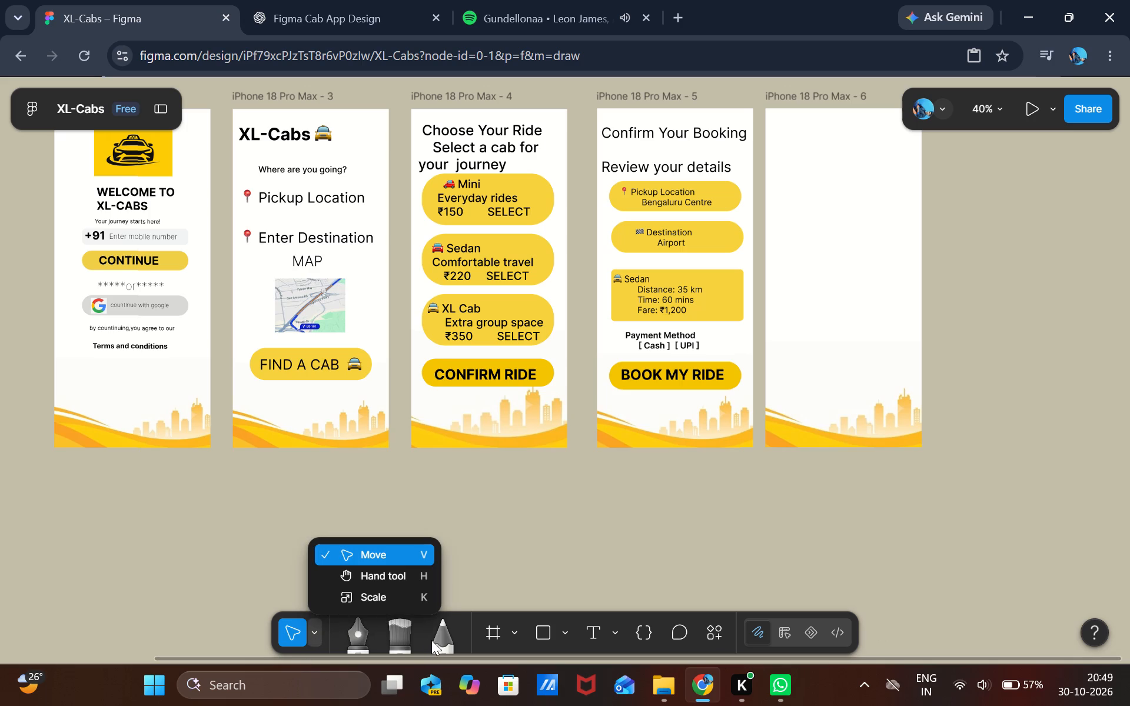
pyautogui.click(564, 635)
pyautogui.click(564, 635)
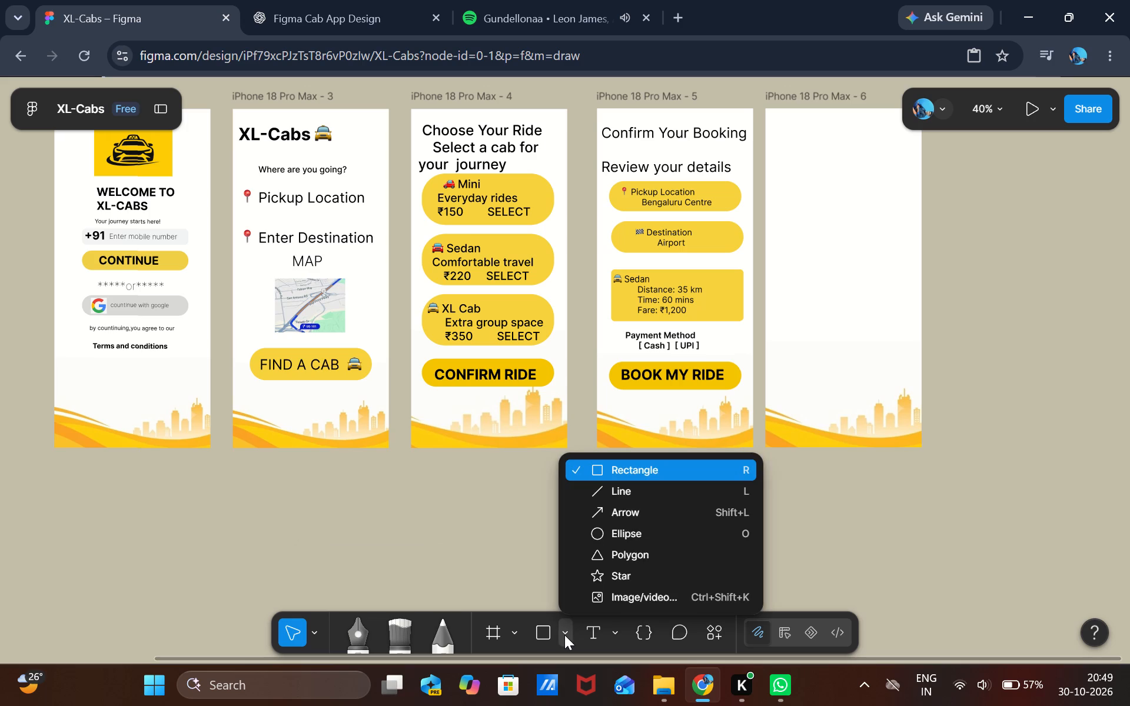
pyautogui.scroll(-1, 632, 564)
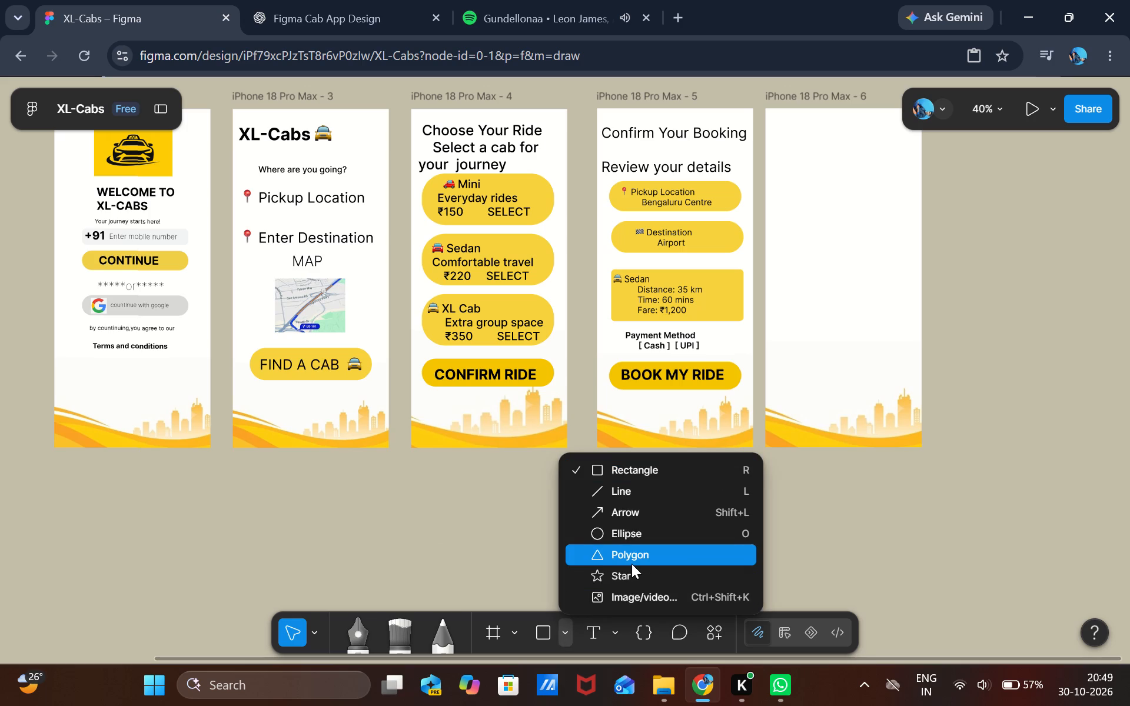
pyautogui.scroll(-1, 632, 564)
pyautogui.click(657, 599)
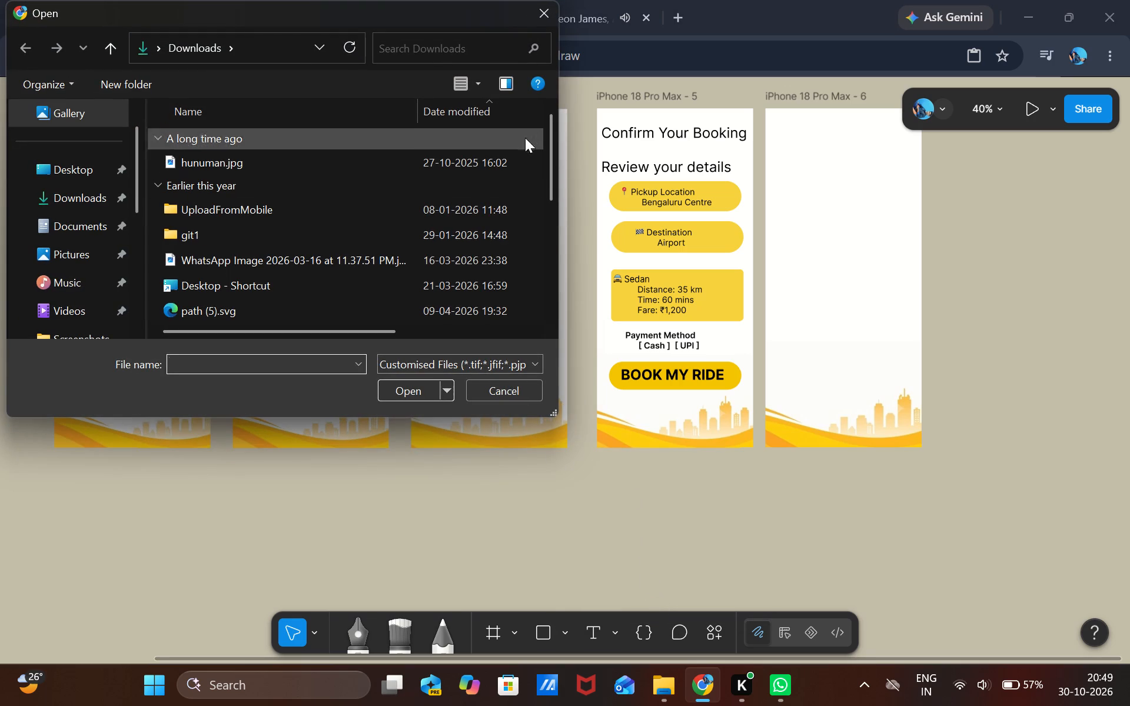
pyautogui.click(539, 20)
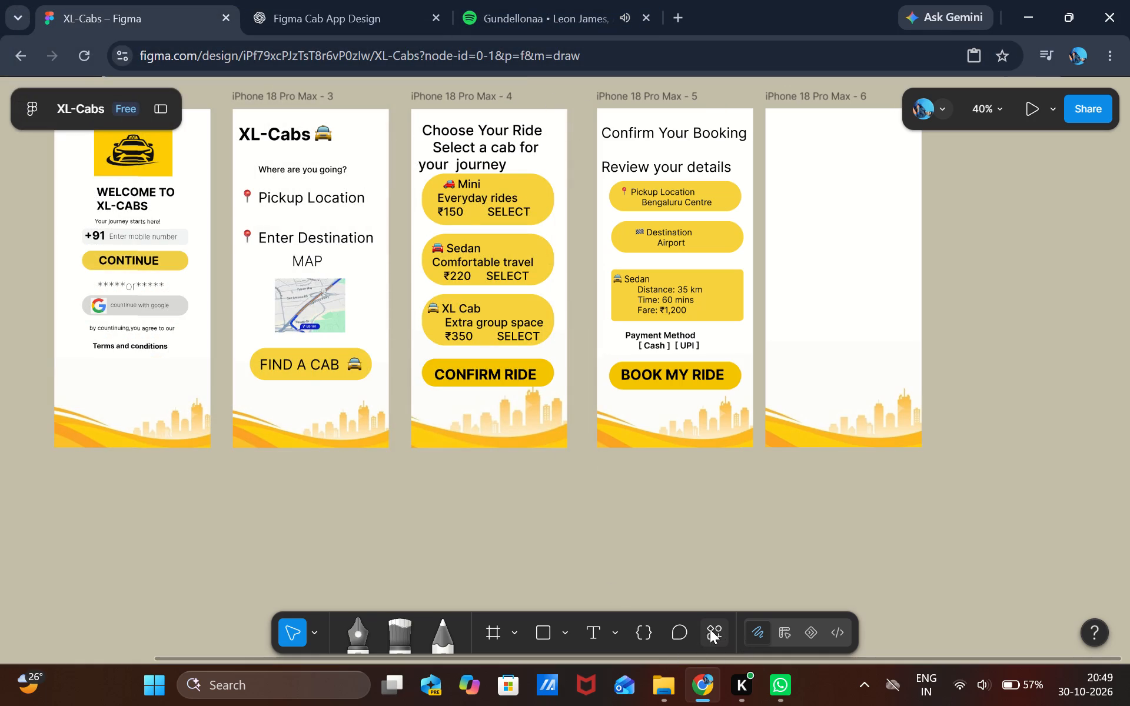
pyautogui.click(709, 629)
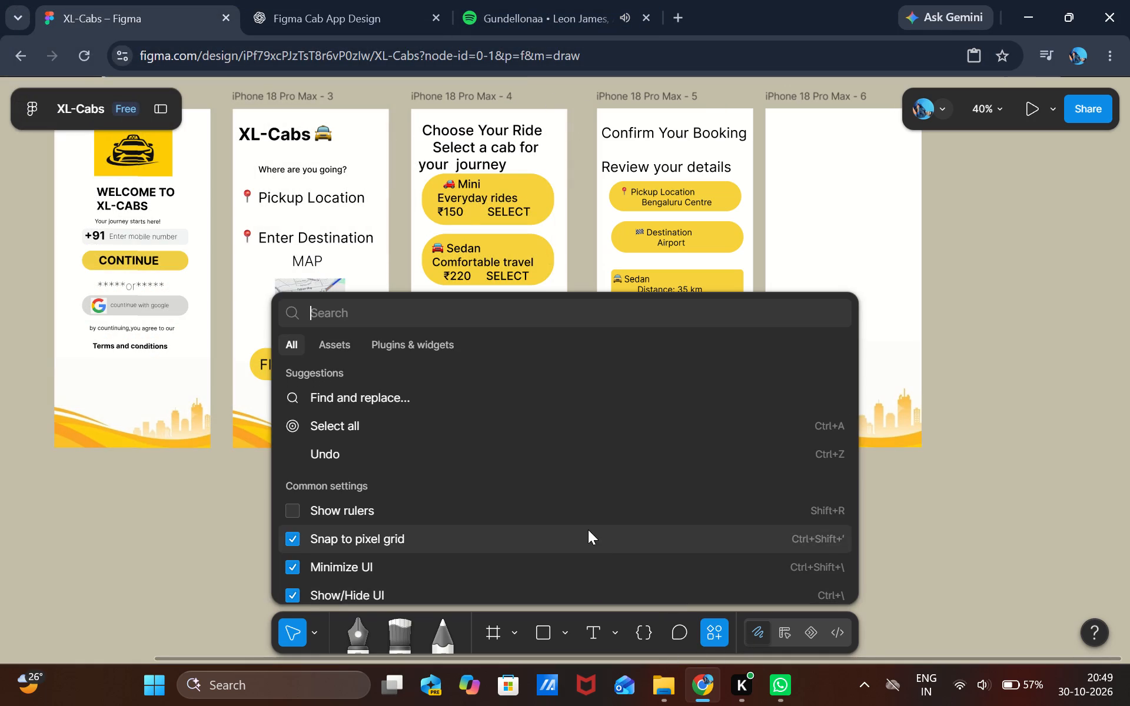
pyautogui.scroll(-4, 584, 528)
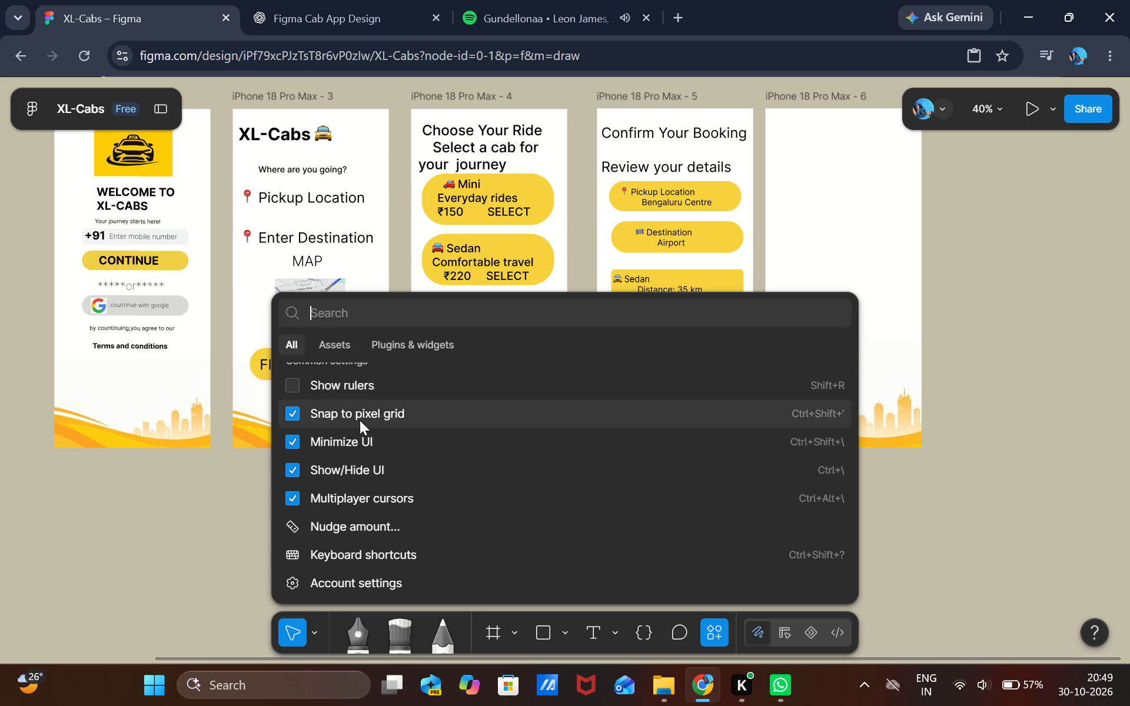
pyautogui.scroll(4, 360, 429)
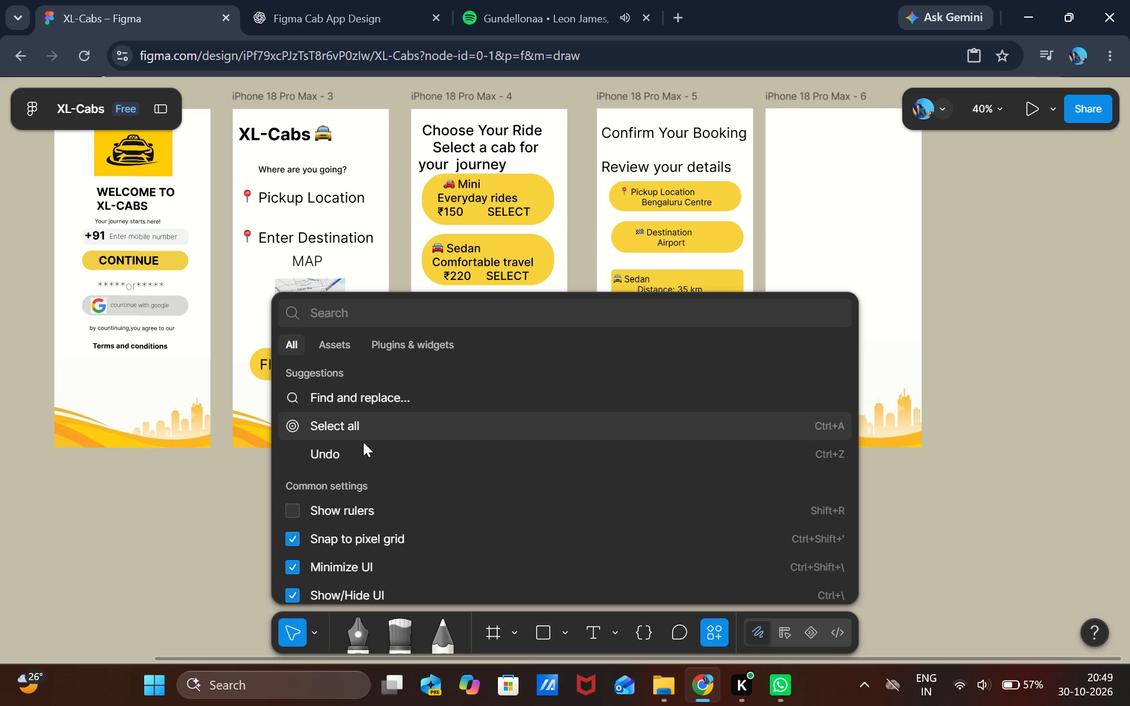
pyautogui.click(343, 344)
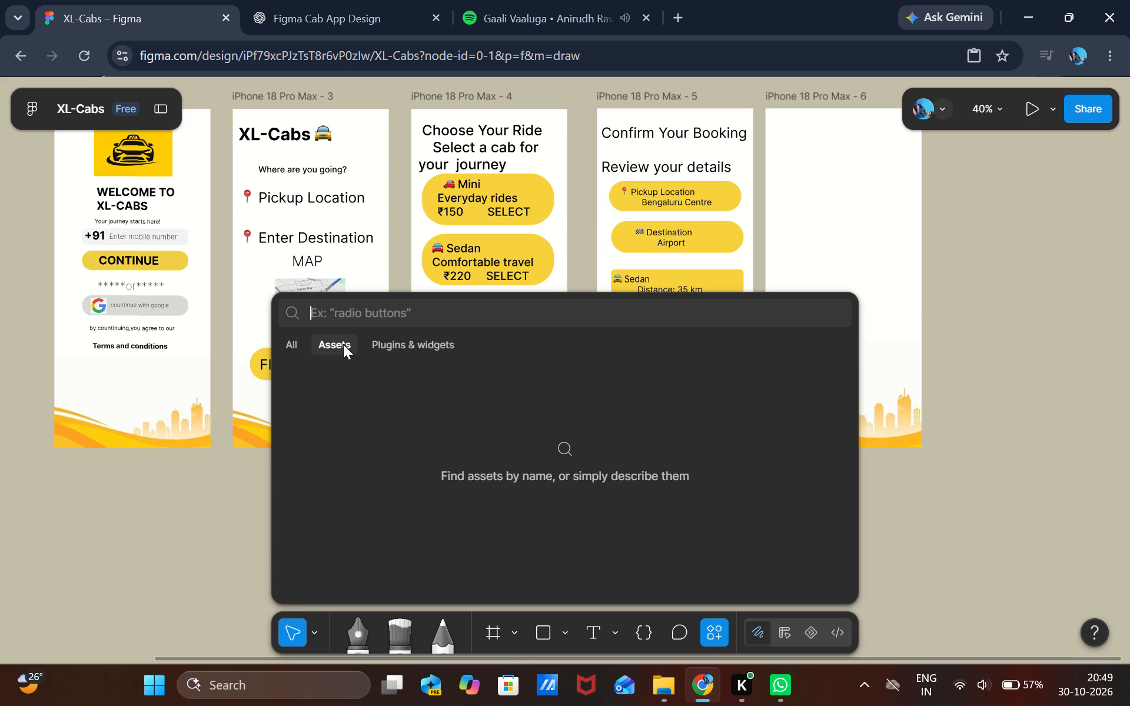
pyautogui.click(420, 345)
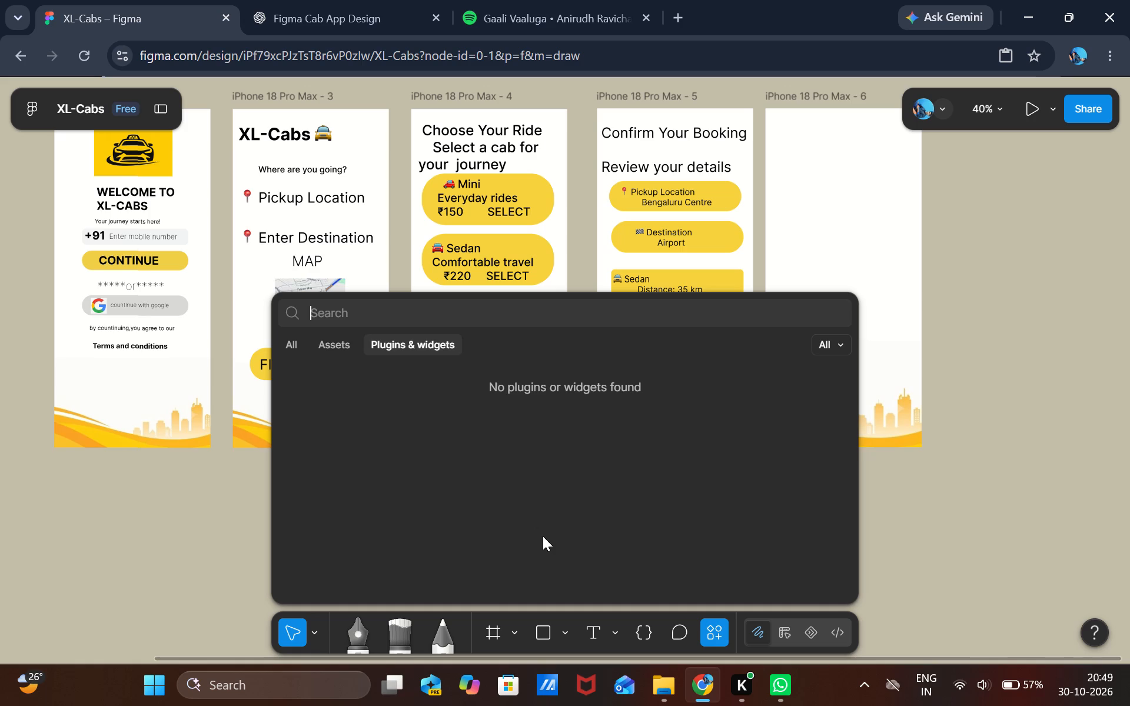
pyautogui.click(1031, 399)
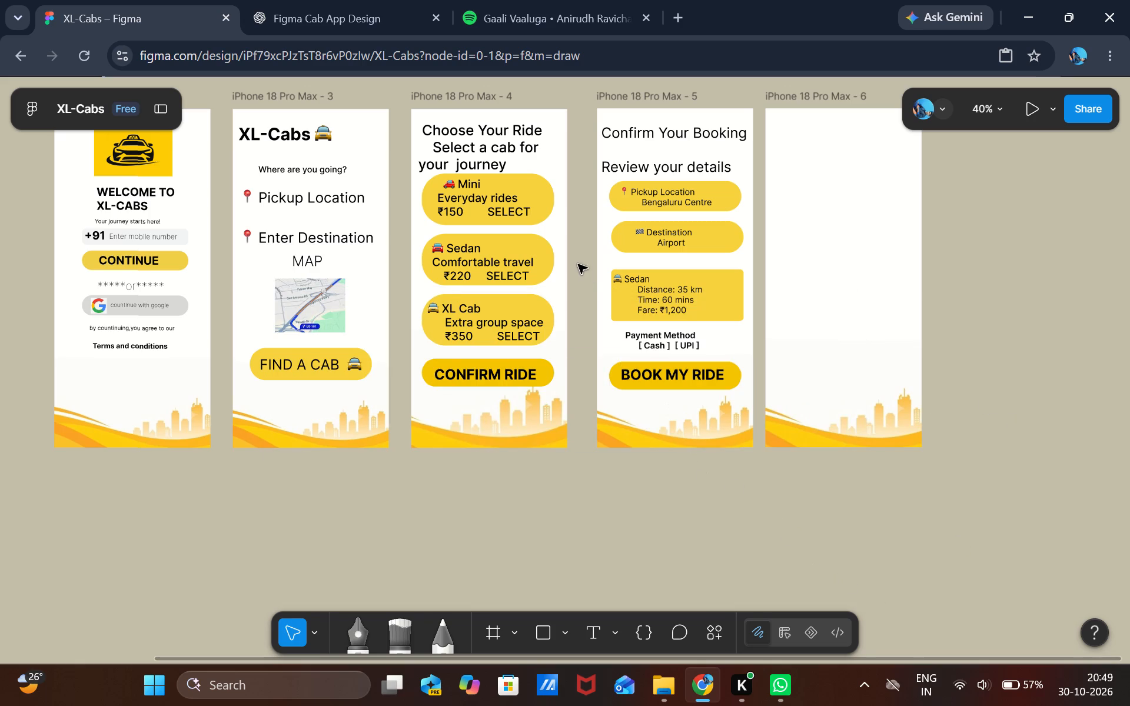
# Copy the yellow rounded rectangle behind Mini on Screen 4 to the upper part of Screen 6, at about X 34, Y 122.
pyautogui.click(543, 197)
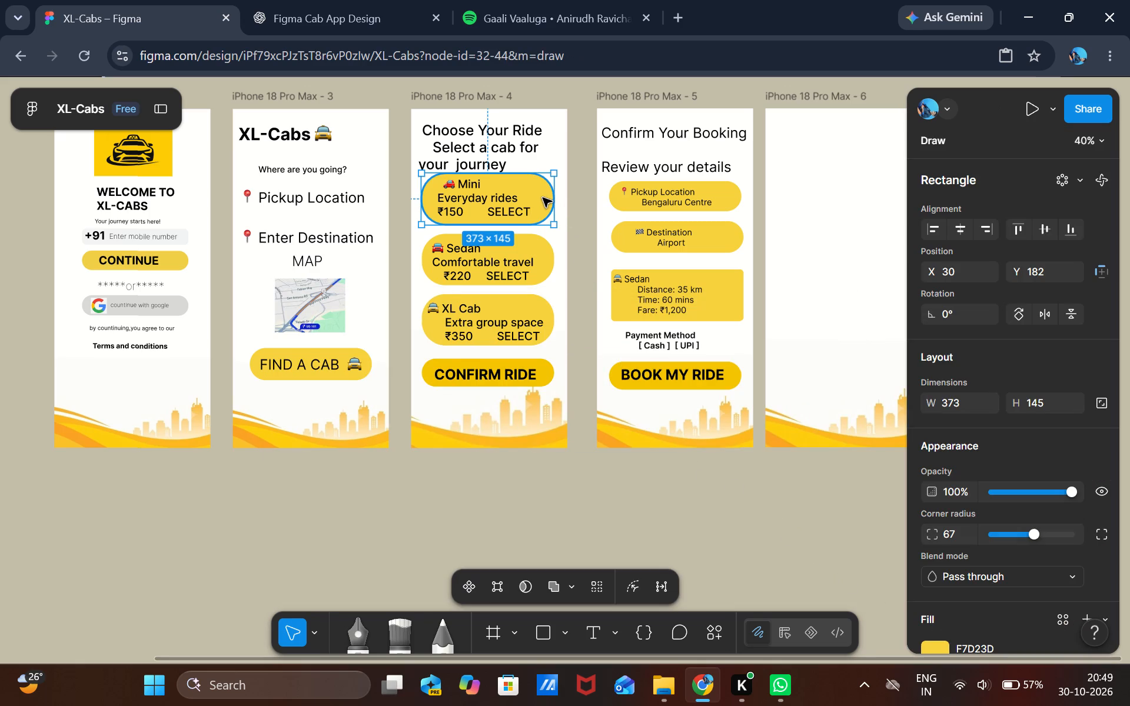
pyautogui.rightClick(550, 197)
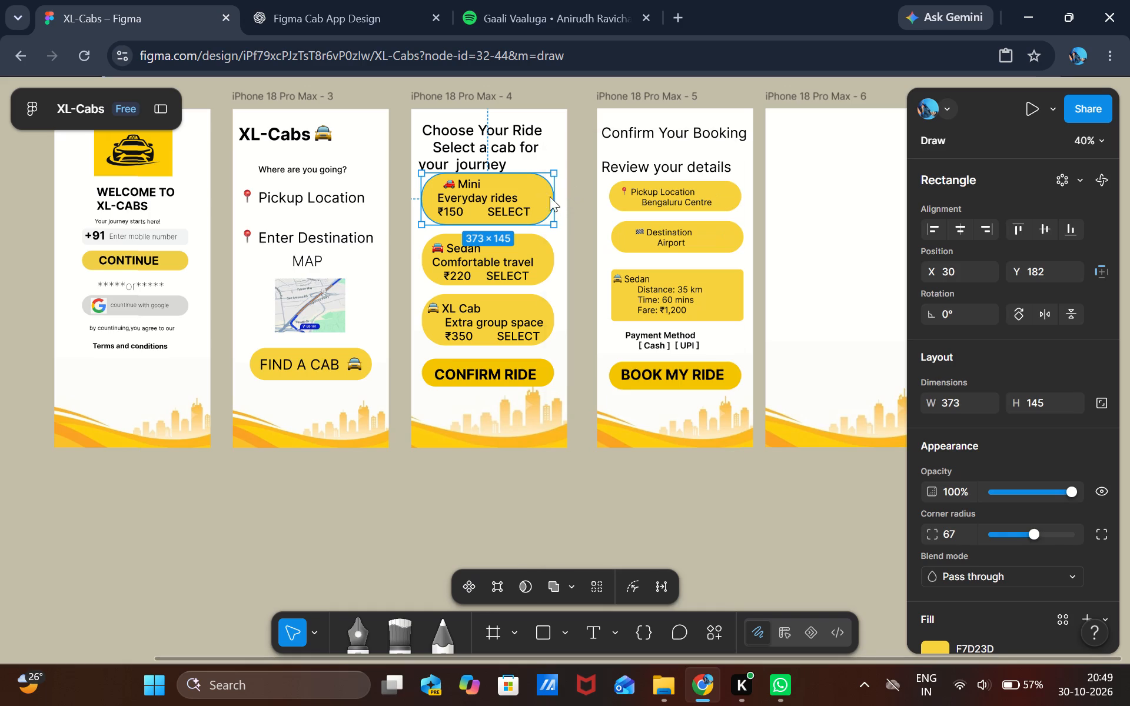
pyautogui.click(606, 158)
pyautogui.hotkey('ctrl', 'v')
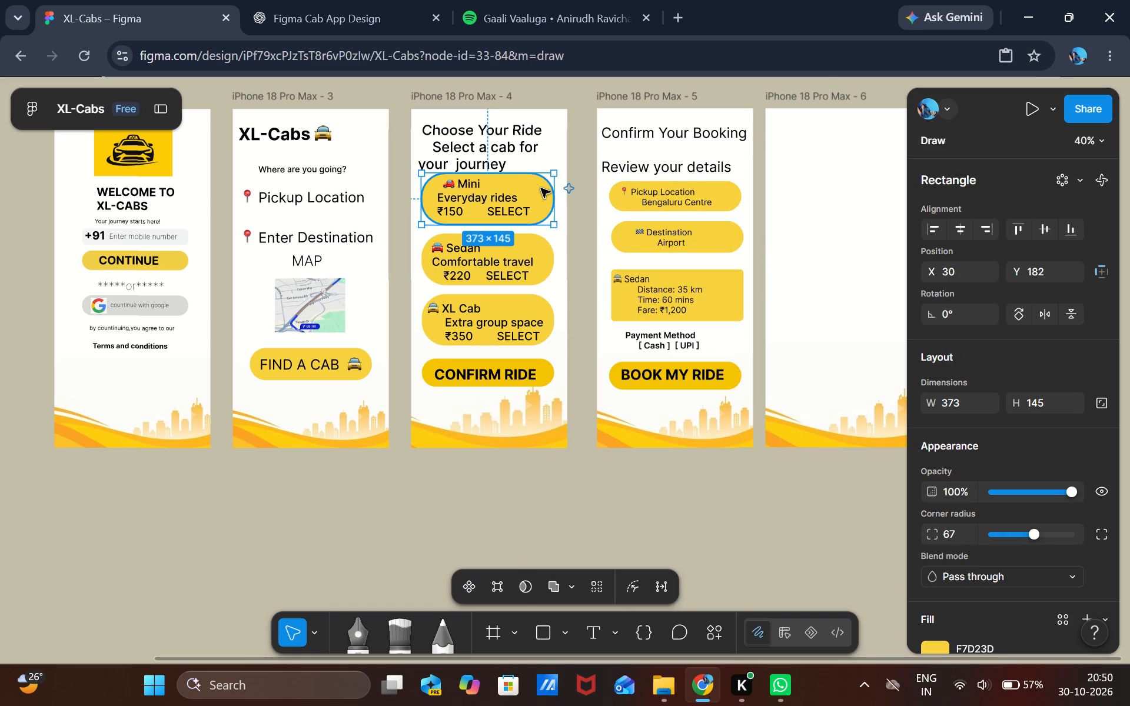
pyautogui.moveTo(541, 188); pyautogui.dragTo(895, 176)
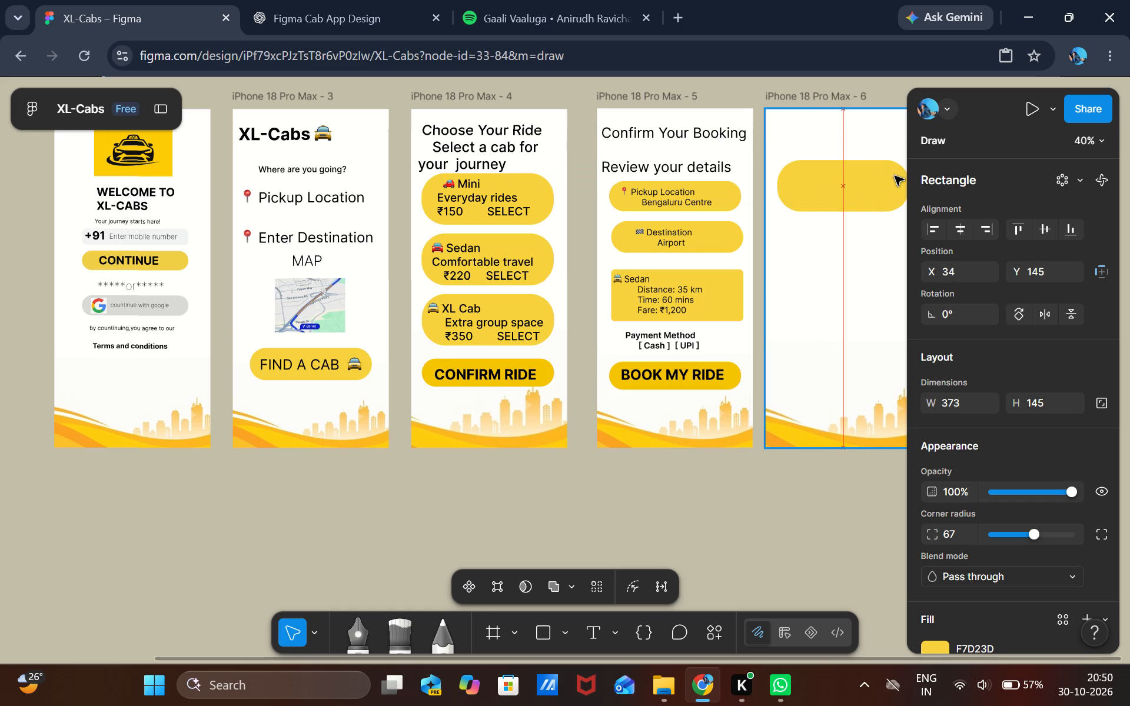
pyautogui.moveTo(895, 176); pyautogui.dragTo(895, 167)
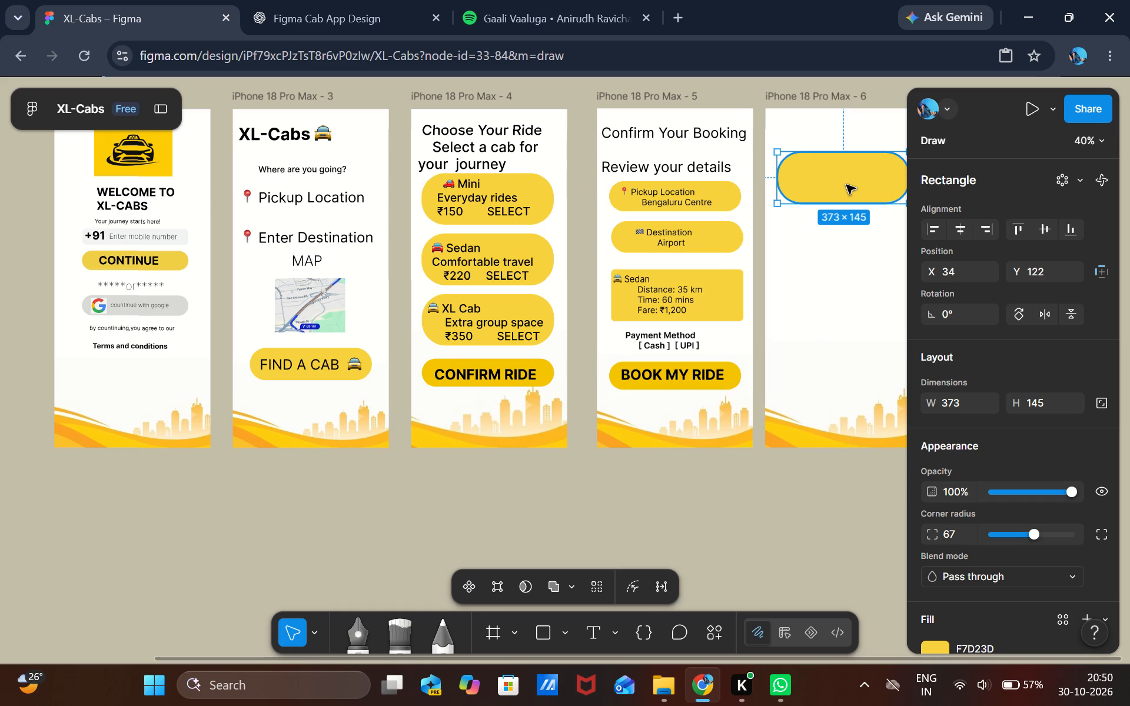
# Change the fill of the rounded rectangle on Screen 6 to green 3CC11B.
pyautogui.click(846, 184)
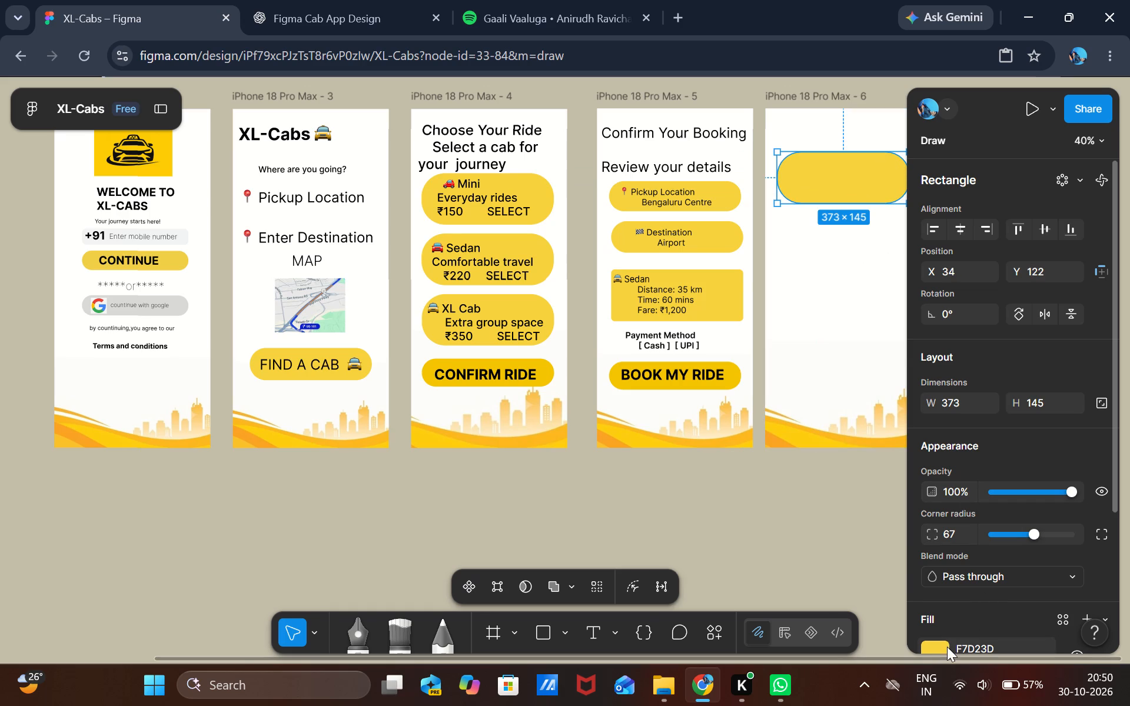
pyautogui.click(947, 647)
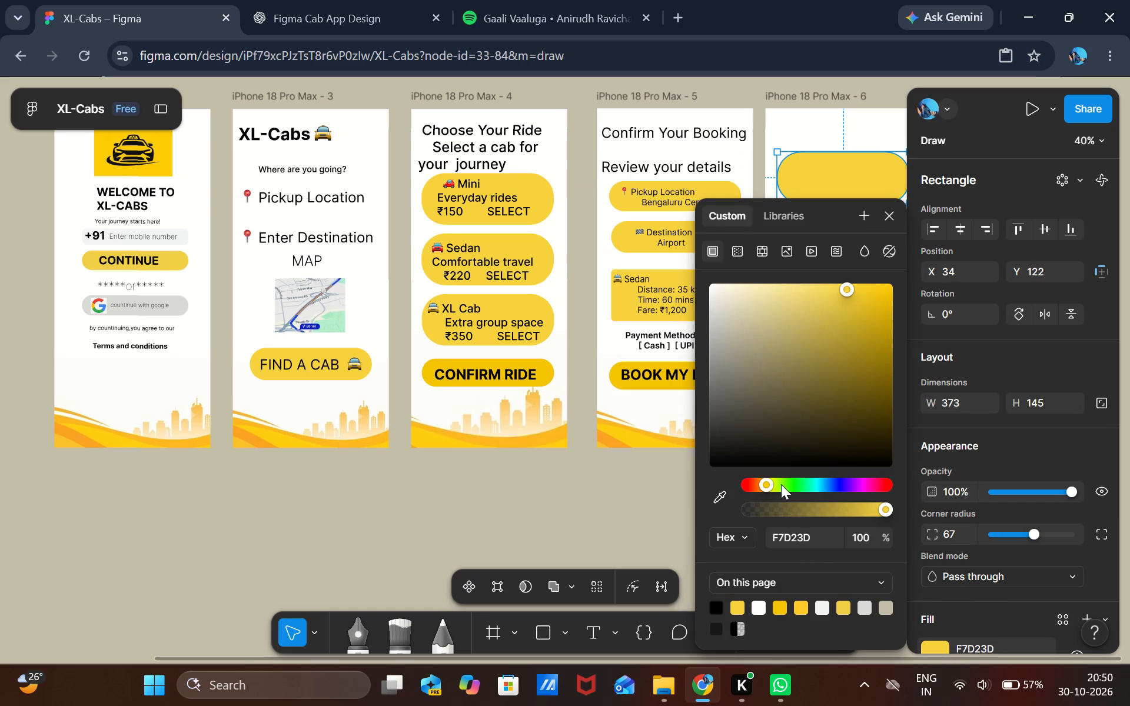
pyautogui.moveTo(764, 484); pyautogui.dragTo(789, 485)
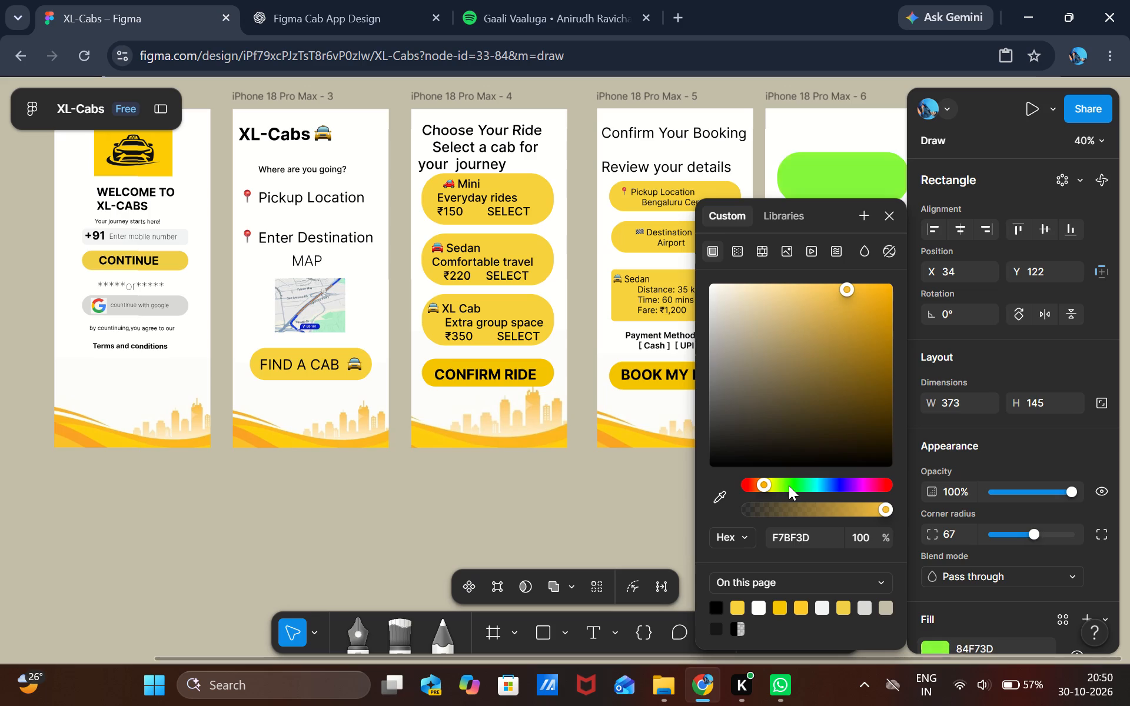
pyautogui.moveTo(789, 485); pyautogui.dragTo(798, 485)
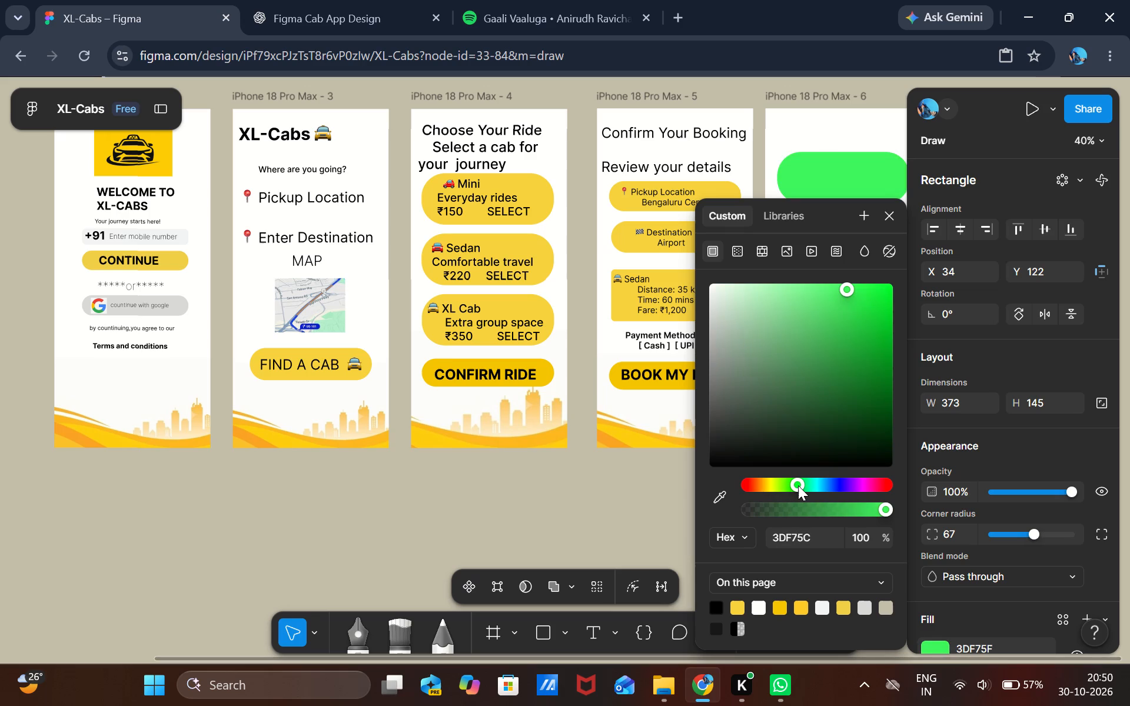
pyautogui.moveTo(798, 485); pyautogui.dragTo(795, 485)
pyautogui.moveTo(795, 485); pyautogui.dragTo(789, 485)
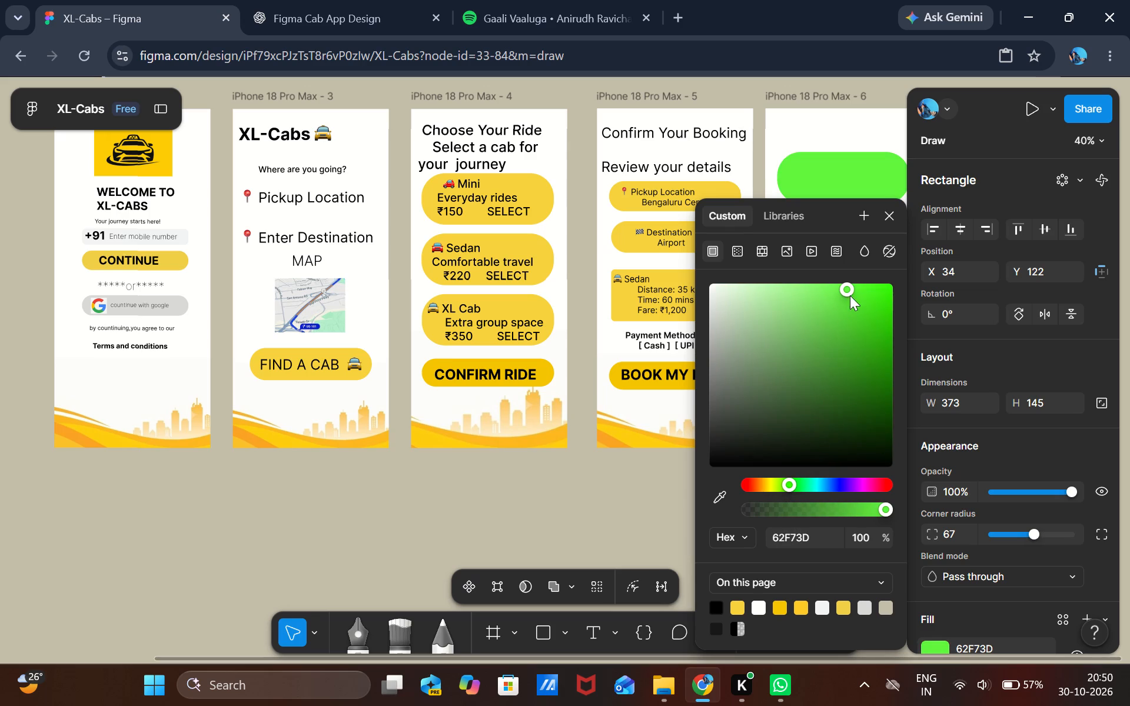
pyautogui.moveTo(850, 290); pyautogui.dragTo(856, 312)
pyautogui.rightClick(850, 290)
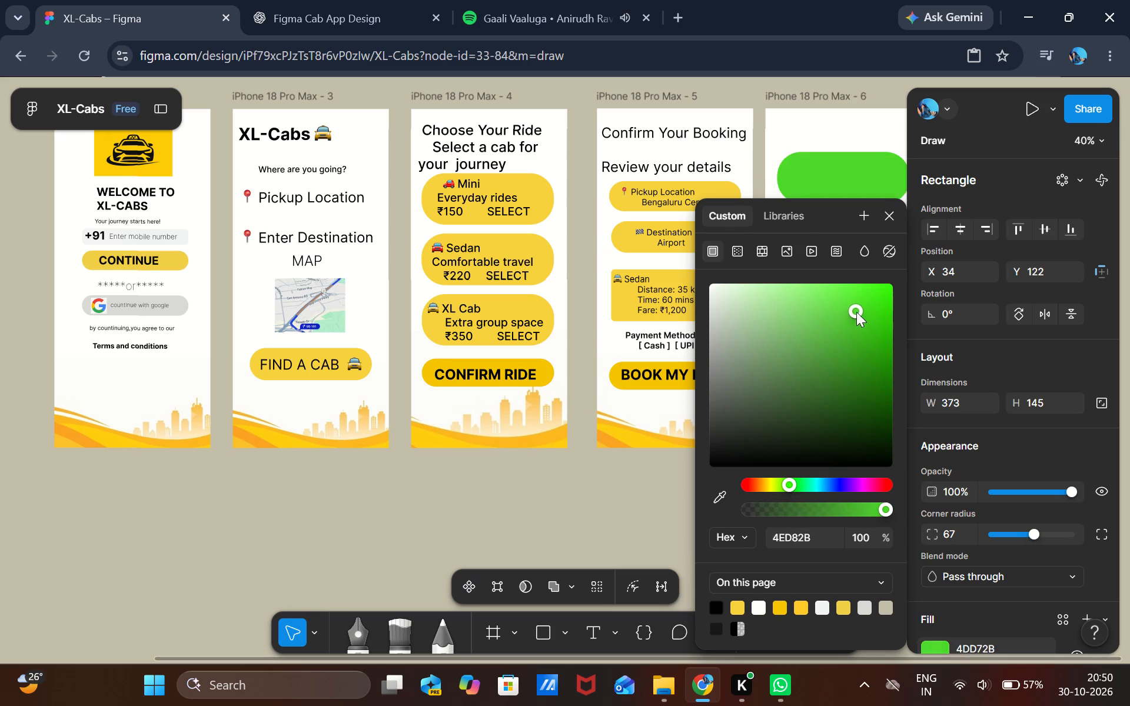
pyautogui.moveTo(856, 312); pyautogui.dragTo(870, 334)
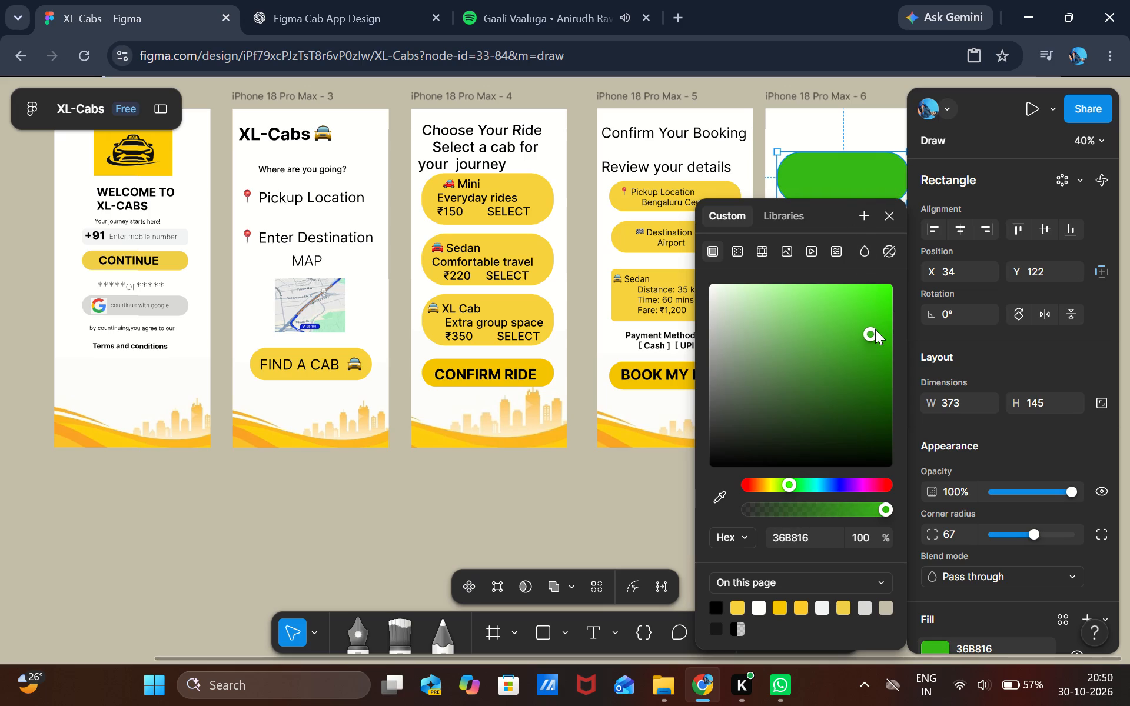
pyautogui.moveTo(875, 331); pyautogui.dragTo(857, 331)
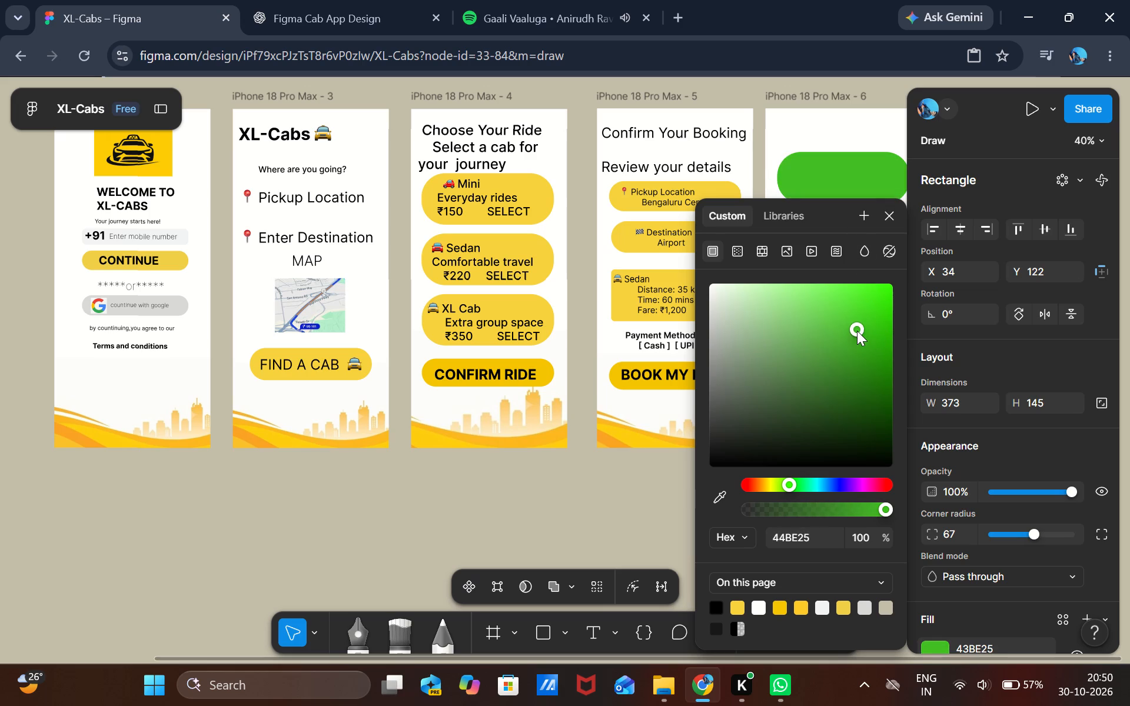
pyautogui.moveTo(857, 331); pyautogui.dragTo(866, 328)
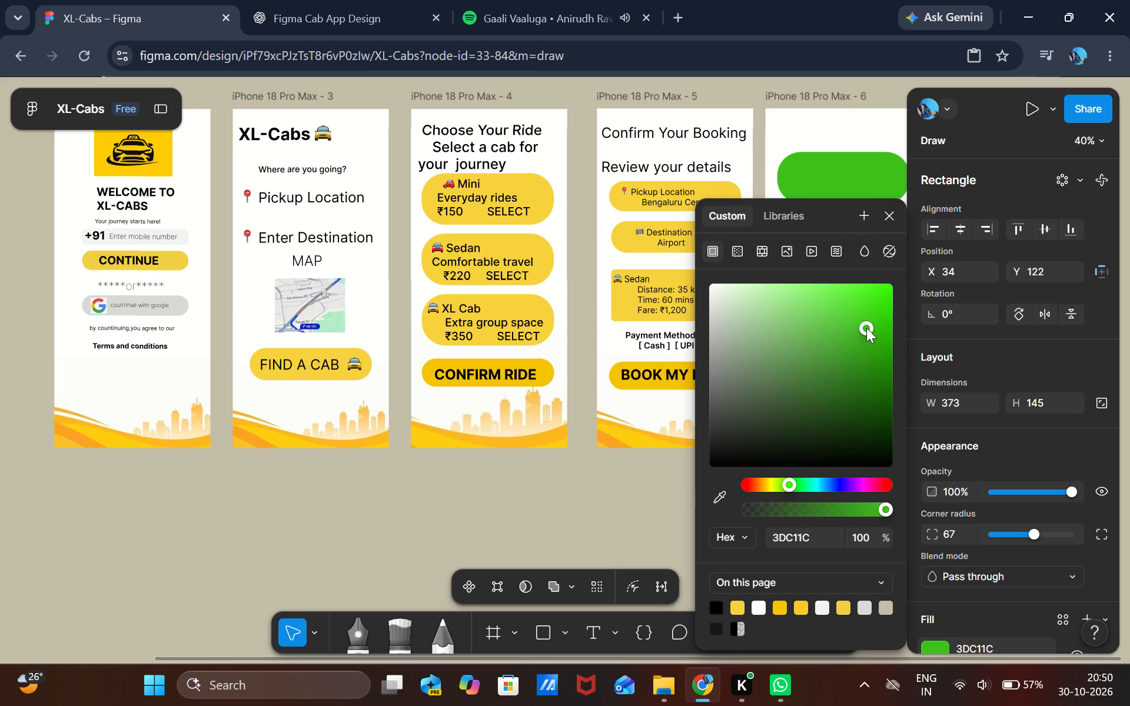
pyautogui.moveTo(866, 328); pyautogui.dragTo(867, 328)
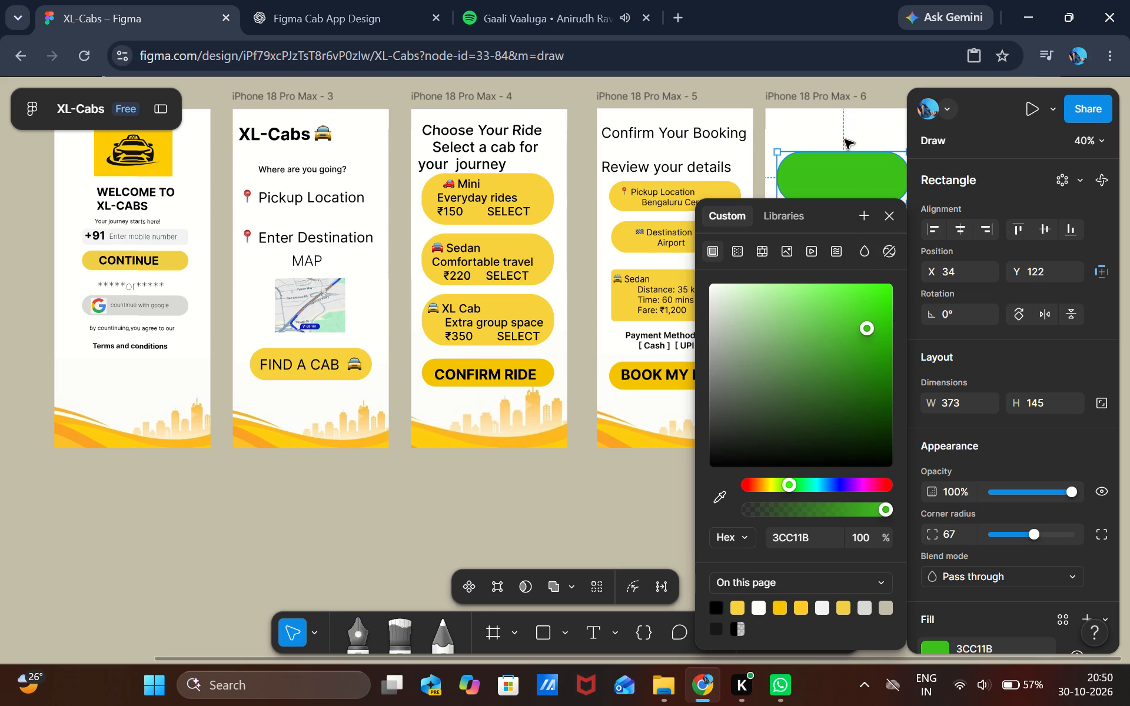
pyautogui.click(855, 133)
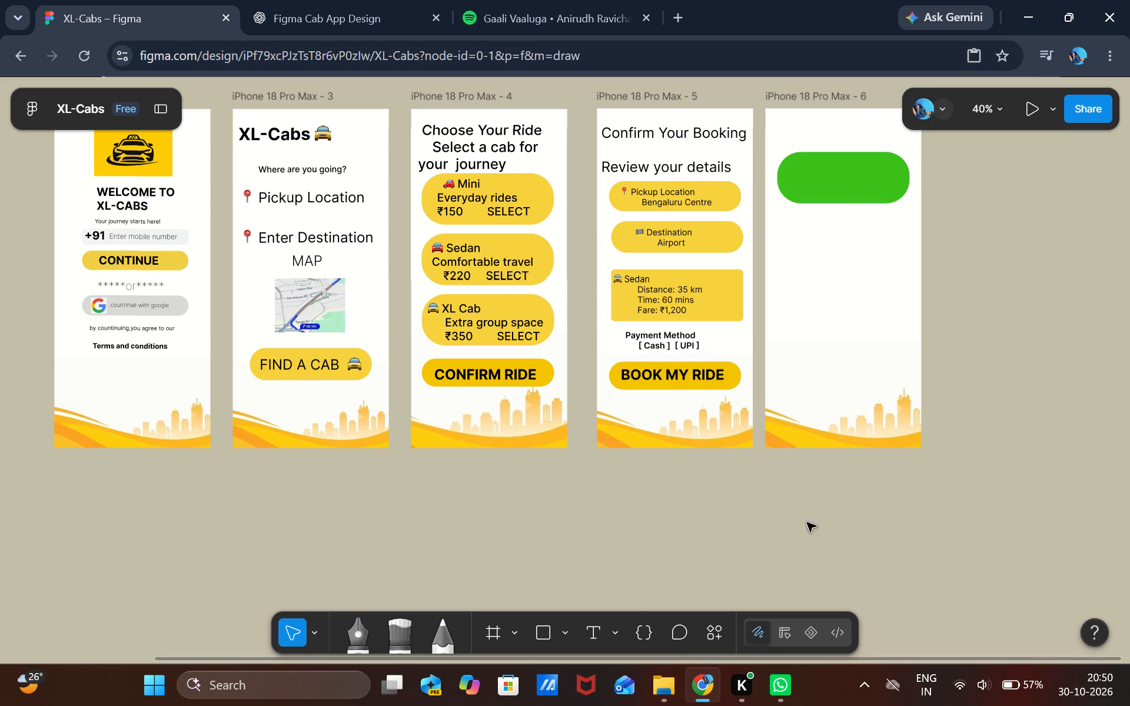
pyautogui.click(592, 630)
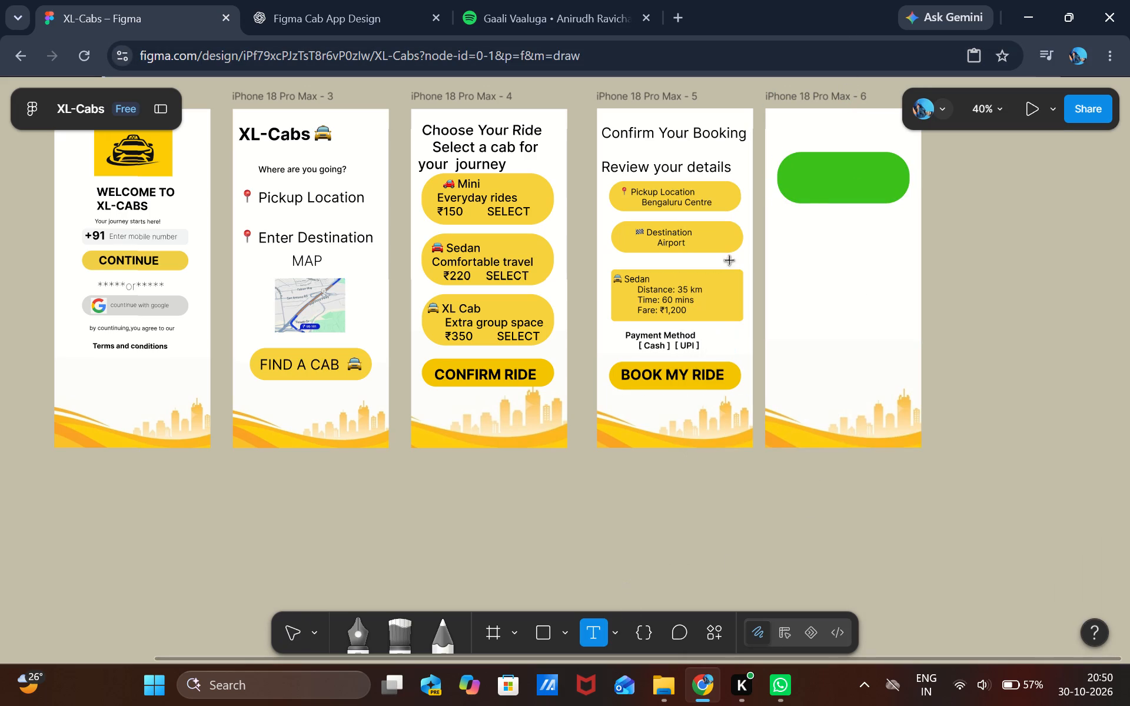
pyautogui.moveTo(787, 156); pyautogui.dragTo(820, 170)
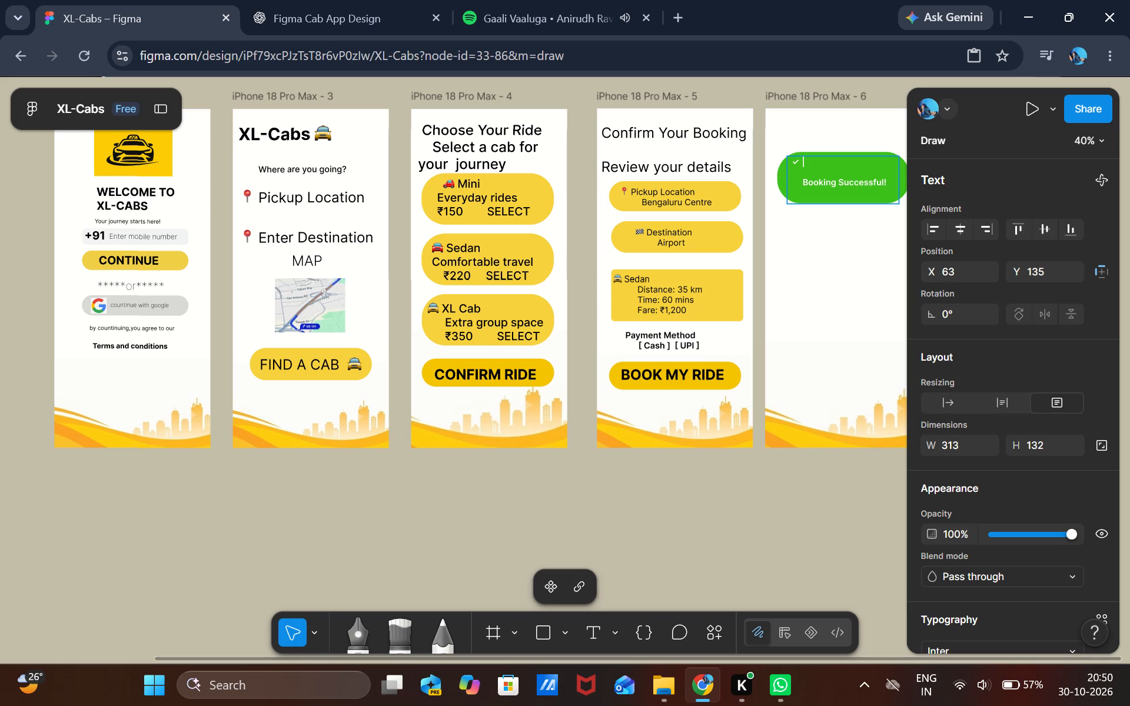
pyautogui.moveTo(802, 183); pyautogui.dragTo(869, 182)
pyautogui.moveTo(869, 182); pyautogui.dragTo(886, 181)
pyautogui.hotkey('ctrl', 'c')
pyautogui.press('Delete')
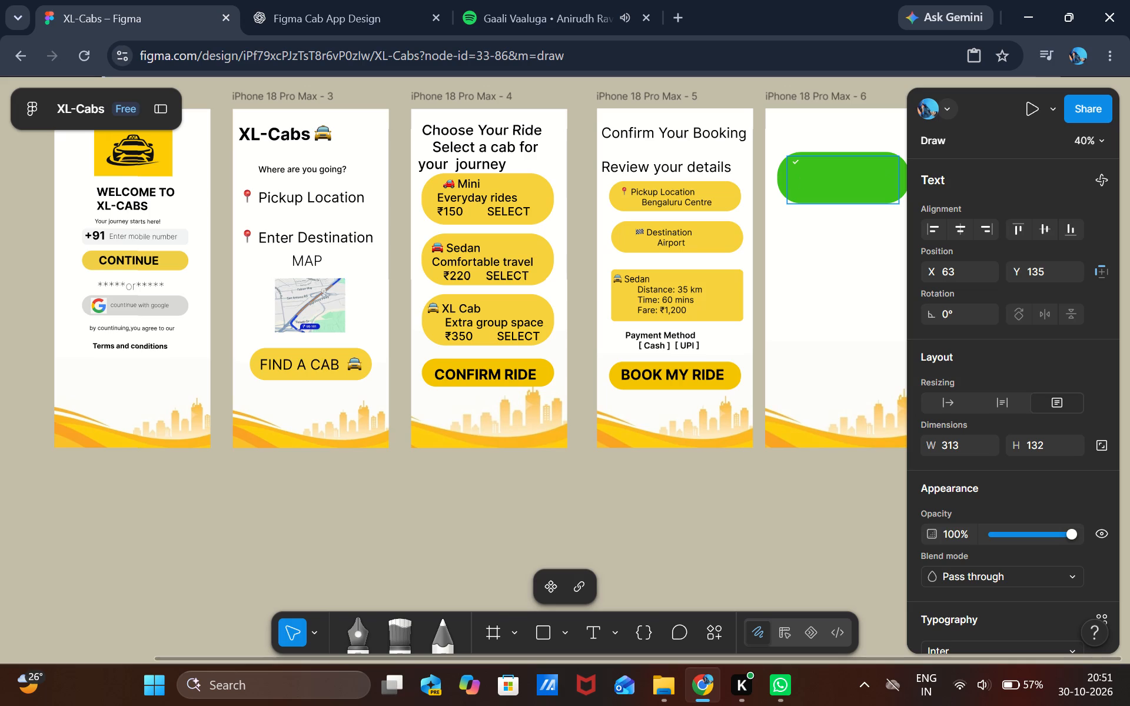
pyautogui.click(868, 256)
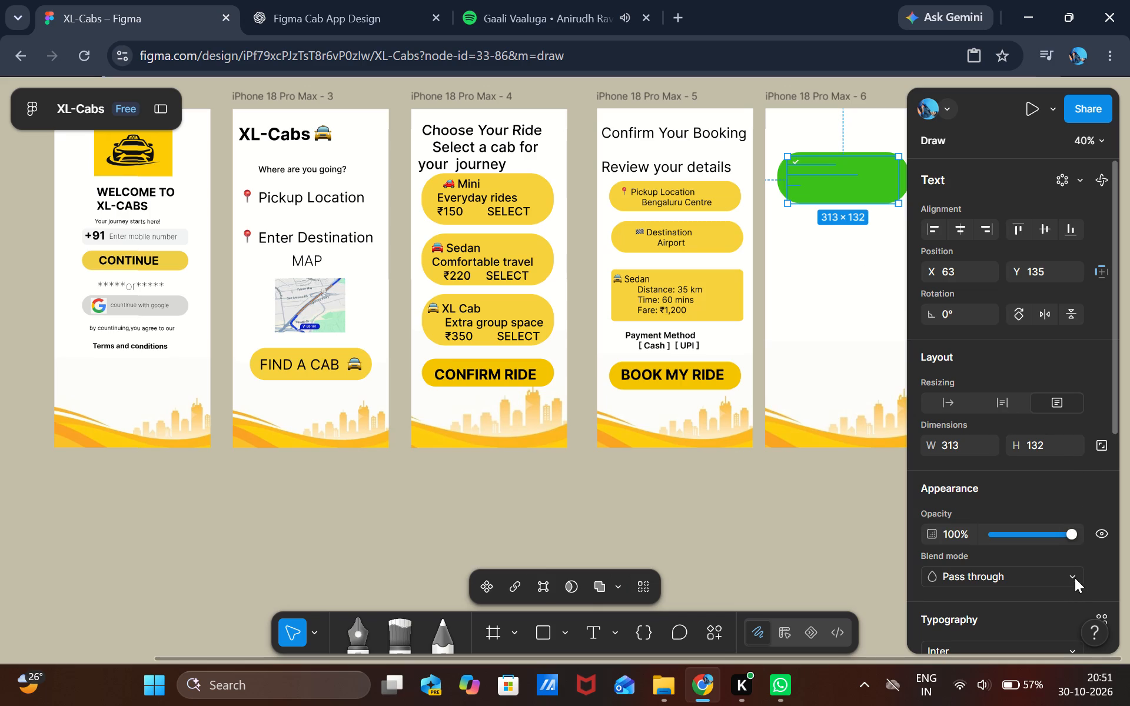
# Set the tick on the green banner to font size 96 and weight Black.
pyautogui.scroll(-2, 1057, 500)
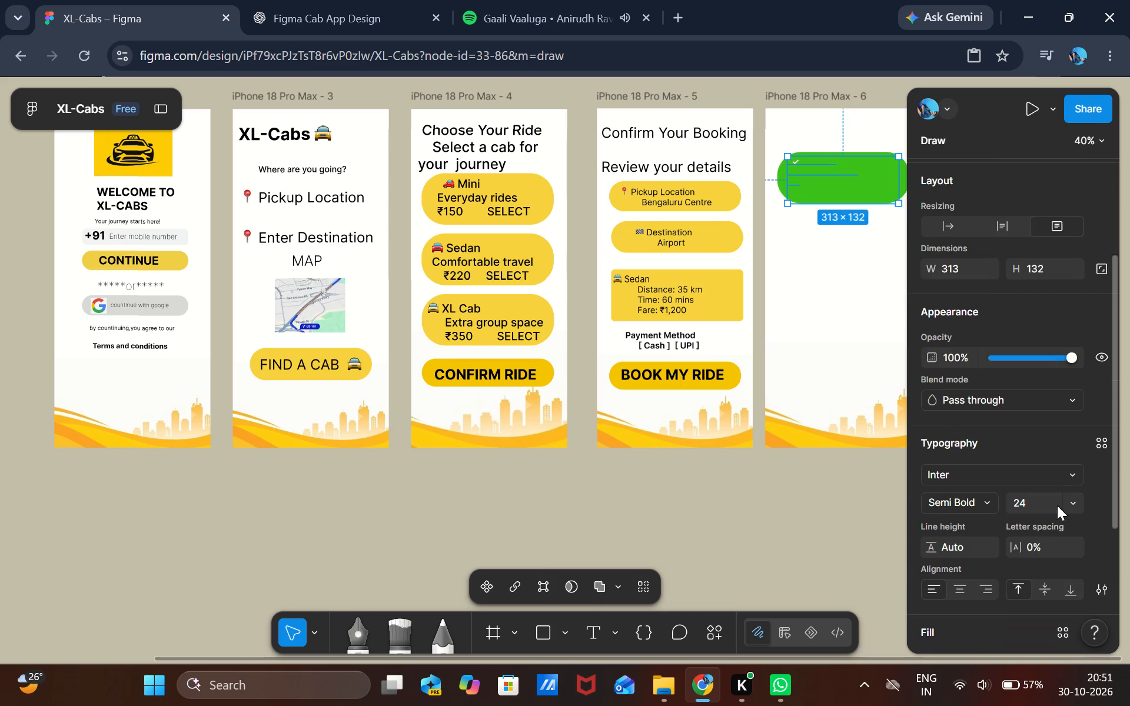
pyautogui.click(1072, 504)
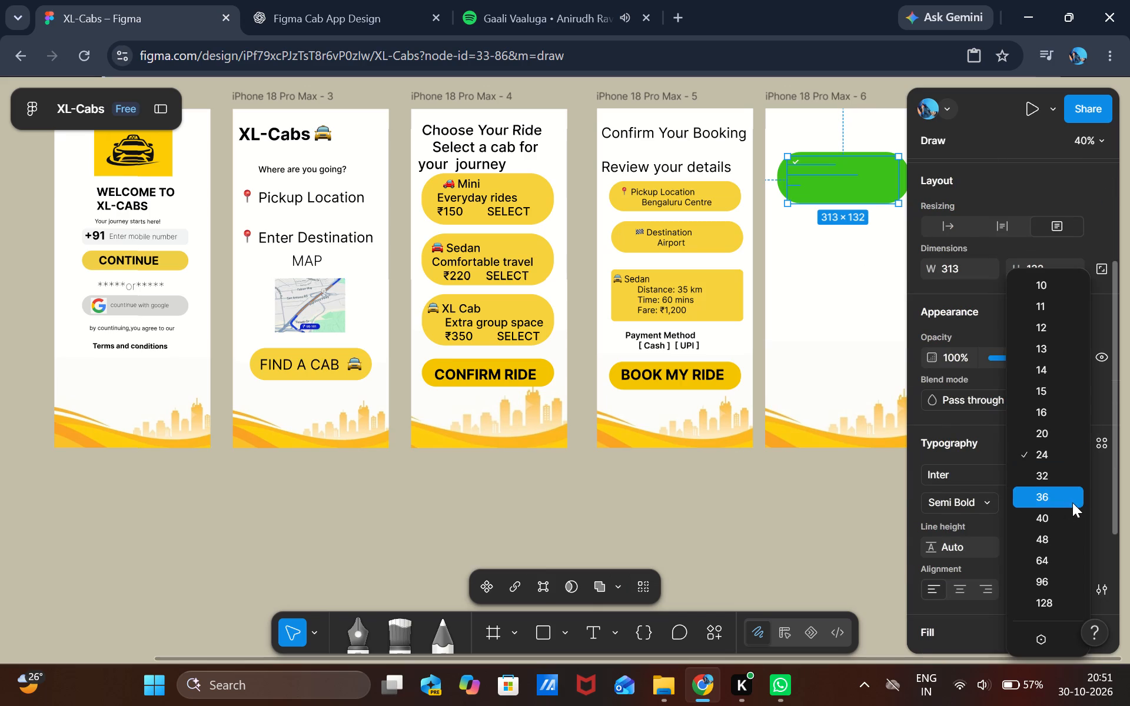
pyautogui.click(1061, 589)
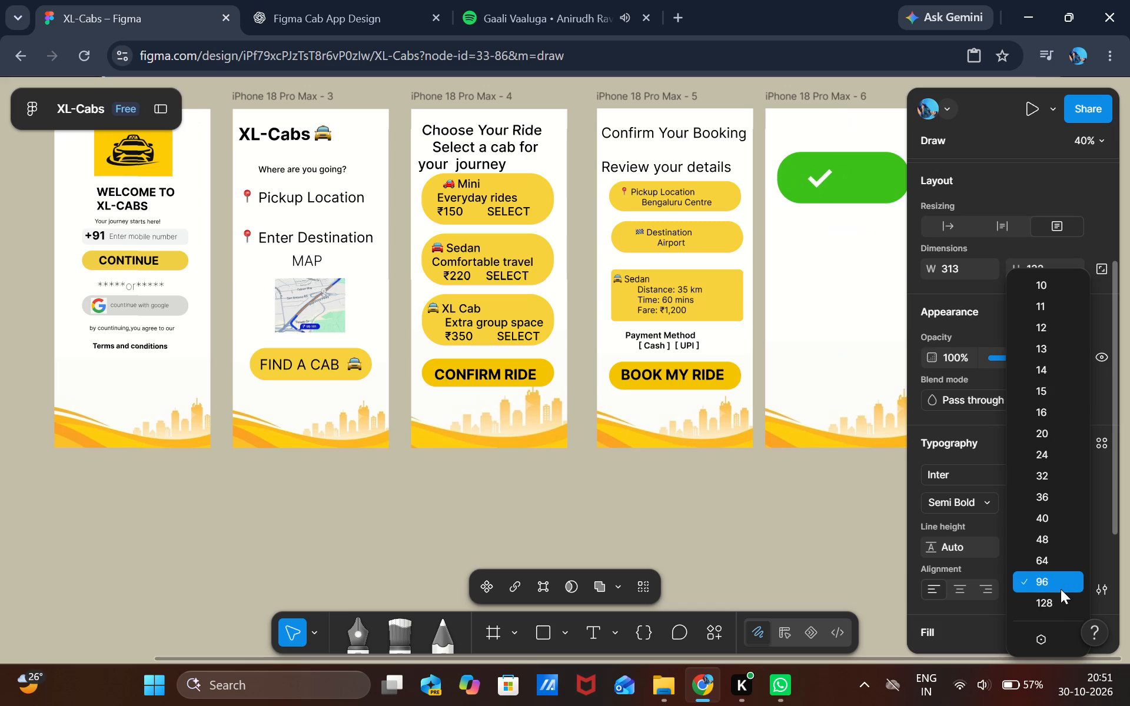
pyautogui.click(986, 504)
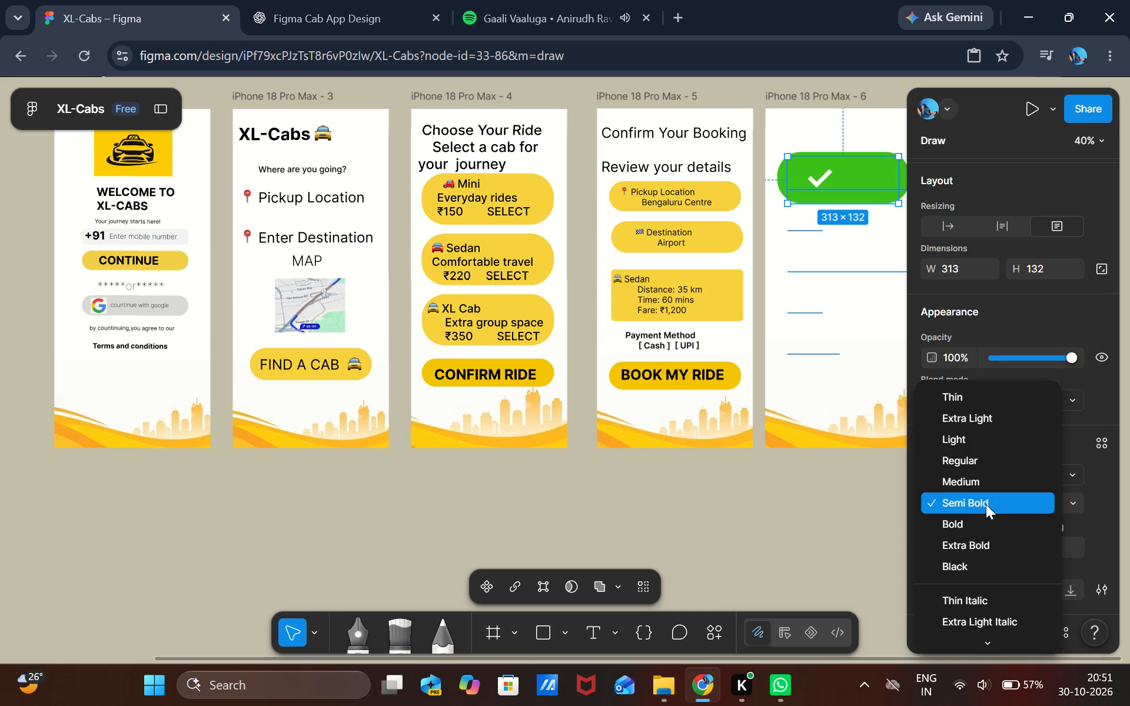
pyautogui.click(983, 576)
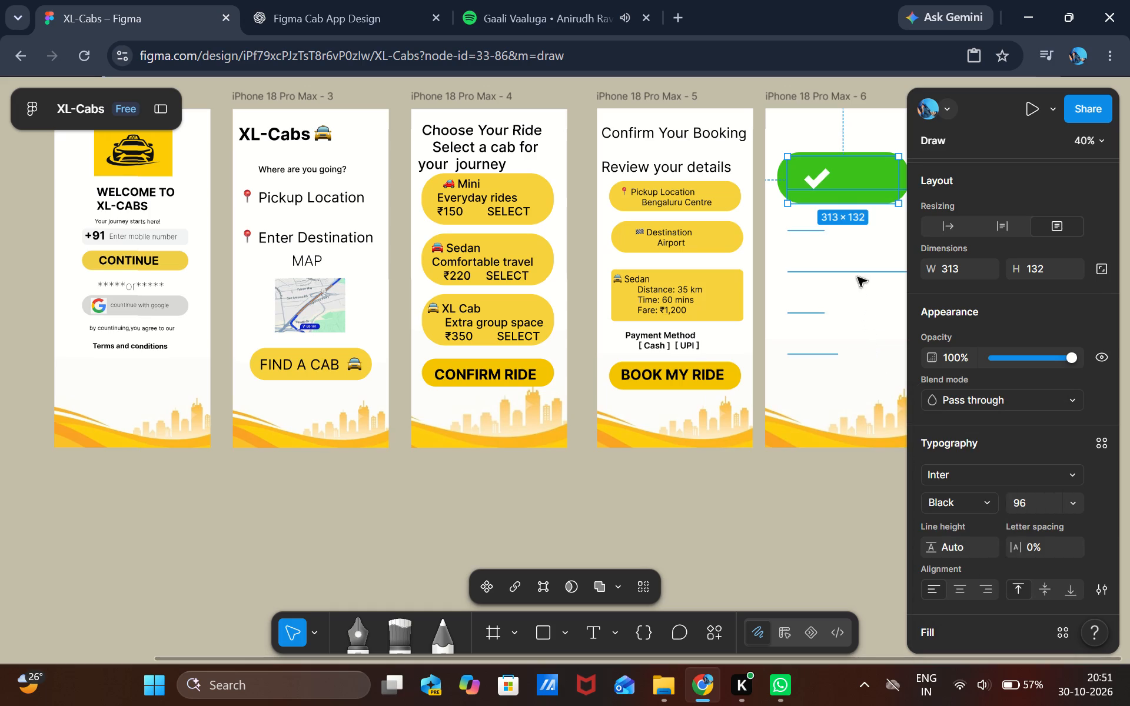
# Move the tick to the banner's left end at about X 11, Y 135 and narrow its text box to about 144 wide.
pyautogui.moveTo(819, 178); pyautogui.dragTo(819, 179)
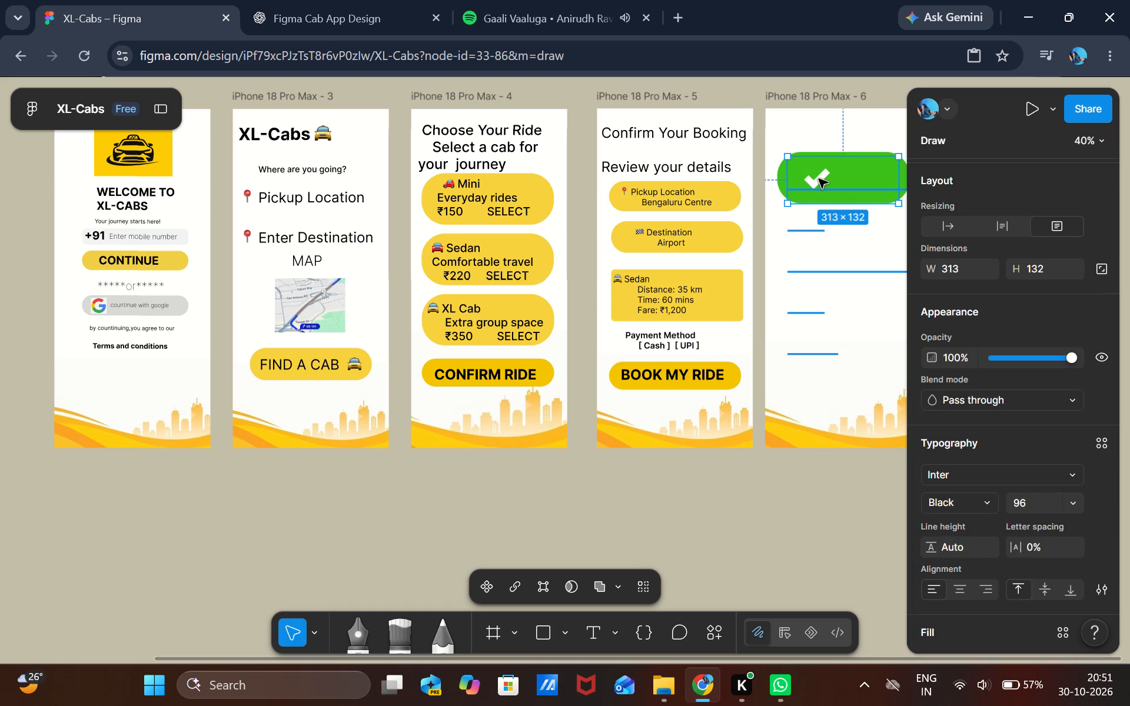
pyautogui.moveTo(819, 179); pyautogui.dragTo(801, 177)
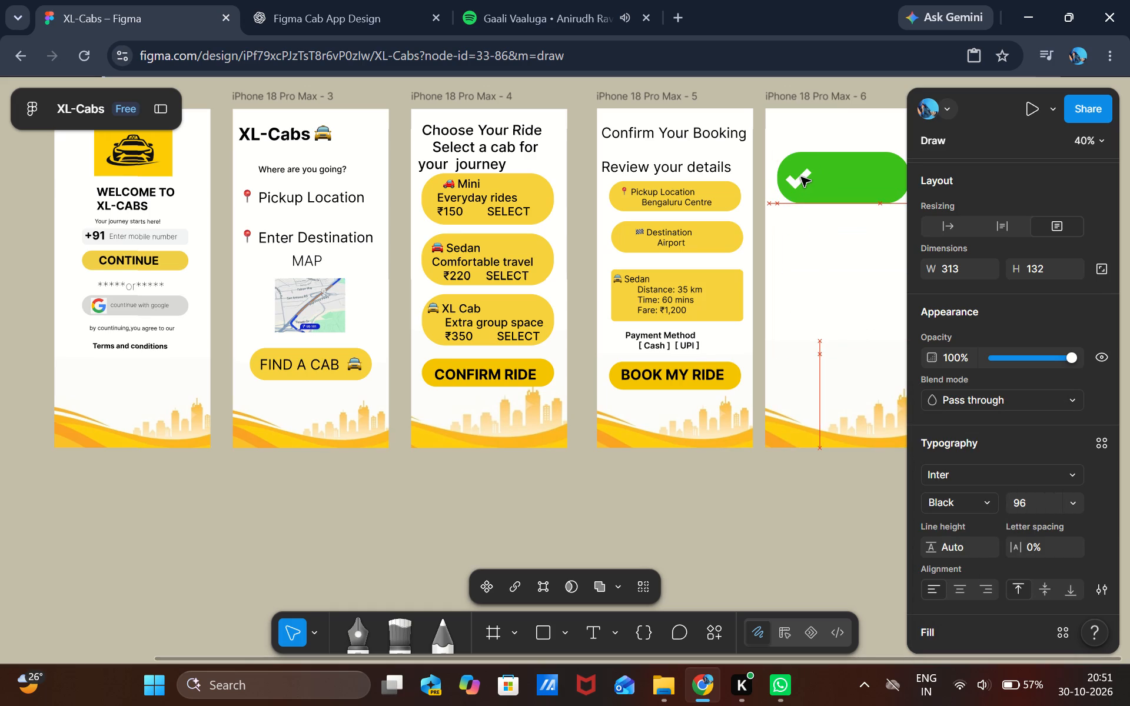
pyautogui.moveTo(801, 177); pyautogui.dragTo(800, 177)
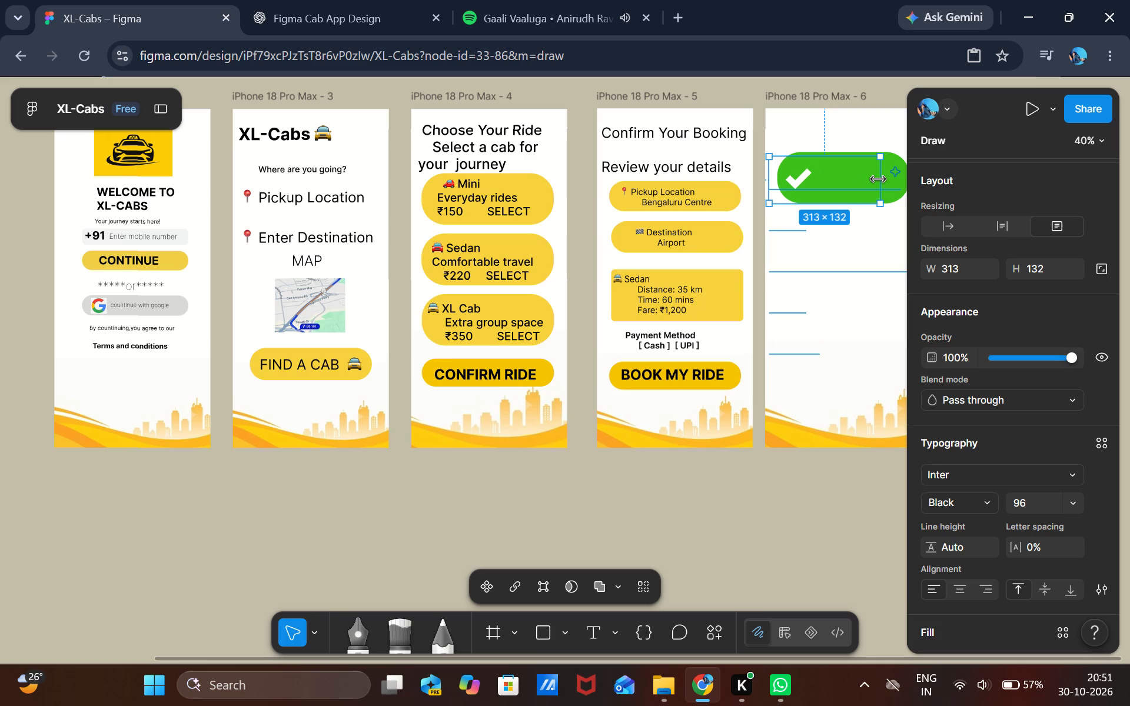
pyautogui.moveTo(878, 179); pyautogui.dragTo(822, 176)
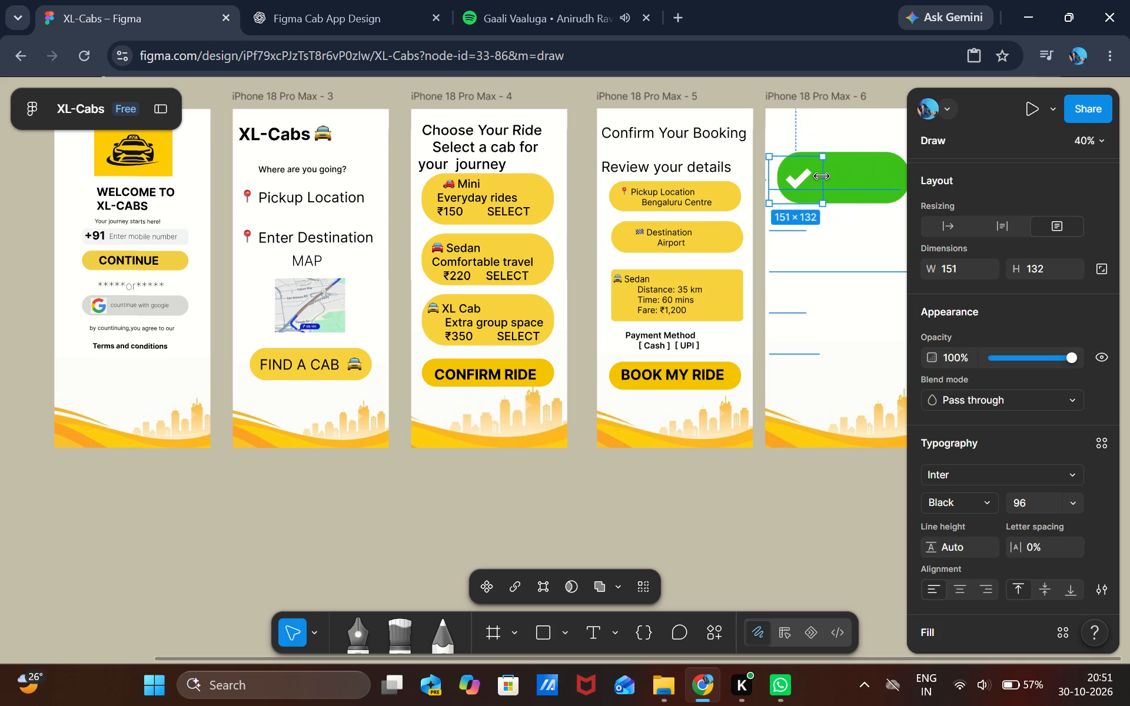
pyautogui.moveTo(822, 176); pyautogui.dragTo(820, 176)
pyautogui.click(861, 232)
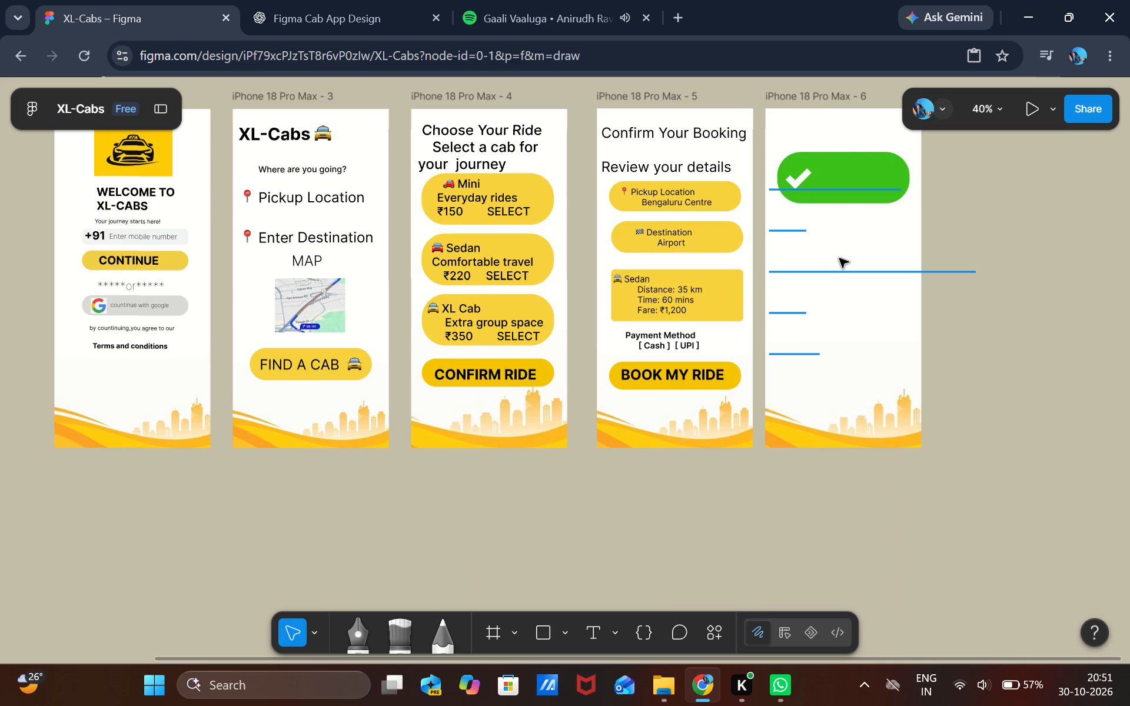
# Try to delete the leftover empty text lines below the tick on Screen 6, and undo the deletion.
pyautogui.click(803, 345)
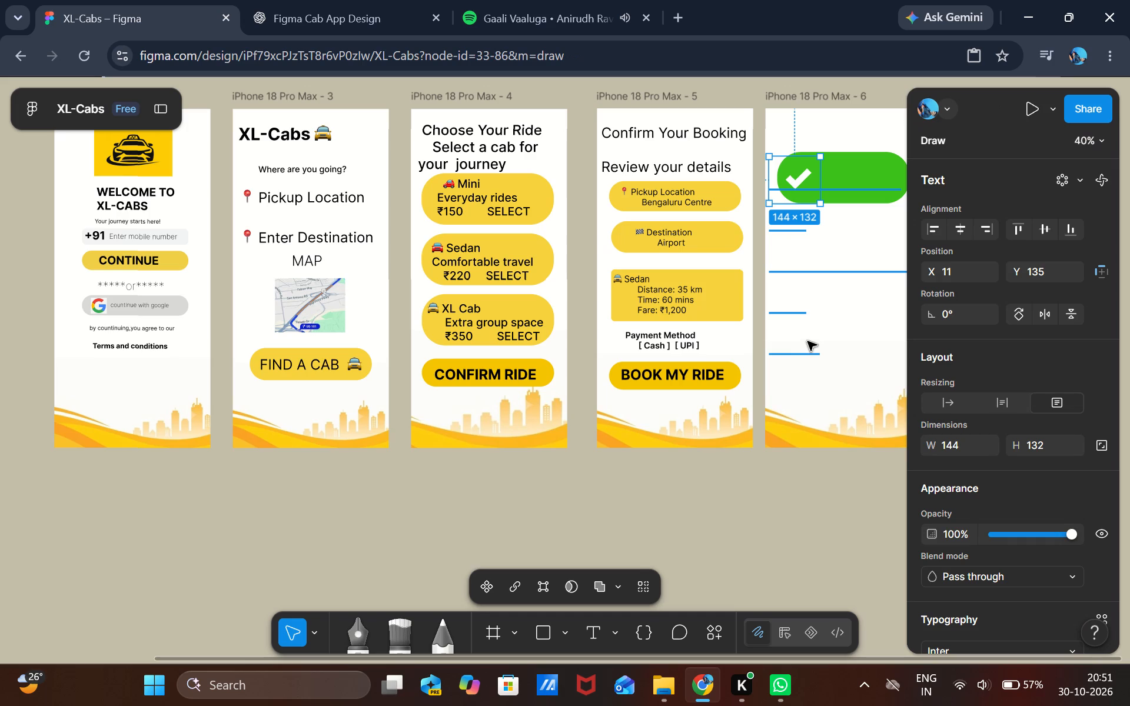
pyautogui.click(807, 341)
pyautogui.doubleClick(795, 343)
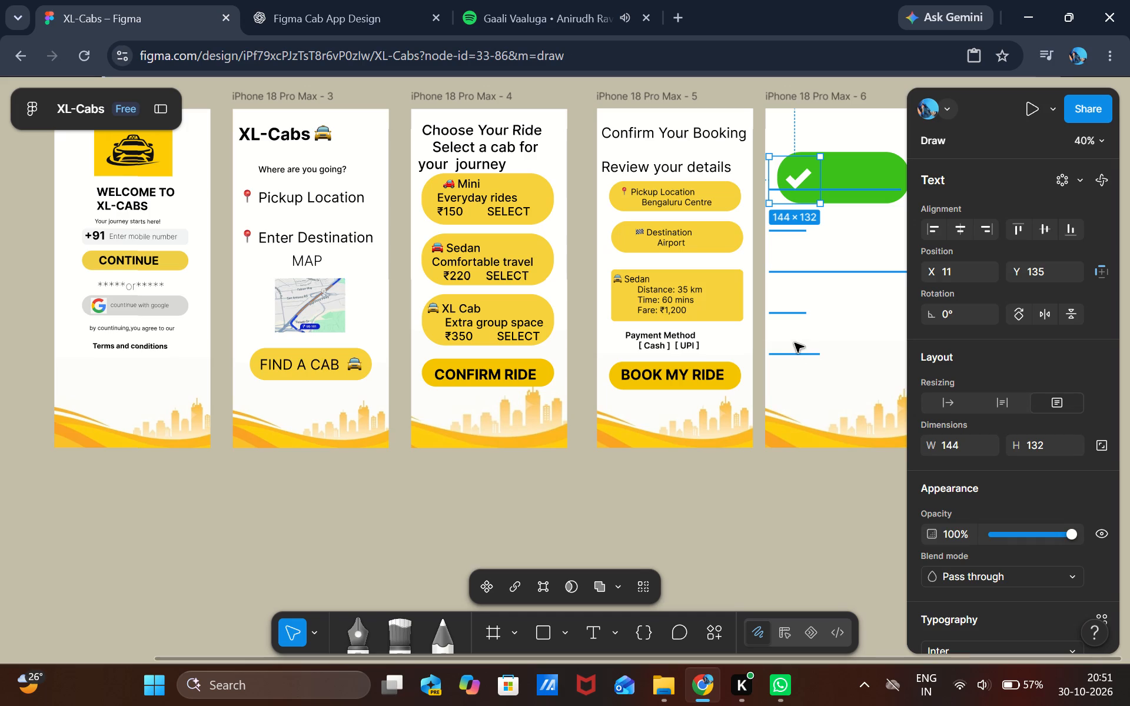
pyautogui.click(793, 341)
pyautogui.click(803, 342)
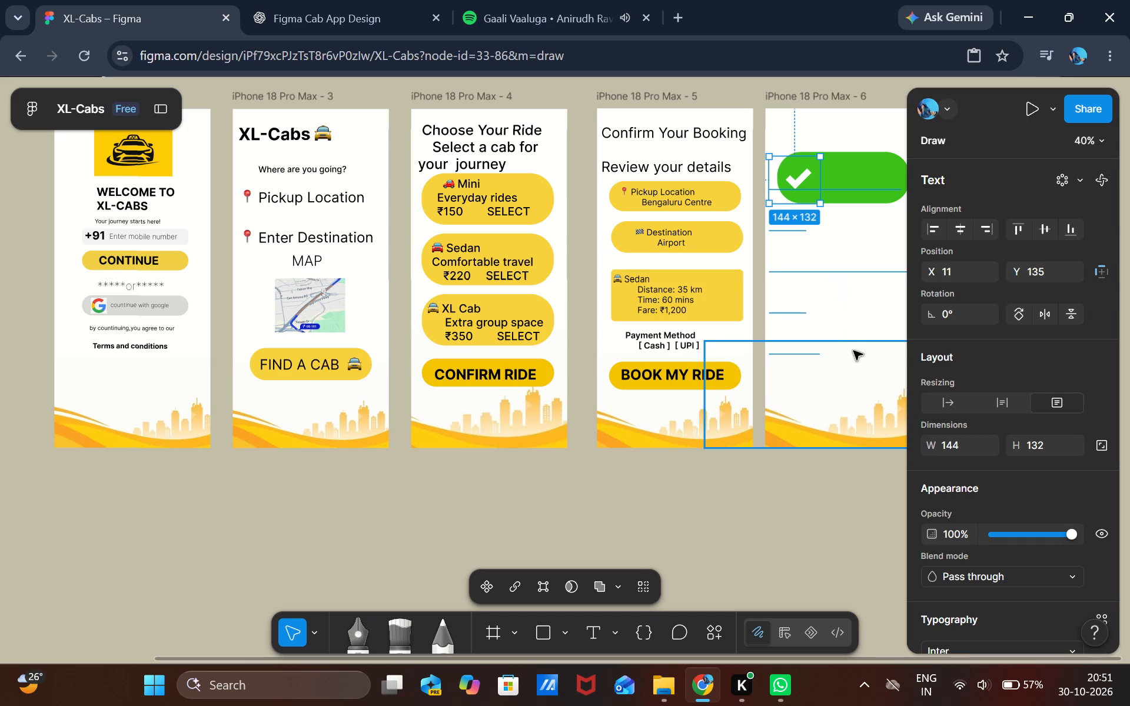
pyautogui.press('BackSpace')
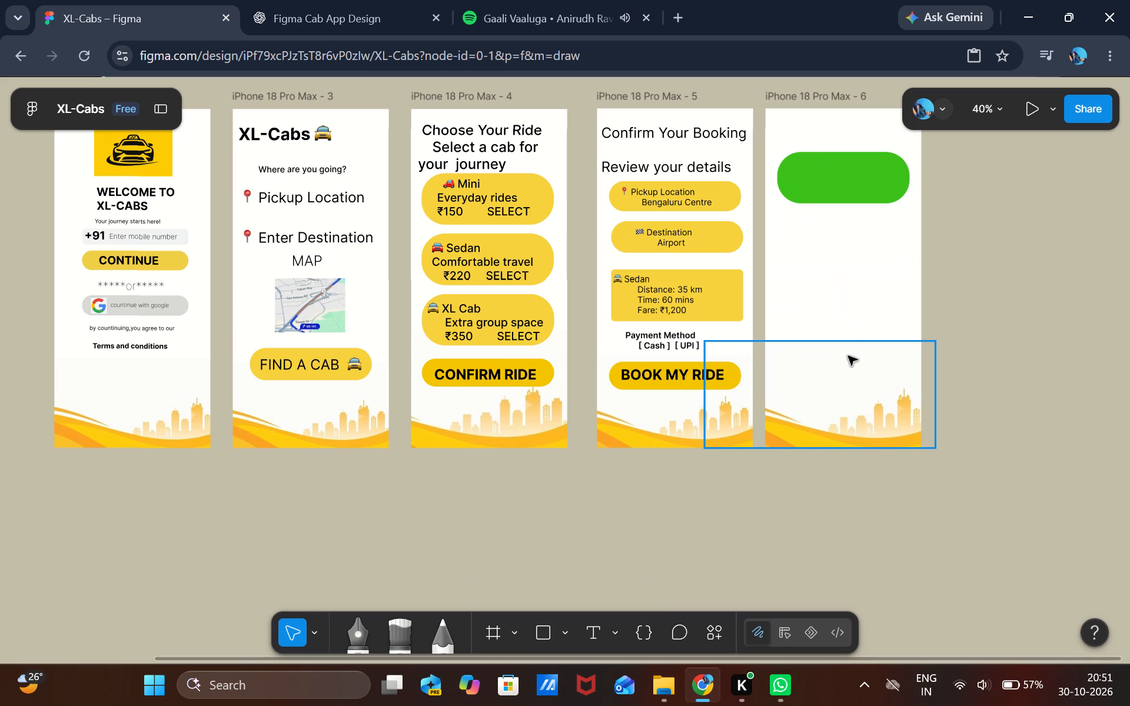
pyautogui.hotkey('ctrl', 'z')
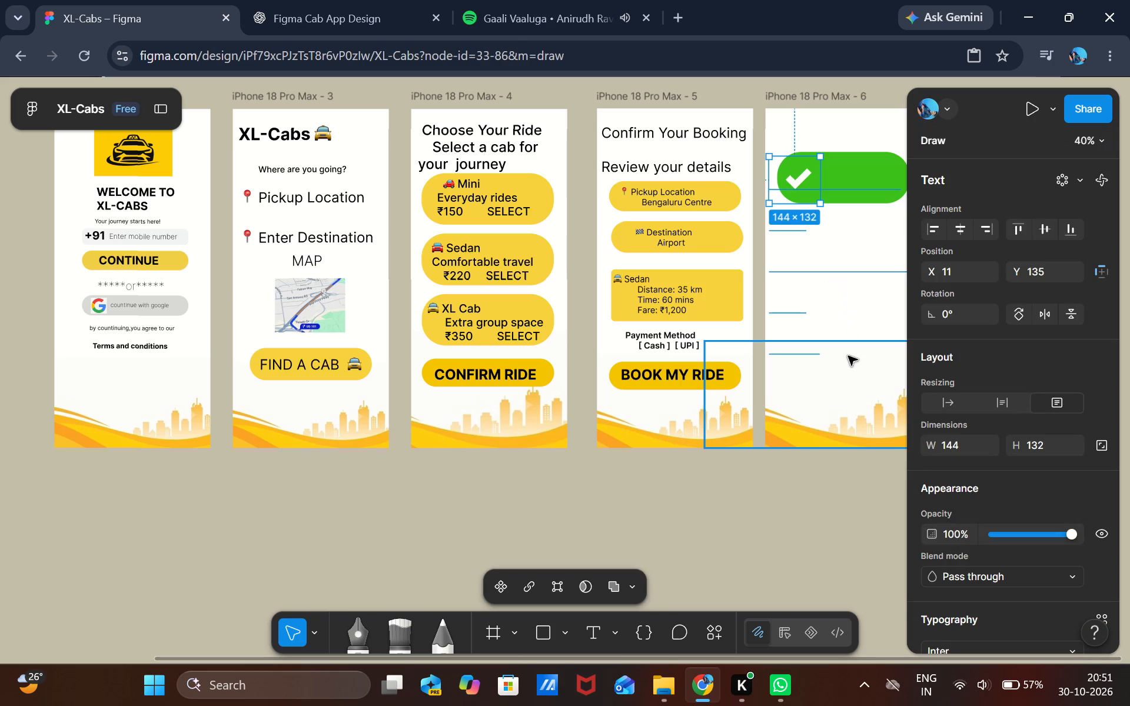
# Nudge the tick vertically on the green banner to Y 142.
pyautogui.press('Down')
pyautogui.press('Down')
pyautogui.press('Down')
pyautogui.press('Down')
pyautogui.press('Down')
pyautogui.press('Down')
pyautogui.press('Down')
pyautogui.press('Down')
pyautogui.press('Down')
pyautogui.press('Down')
pyautogui.press('Down')
pyautogui.press('Down')
pyautogui.press('Down')
pyautogui.press('Down')
pyautogui.press('Down')
pyautogui.press('Down')
pyautogui.press('Down')
pyautogui.press('Down')
pyautogui.press('Down')
pyautogui.press('Down')
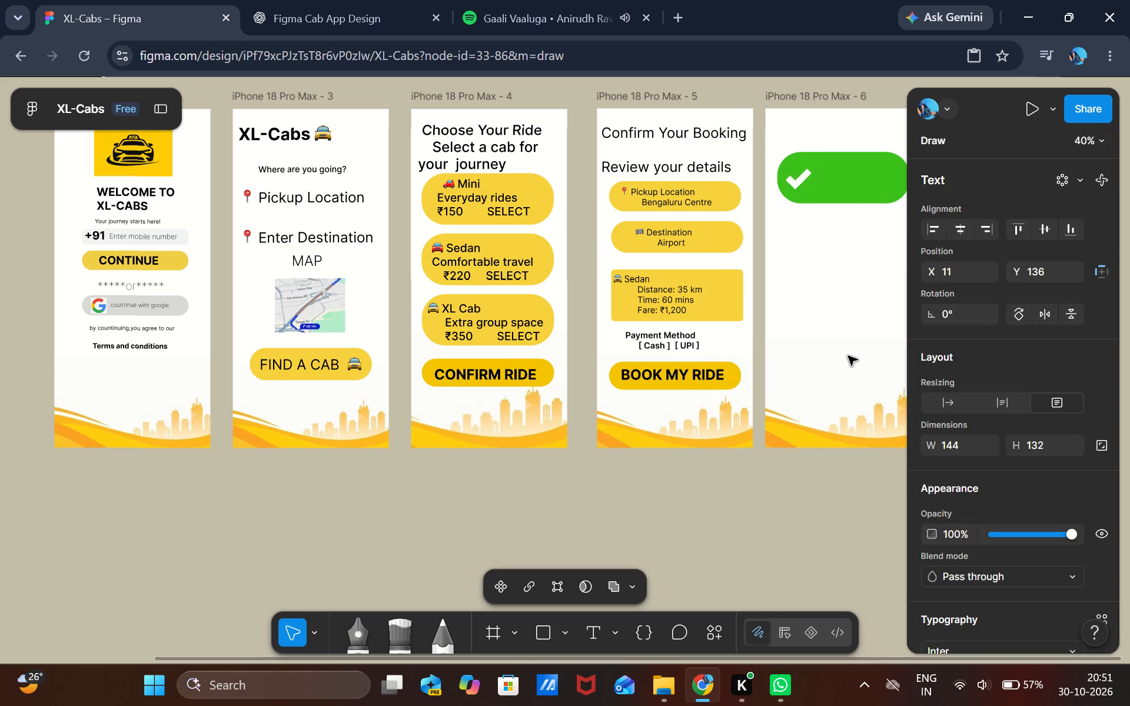
pyautogui.press('Up')
pyautogui.press('Up')
pyautogui.press('Up')
pyautogui.press('Up')
pyautogui.press('Up')
pyautogui.press('Up')
pyautogui.press('Up')
pyautogui.press('Up')
pyautogui.press('Up')
pyautogui.press('Up')
pyautogui.press('Up')
pyautogui.press('Up')
pyautogui.press('Up')
pyautogui.press('Up')
pyautogui.press('Up')
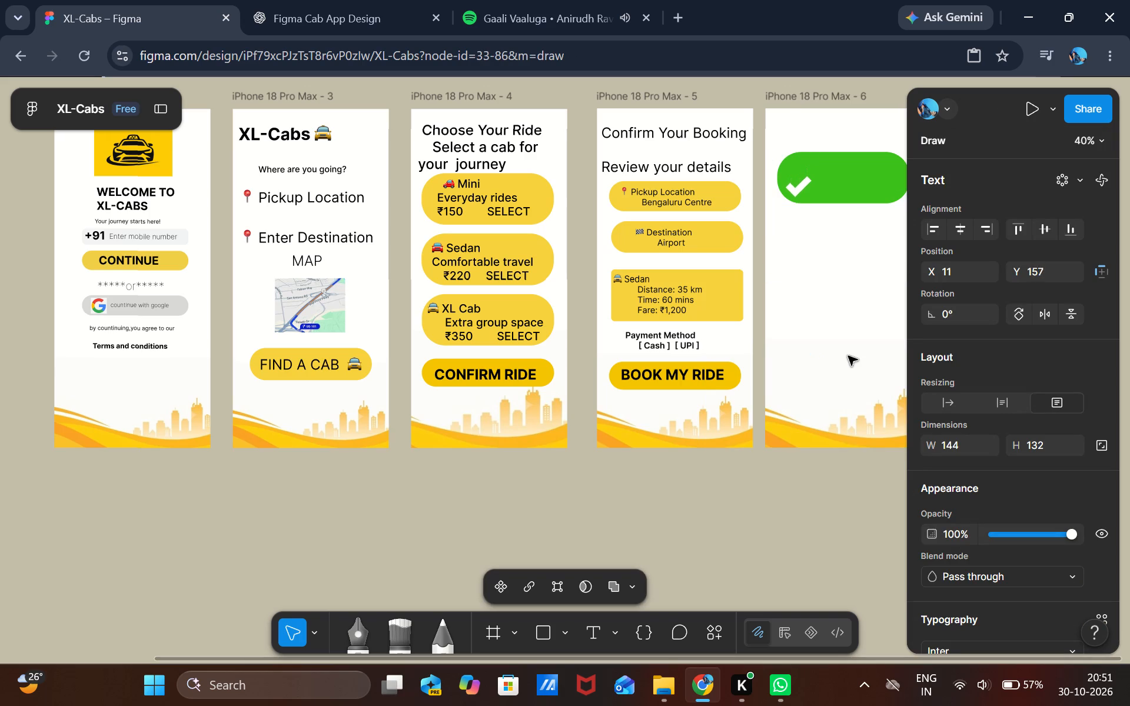
pyautogui.press('Up')
pyautogui.press('Up')
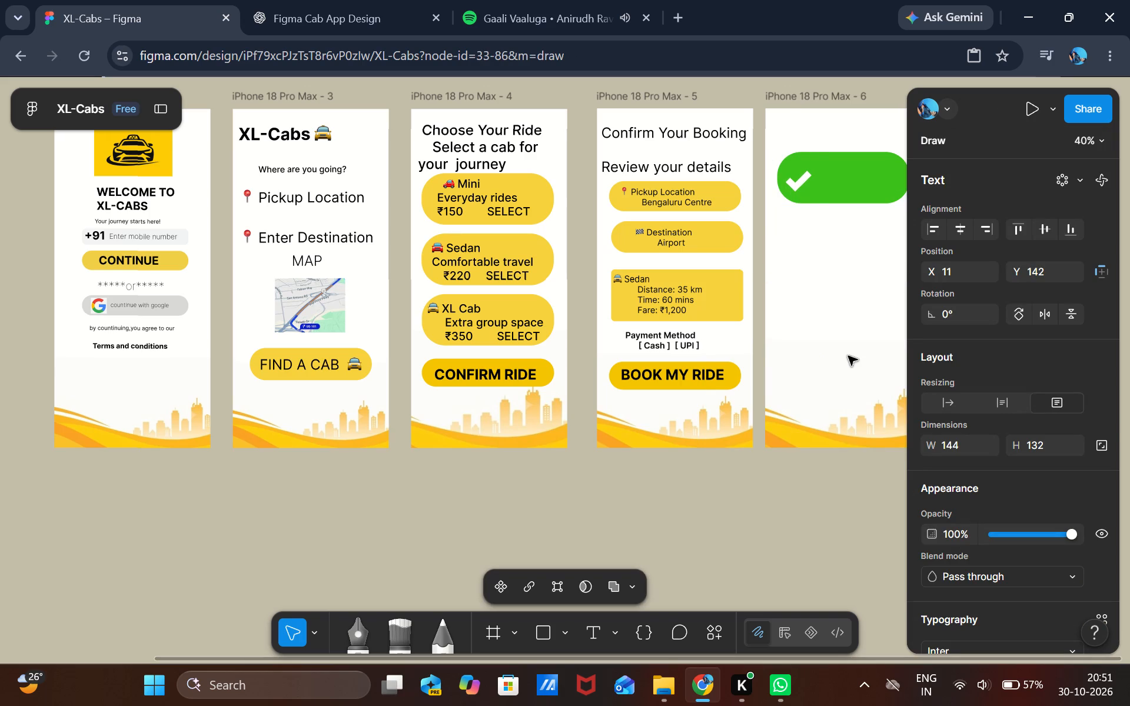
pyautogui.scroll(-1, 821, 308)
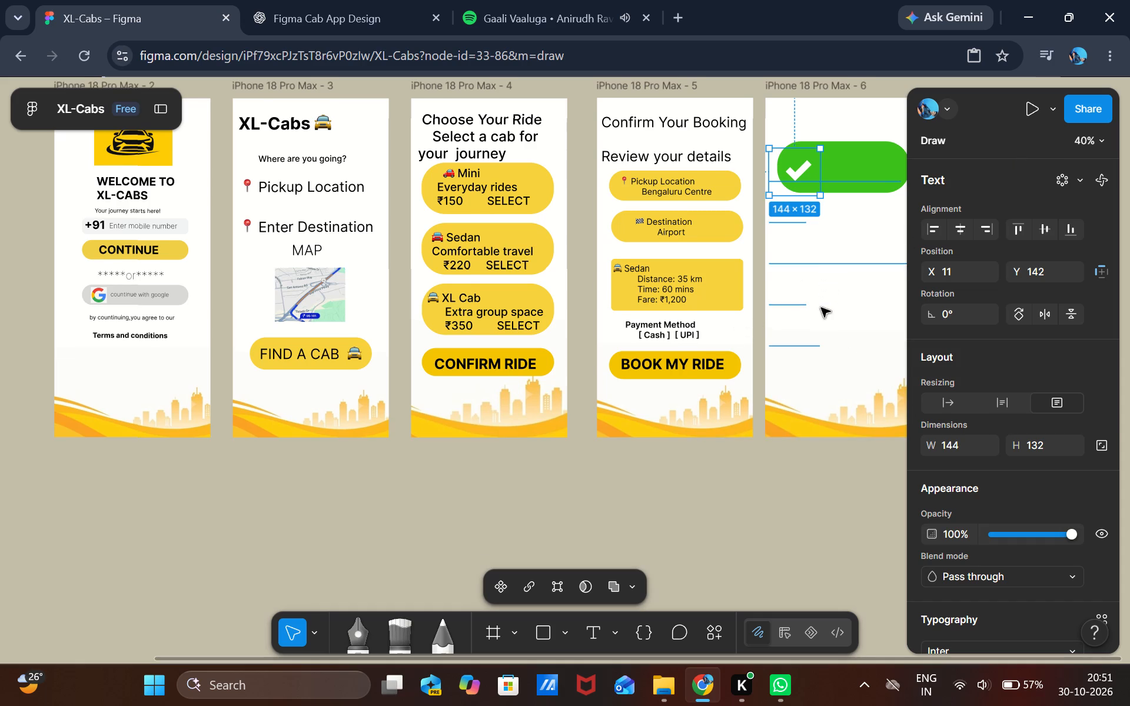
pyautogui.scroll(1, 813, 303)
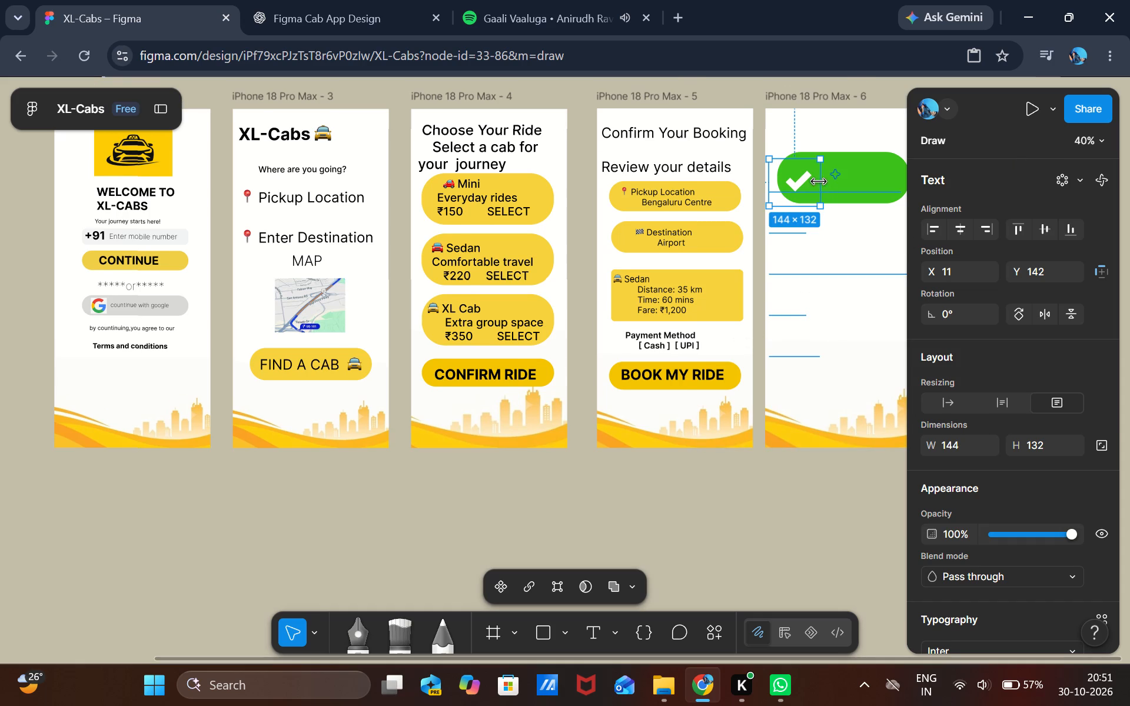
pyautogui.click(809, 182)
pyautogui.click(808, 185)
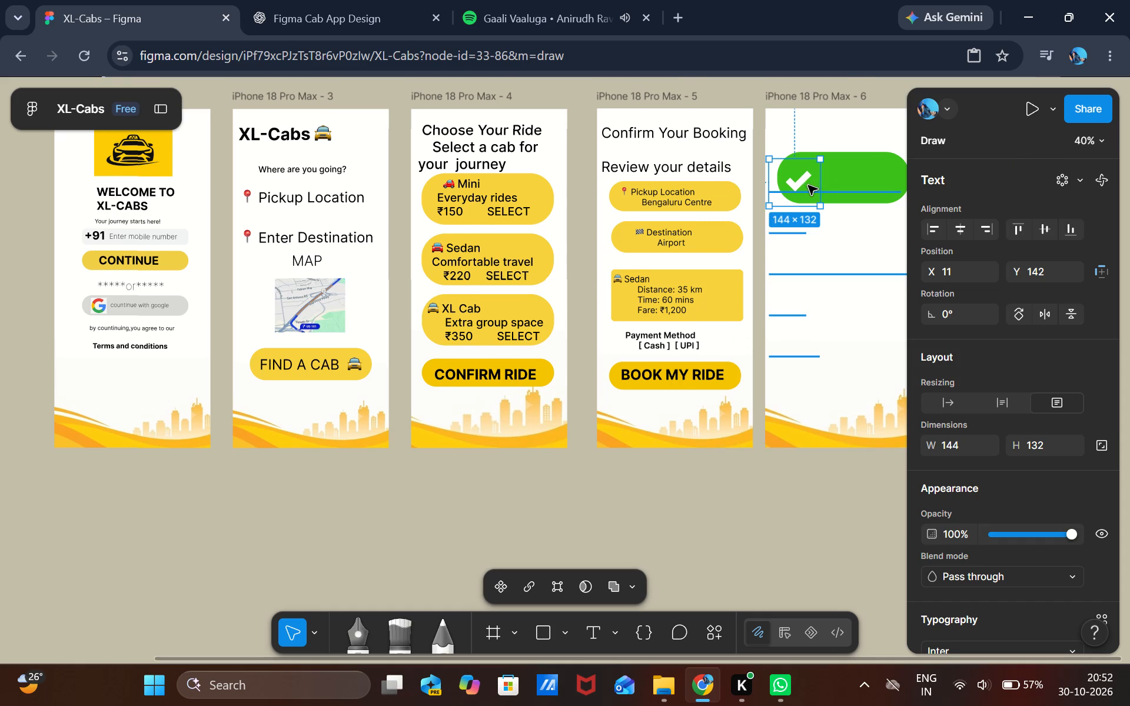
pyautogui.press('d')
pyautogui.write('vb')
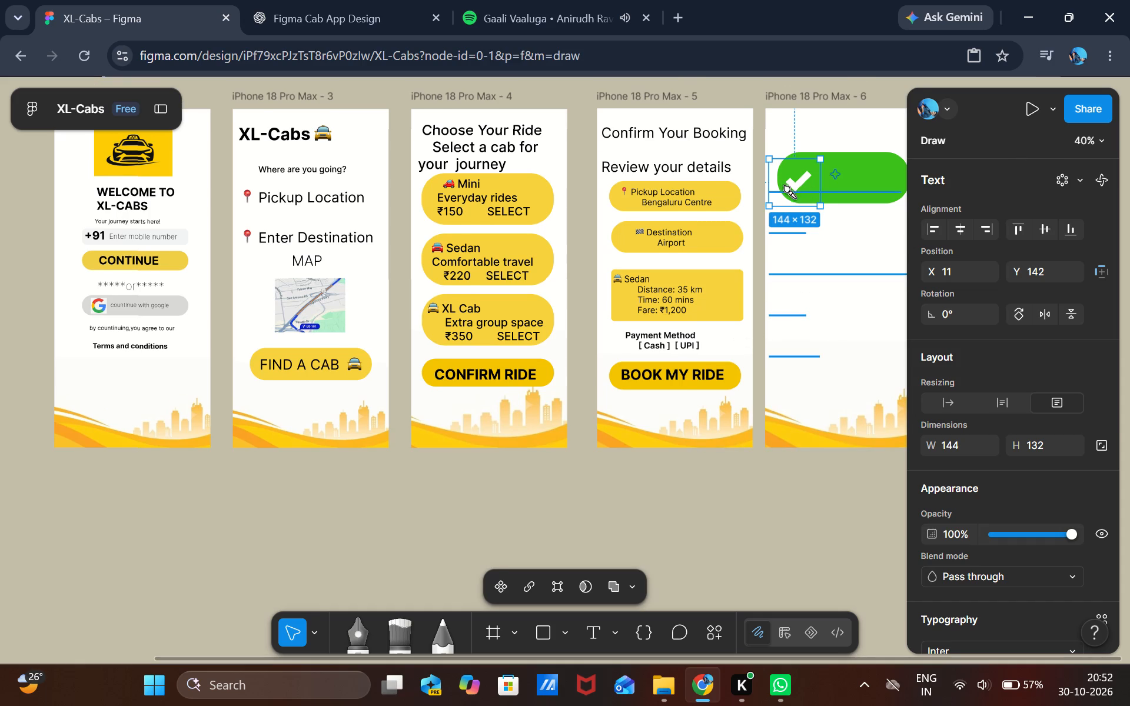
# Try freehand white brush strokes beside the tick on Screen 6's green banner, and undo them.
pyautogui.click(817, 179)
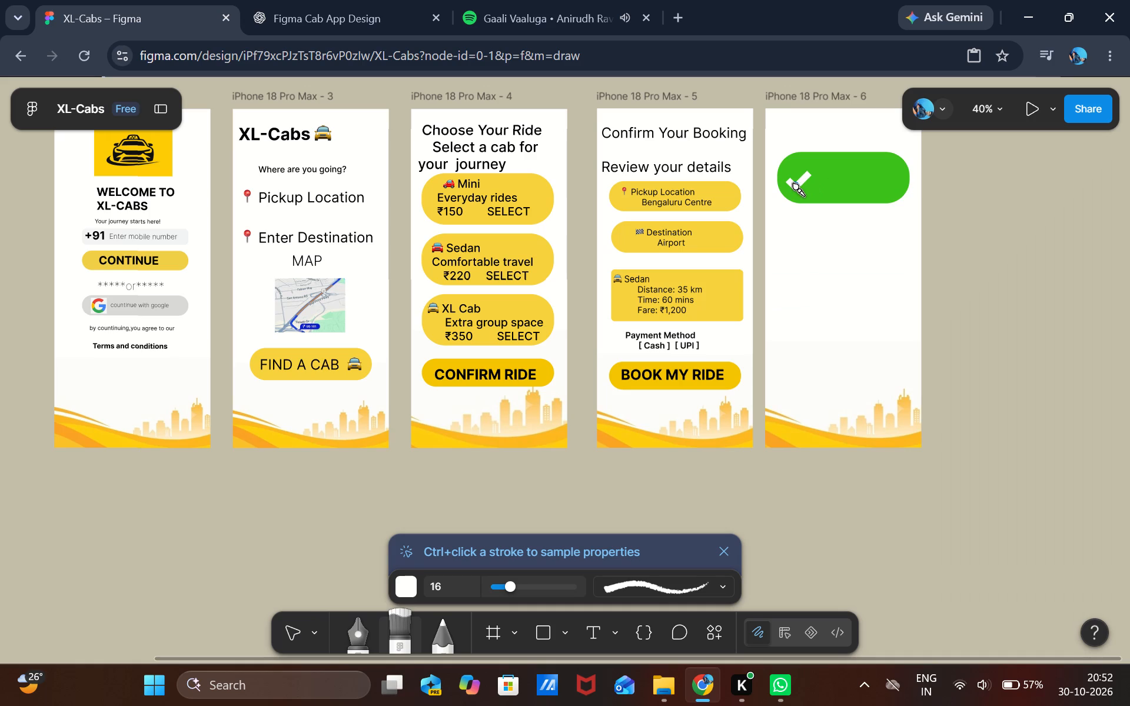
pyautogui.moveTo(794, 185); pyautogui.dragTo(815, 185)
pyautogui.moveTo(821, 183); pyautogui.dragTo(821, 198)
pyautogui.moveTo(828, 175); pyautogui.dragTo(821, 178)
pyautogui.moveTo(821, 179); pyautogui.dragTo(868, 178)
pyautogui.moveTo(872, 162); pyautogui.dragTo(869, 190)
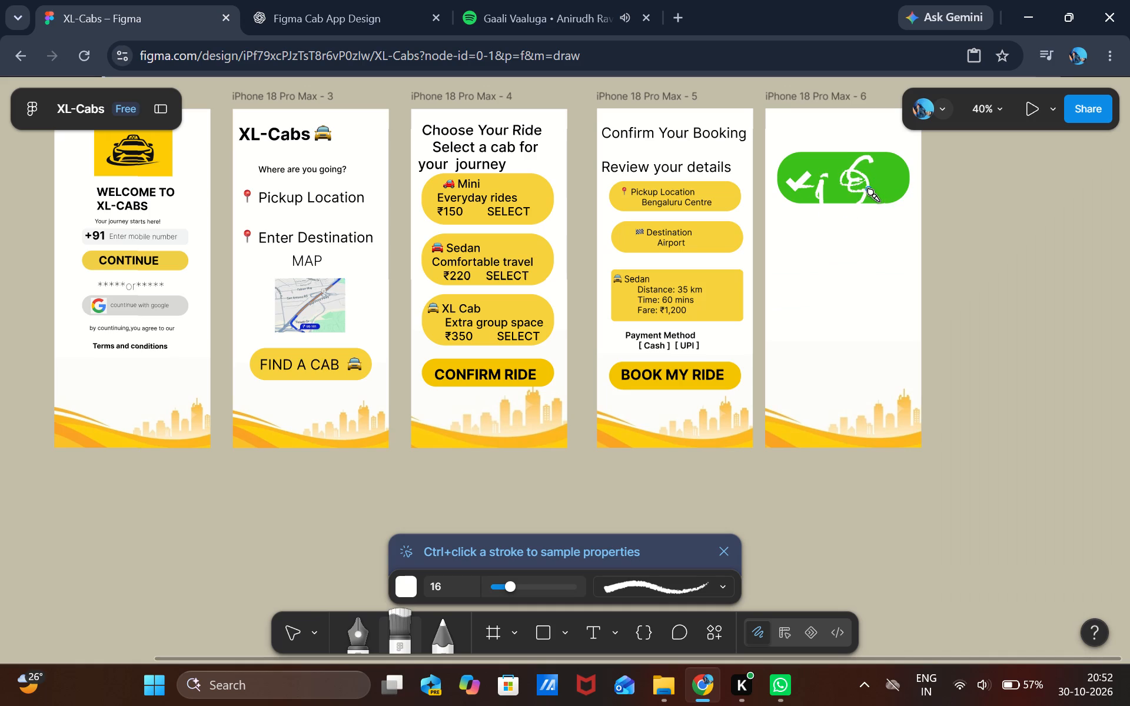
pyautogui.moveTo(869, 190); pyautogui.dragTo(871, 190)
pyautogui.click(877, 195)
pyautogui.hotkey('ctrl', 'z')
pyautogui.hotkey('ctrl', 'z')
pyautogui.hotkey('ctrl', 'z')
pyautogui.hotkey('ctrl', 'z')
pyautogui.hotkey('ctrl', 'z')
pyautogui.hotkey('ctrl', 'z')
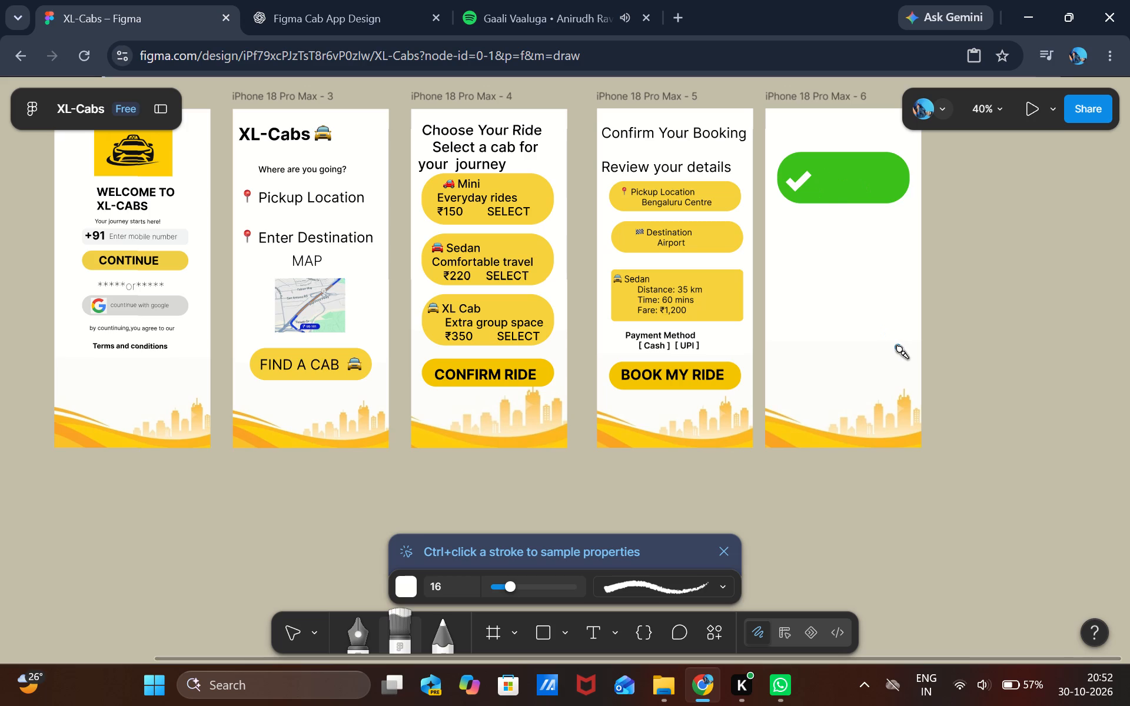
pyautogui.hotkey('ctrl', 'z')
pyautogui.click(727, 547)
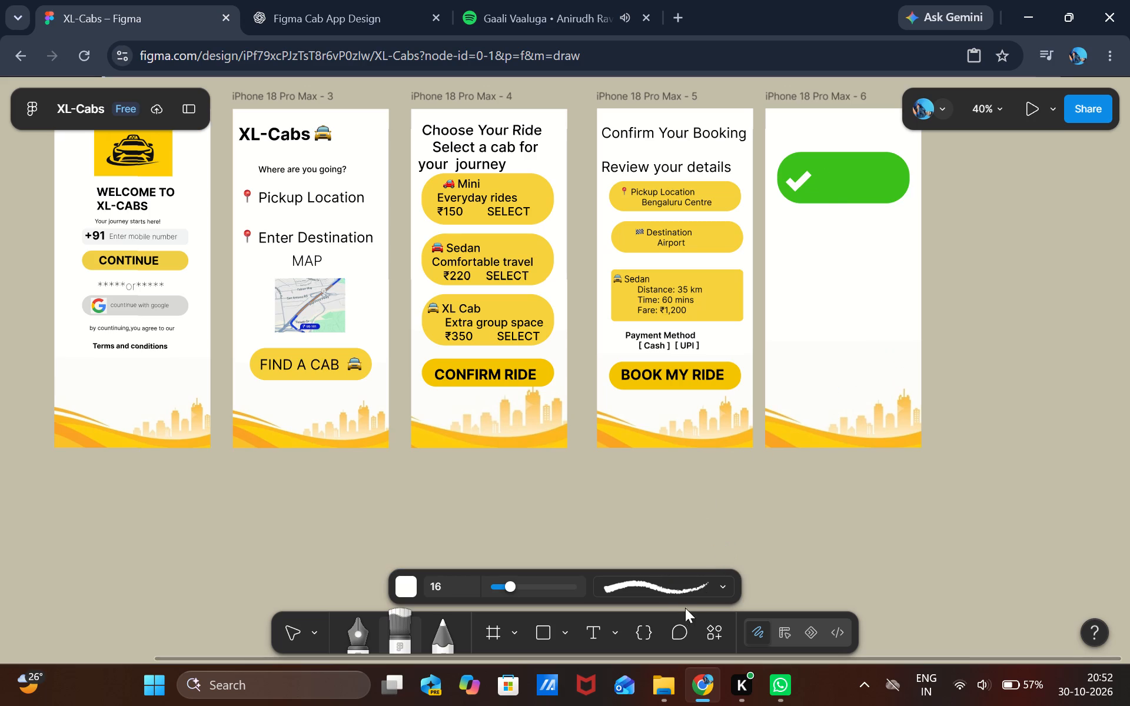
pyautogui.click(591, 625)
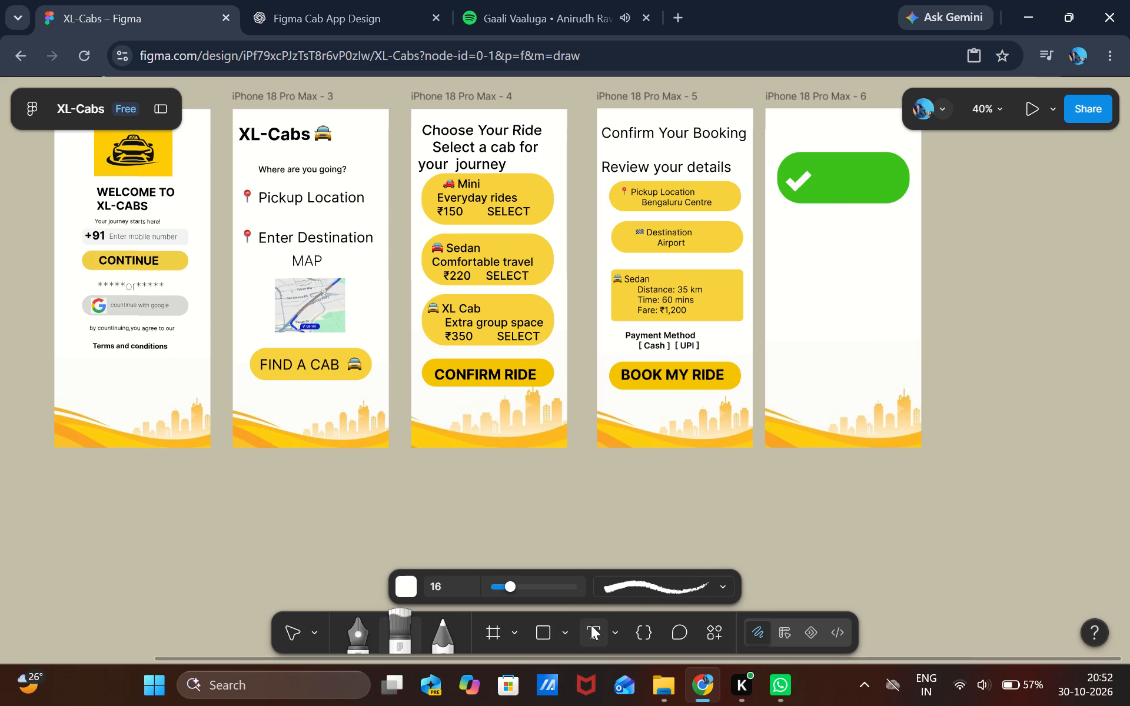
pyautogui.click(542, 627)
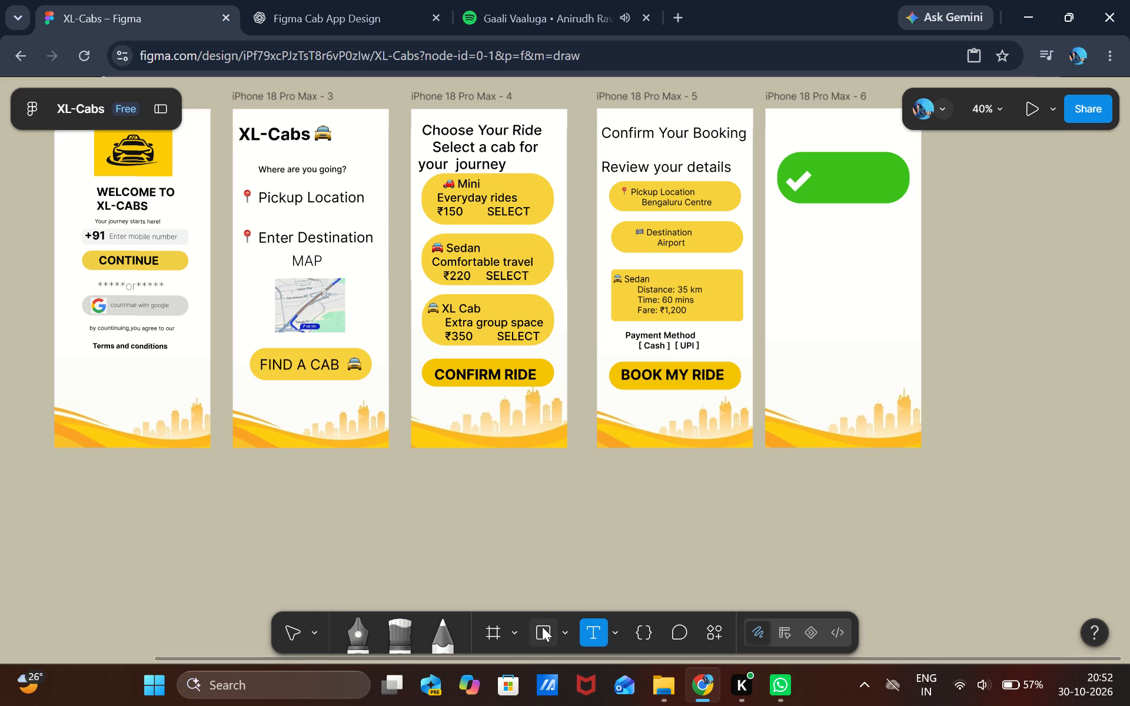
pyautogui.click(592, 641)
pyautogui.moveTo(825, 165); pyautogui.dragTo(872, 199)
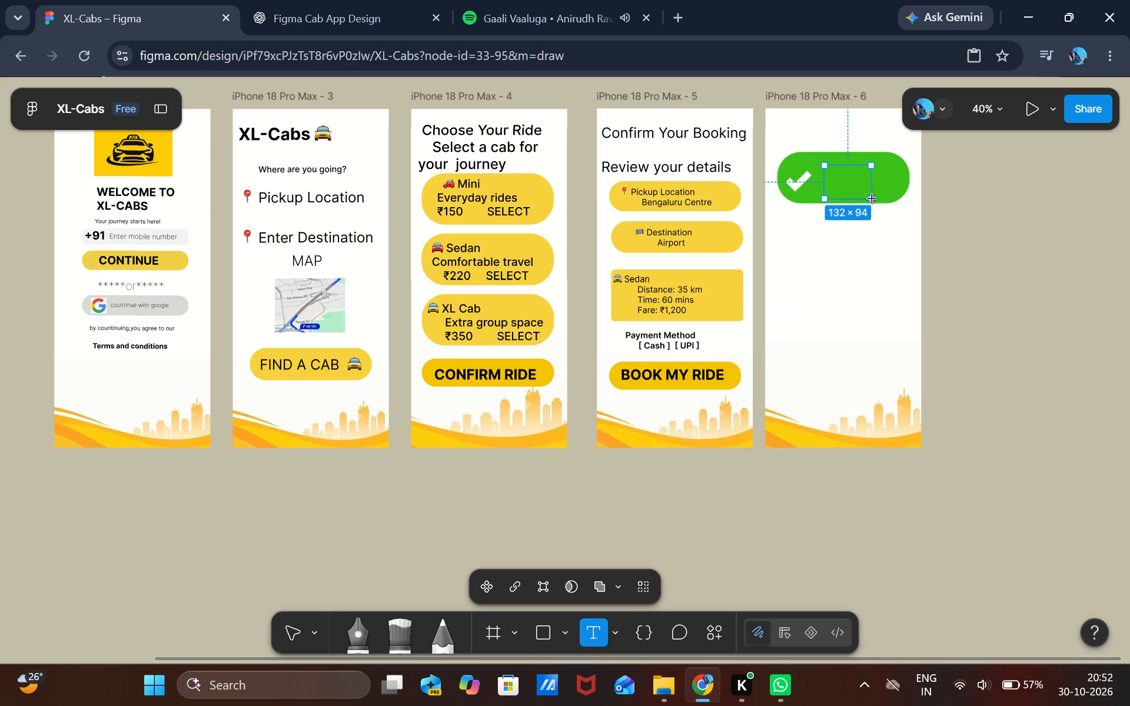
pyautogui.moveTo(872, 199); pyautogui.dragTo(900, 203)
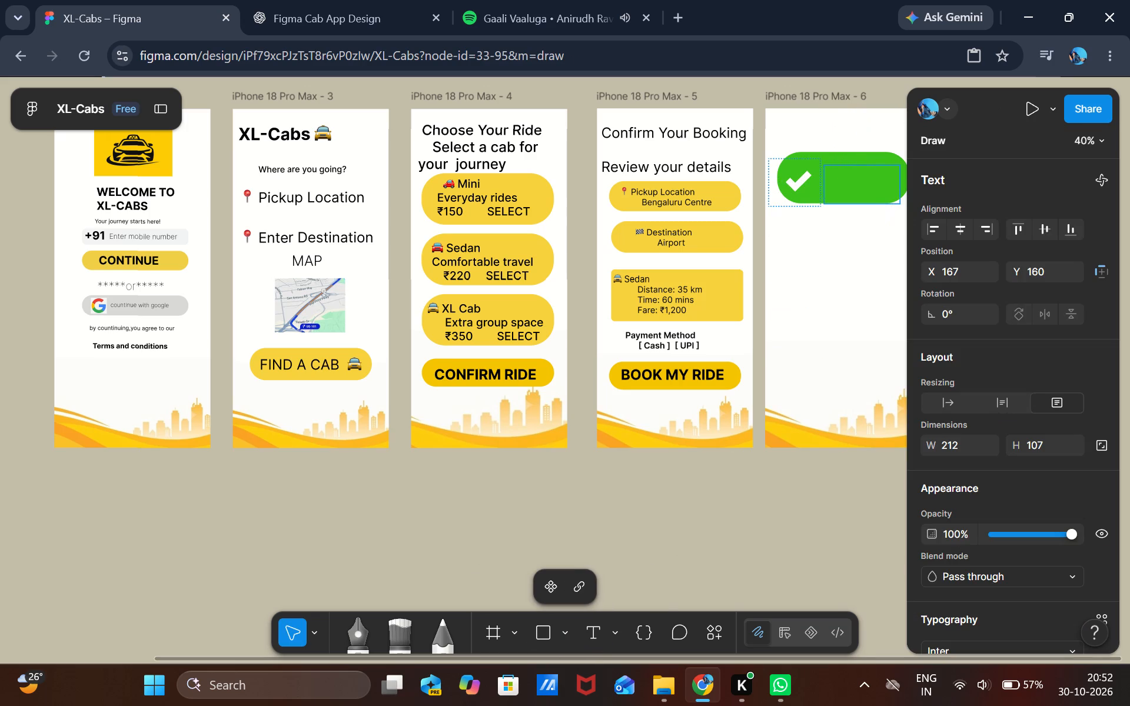
# Delete the leftover blank lines and spaces after the tick in its text box on Screen 6.
pyautogui.click(807, 182)
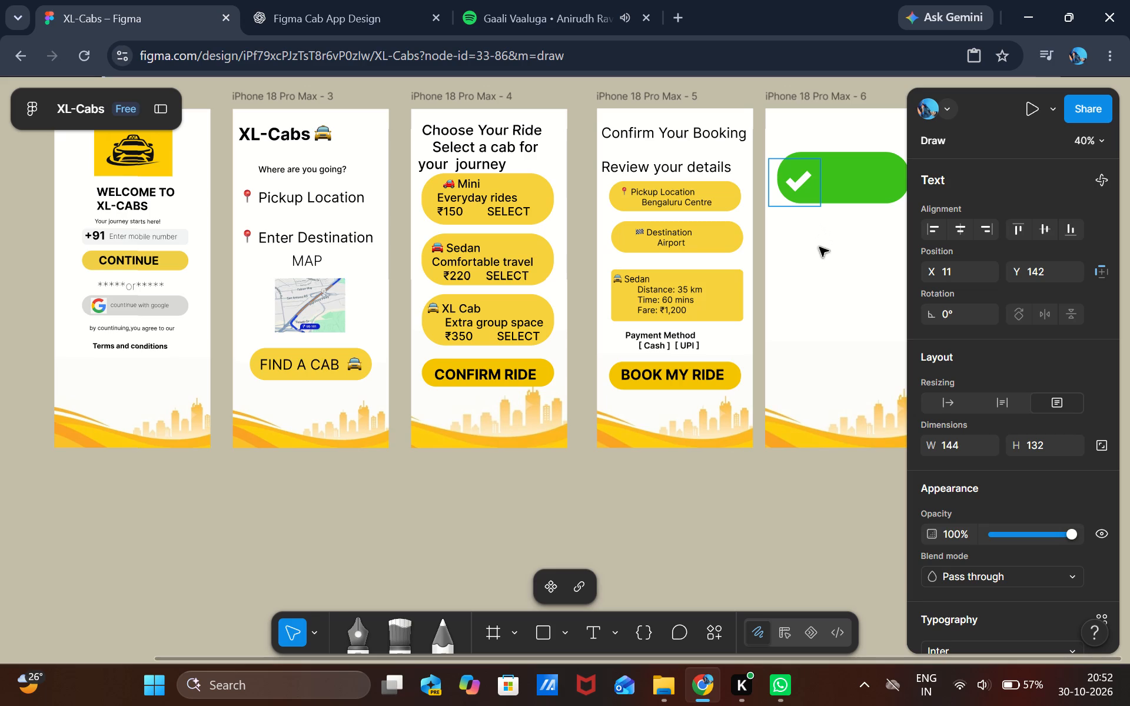
pyautogui.press('Down')
pyautogui.press('Down')
pyautogui.press('Down')
pyautogui.press('Down')
pyautogui.press('Down')
pyautogui.press('Down')
pyautogui.press('Down')
pyautogui.press('Down')
pyautogui.press('Down')
pyautogui.press('Down')
pyautogui.press('Down')
pyautogui.press('Down')
pyautogui.press('Down')
pyautogui.press('Down')
pyautogui.press('Down')
pyautogui.press('Down')
pyautogui.press('Down')
pyautogui.press('Down')
pyautogui.press('Down')
pyautogui.press('Down')
pyautogui.press('Down')
pyautogui.press('Down')
pyautogui.press('BackSpace')
pyautogui.press('BackSpace')
pyautogui.press('BackSpace')
pyautogui.press('BackSpace')
pyautogui.press('BackSpace')
pyautogui.press('BackSpace')
pyautogui.press('BackSpace')
pyautogui.press('BackSpace')
pyautogui.press('BackSpace')
pyautogui.press('BackSpace')
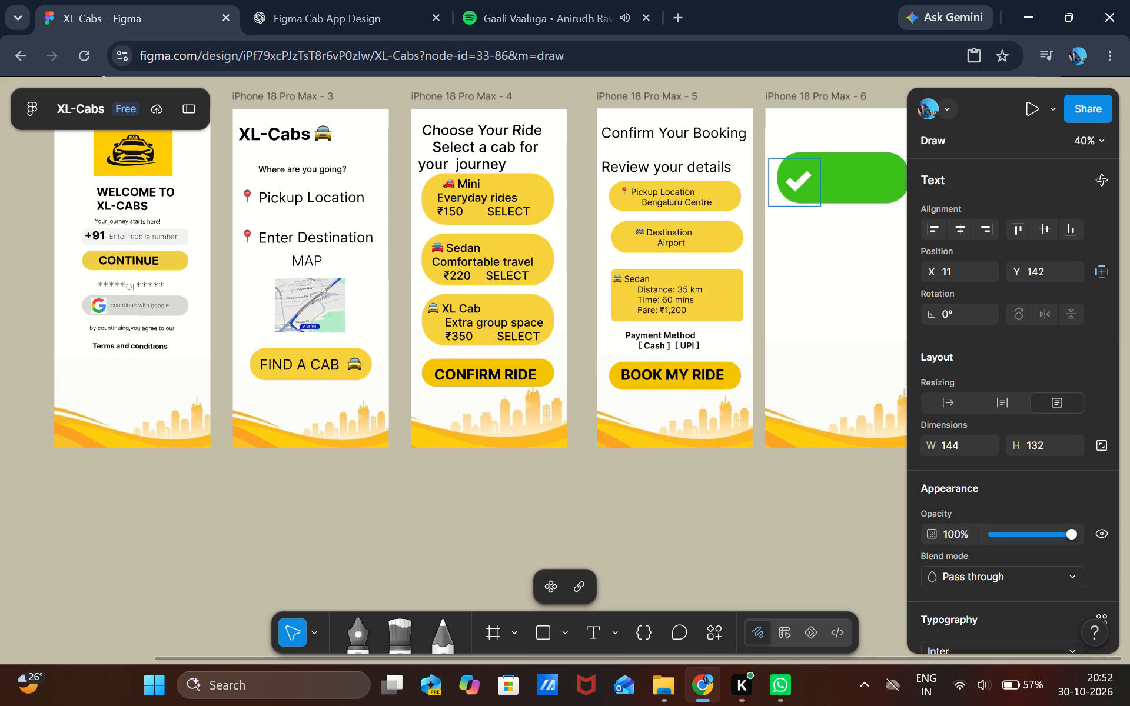
pyautogui.press('BackSpace')
pyautogui.press('BackSpace')
pyautogui.press('BackSpace')
pyautogui.press('BackSpace')
pyautogui.press('BackSpace')
pyautogui.press('BackSpace')
pyautogui.press('BackSpace')
pyautogui.press('BackSpace')
pyautogui.press('BackSpace')
pyautogui.press('BackSpace')
pyautogui.press('BackSpace')
pyautogui.press('BackSpace')
pyautogui.press('BackSpace')
pyautogui.press('BackSpace')
pyautogui.press('BackSpace')
pyautogui.press('BackSpace')
pyautogui.press('BackSpace')
pyautogui.press('BackSpace')
pyautogui.press('BackSpace')
pyautogui.press('BackSpace')
pyautogui.press('BackSpace')
pyautogui.press('BackSpace')
pyautogui.press('BackSpace')
pyautogui.press('BackSpace')
pyautogui.press('BackSpace')
pyautogui.press('BackSpace')
pyautogui.press('BackSpace')
pyautogui.press('BackSpace')
pyautogui.press('BackSpace')
pyautogui.press('BackSpace')
pyautogui.press('BackSpace')
pyautogui.press('BackSpace')
pyautogui.press('BackSpace')
pyautogui.press('BackSpace')
pyautogui.press('BackSpace')
pyautogui.press('BackSpace')
pyautogui.press('Down')
pyautogui.press('Down')
pyautogui.press('Down')
pyautogui.press('Down')
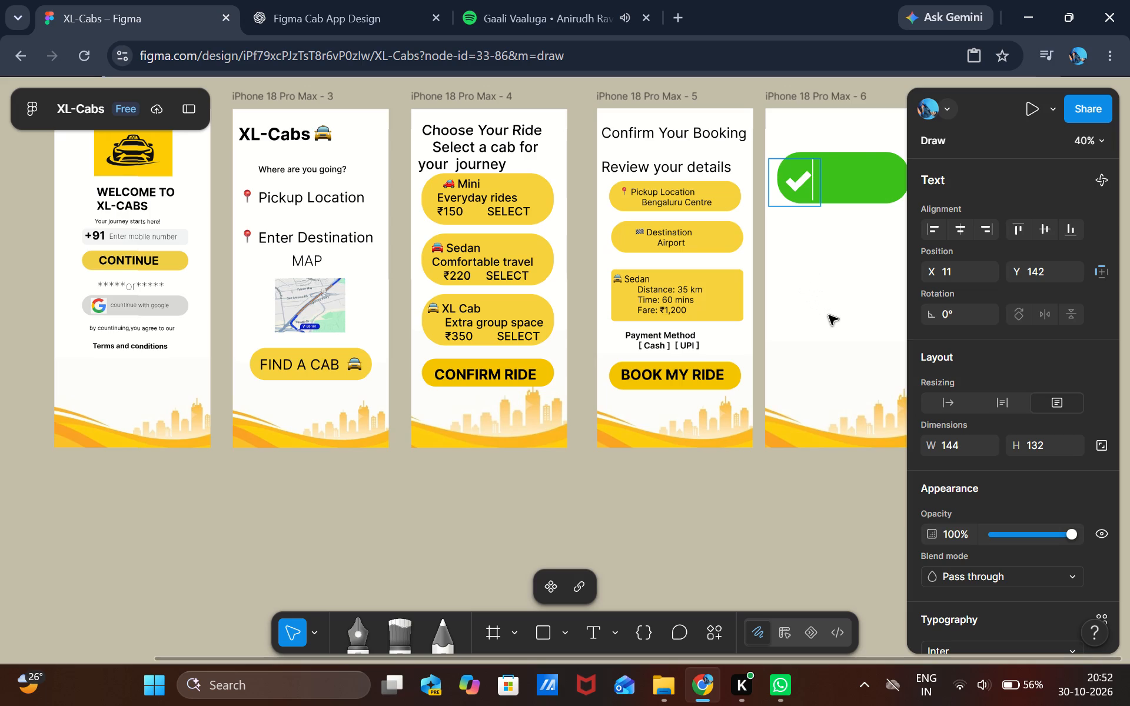
pyautogui.click(829, 315)
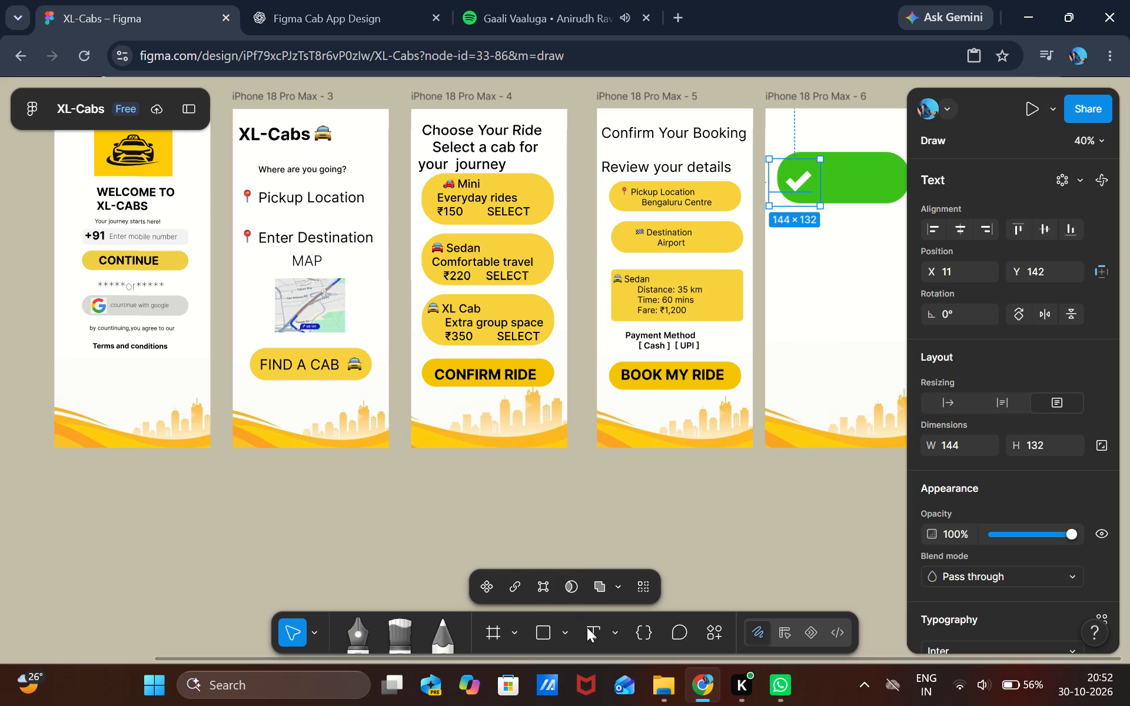
# Add a text box about 199 × 132 beside the tick on the green banner and paste "Booking Successful!" into it.
pyautogui.click(587, 627)
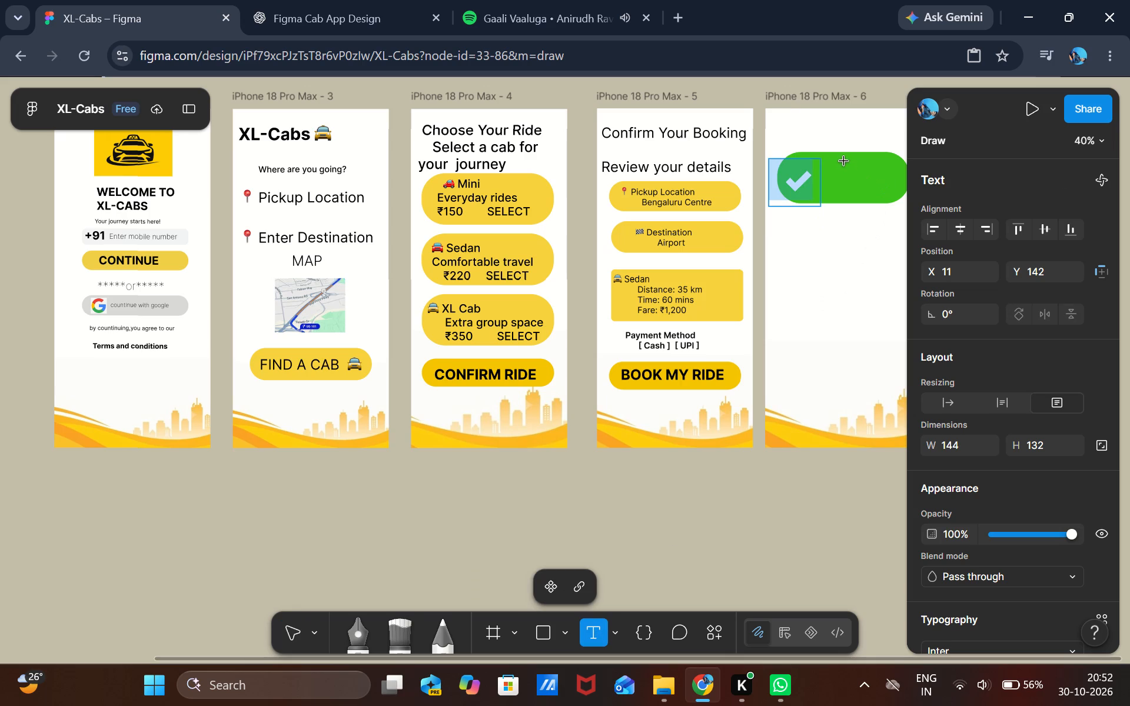
pyautogui.click(836, 162)
pyautogui.moveTo(836, 162); pyautogui.dragTo(840, 178)
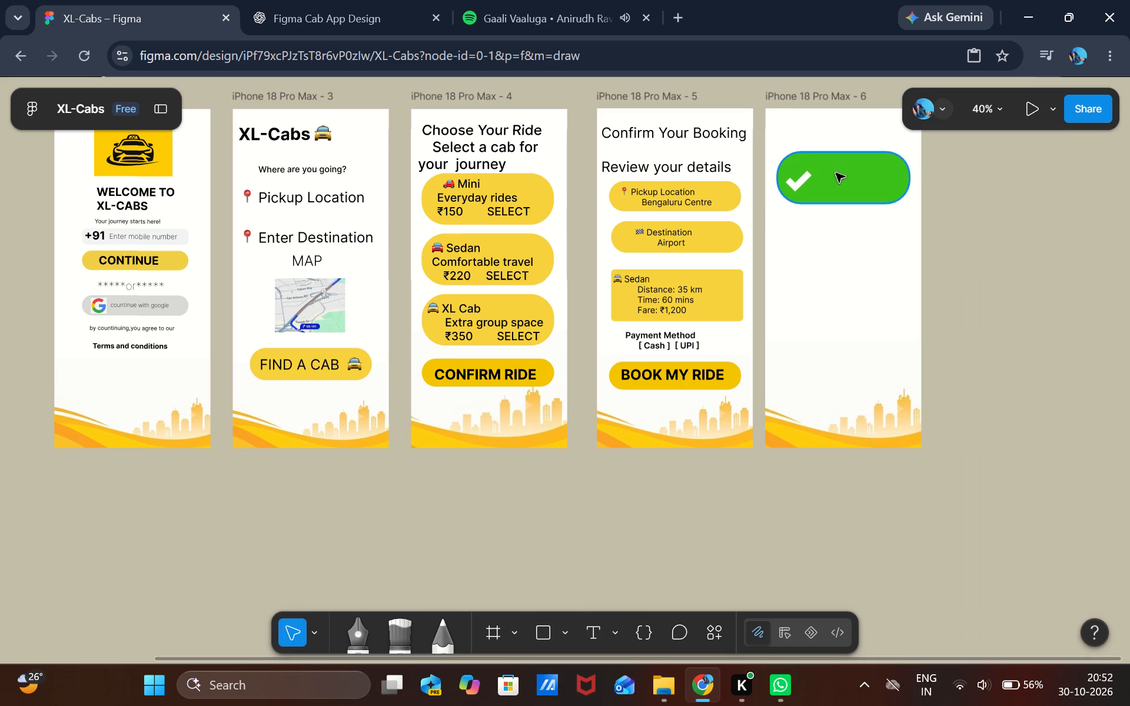
pyautogui.click(594, 626)
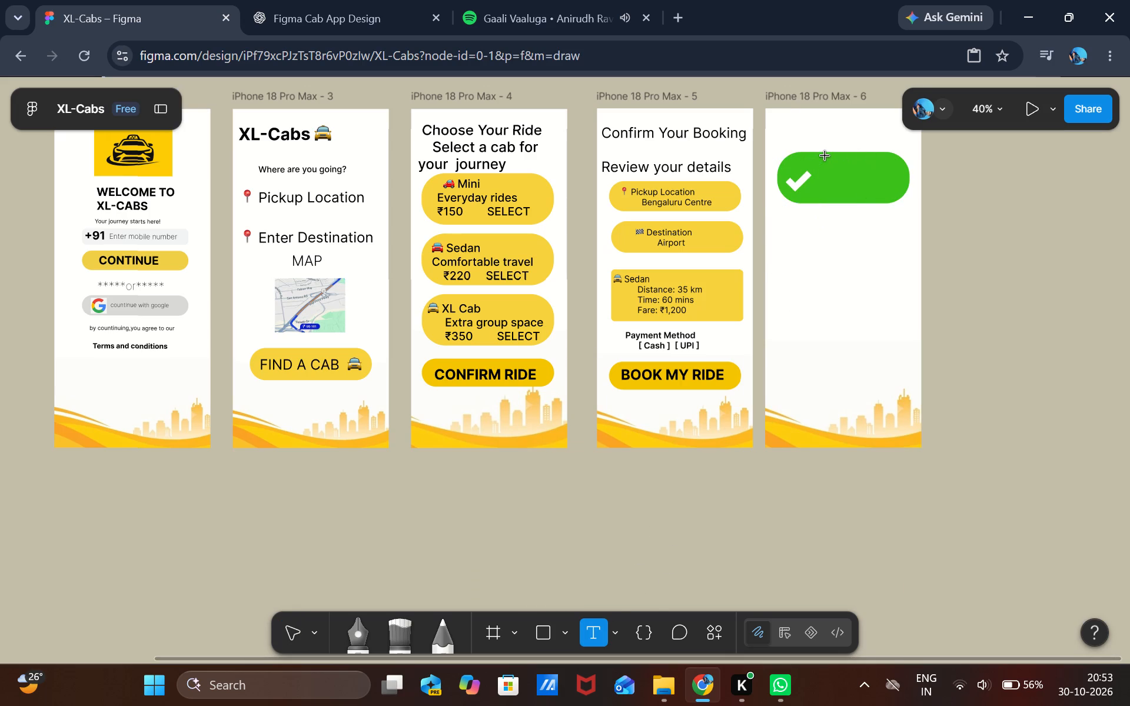
pyautogui.moveTo(825, 156); pyautogui.dragTo(896, 201)
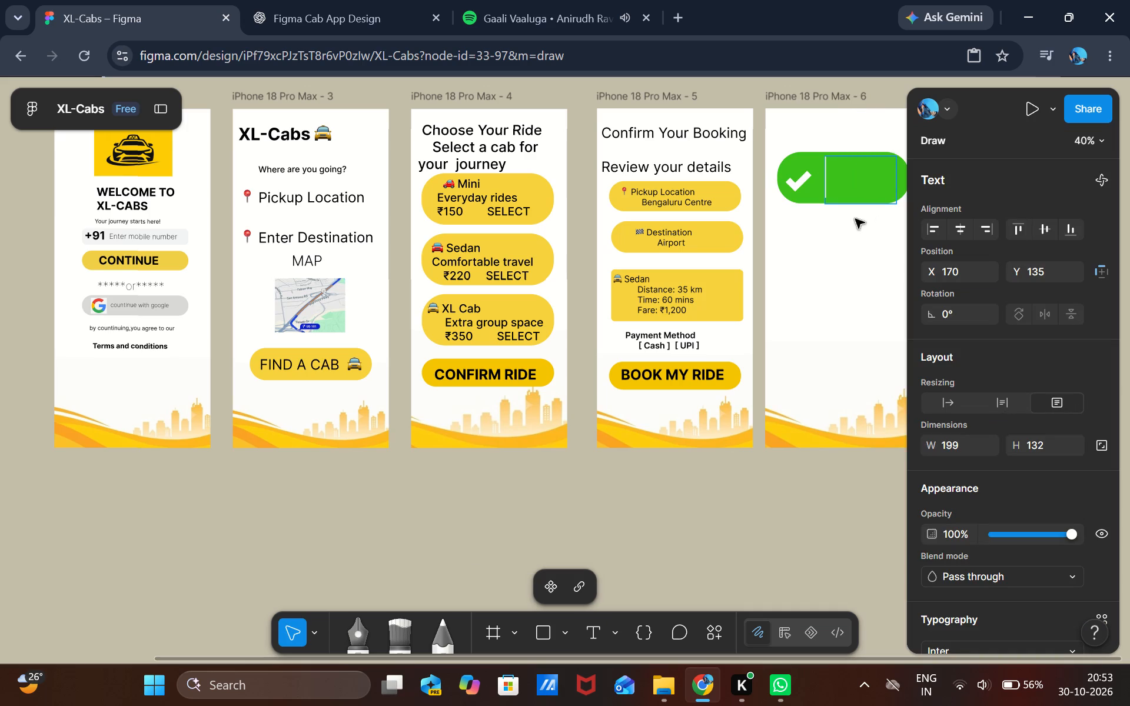
pyautogui.hotkey('ctrl', 'v')
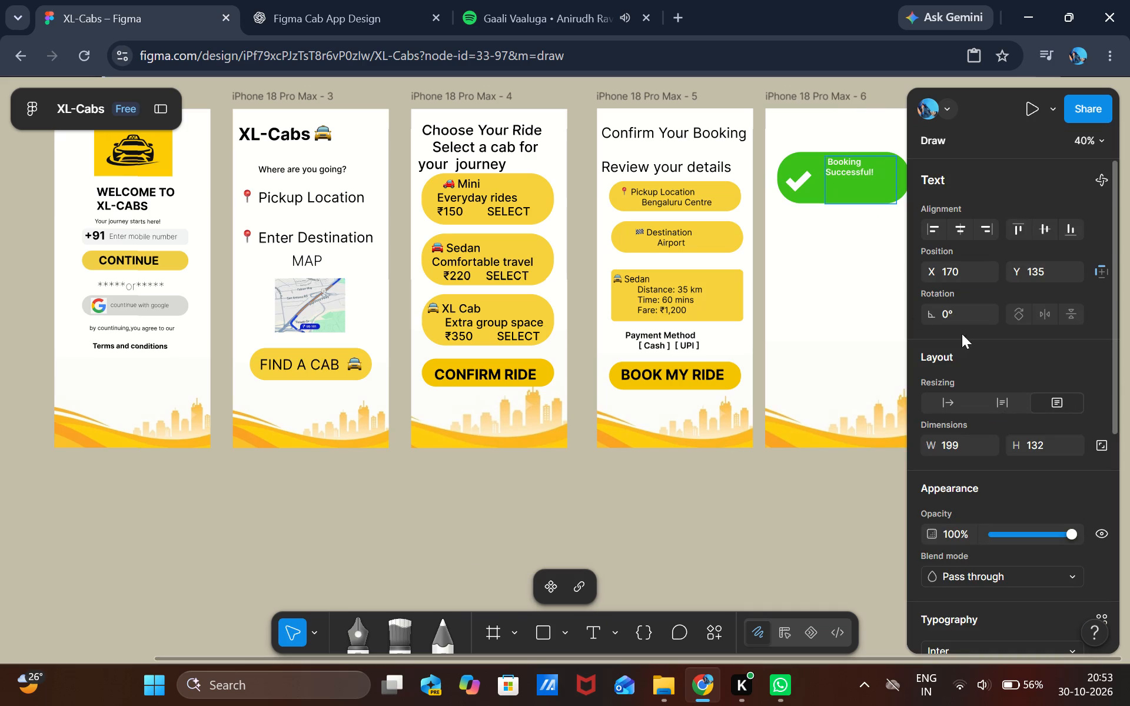
# Set the "Booking Successful!" text to font size 32.
pyautogui.scroll(-1, 1001, 345)
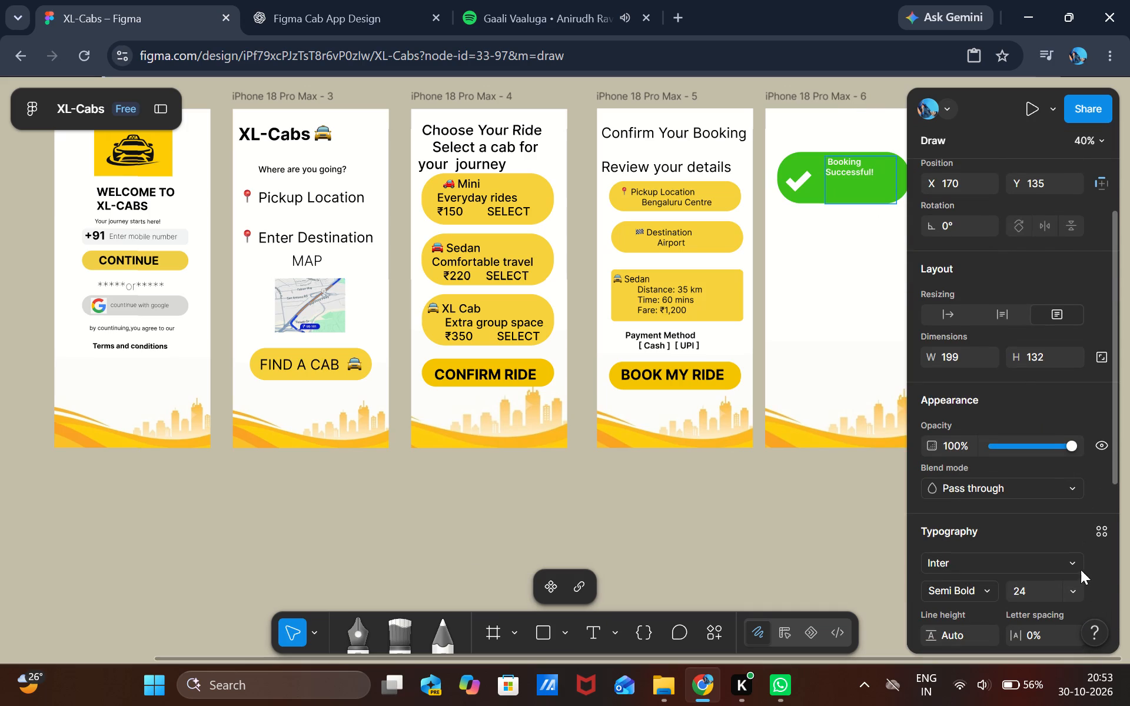
pyautogui.click(1072, 587)
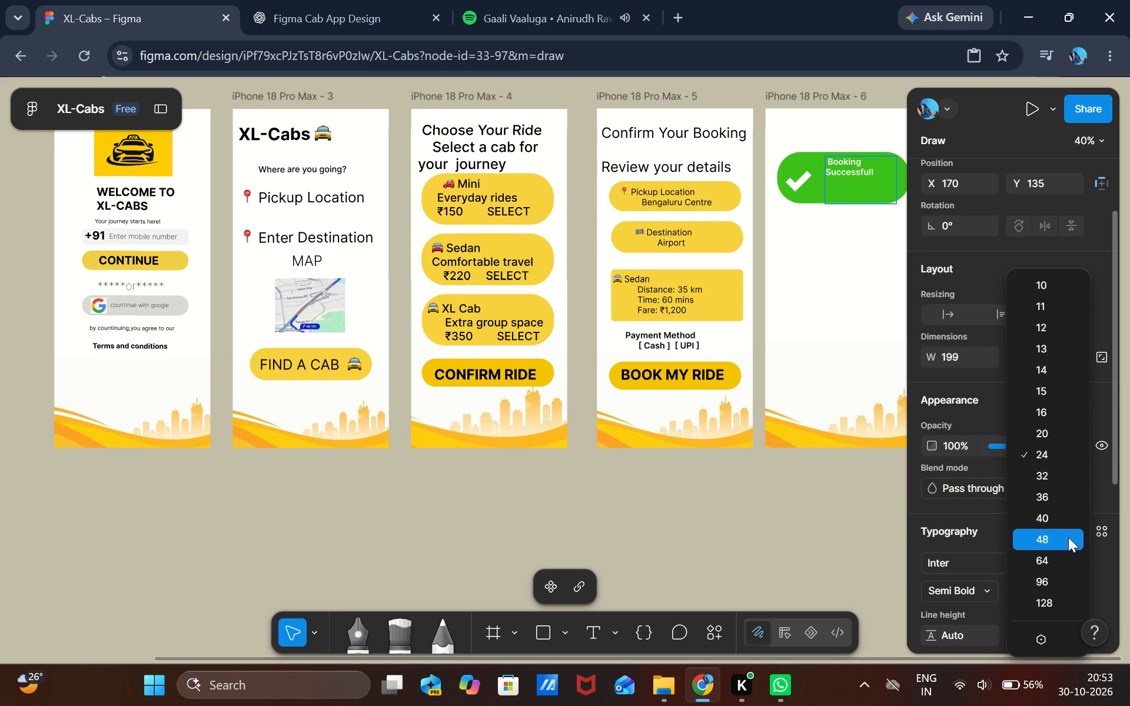
pyautogui.click(852, 268)
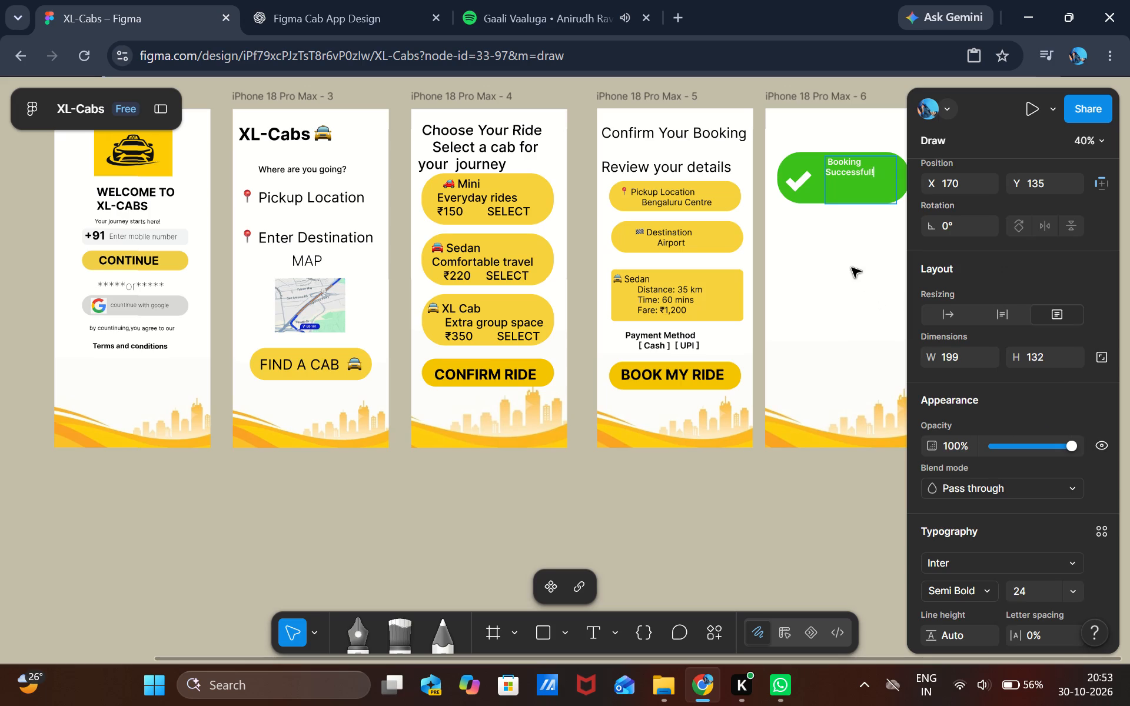
pyautogui.click(852, 268)
pyautogui.click(1065, 589)
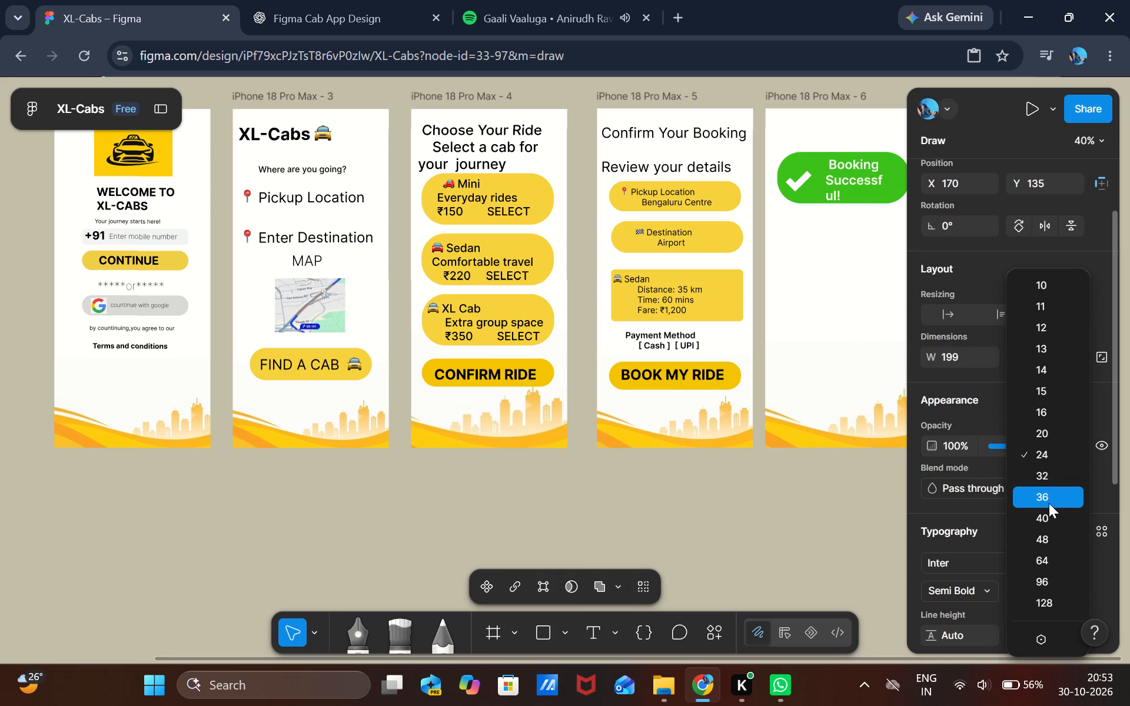
pyautogui.click(1049, 483)
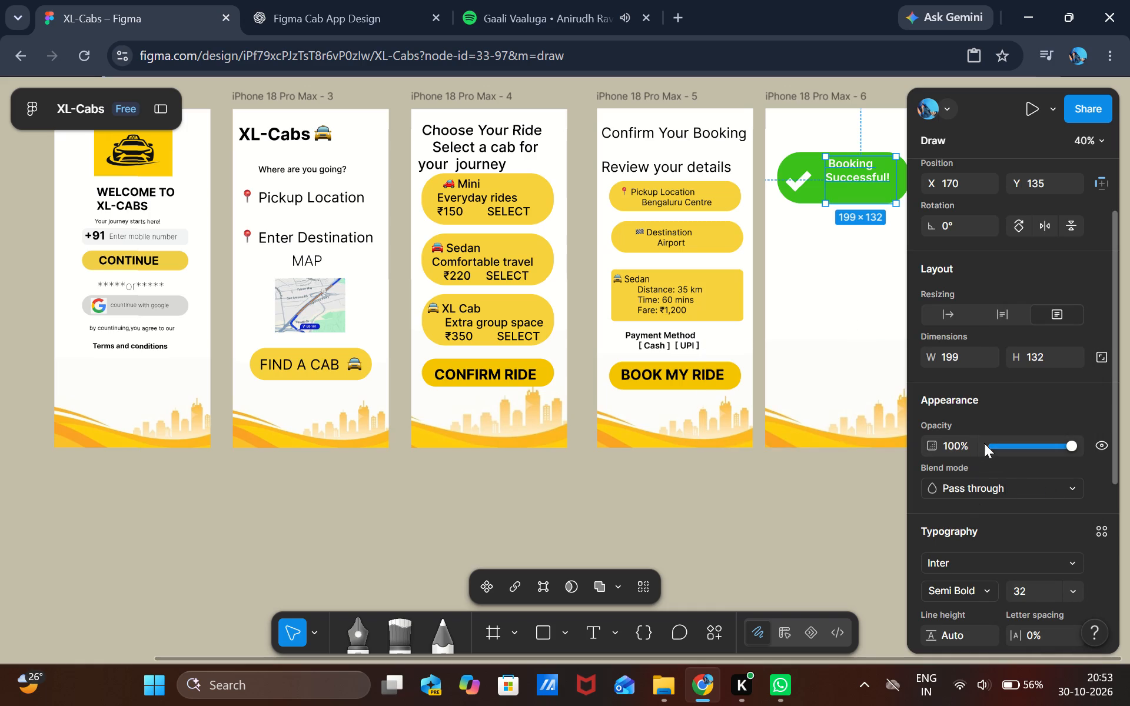
# Open the font weight choices for the "Booking Successful!" text.
pyautogui.click(983, 590)
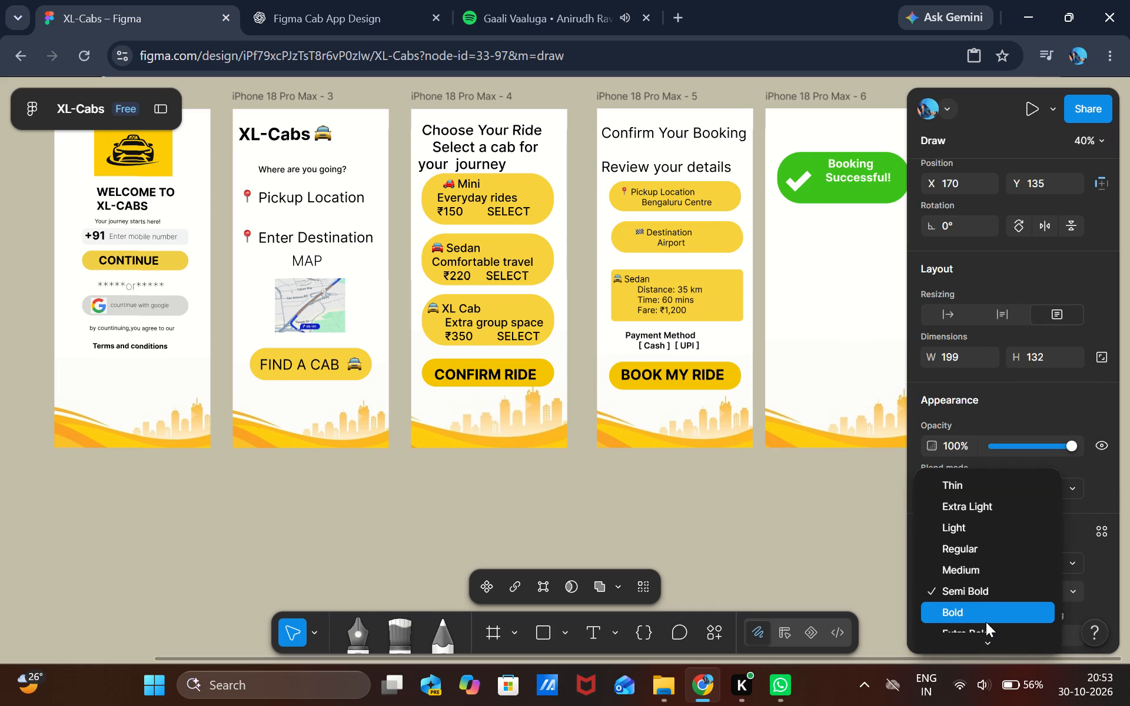
pyautogui.scroll(-1, 992, 595)
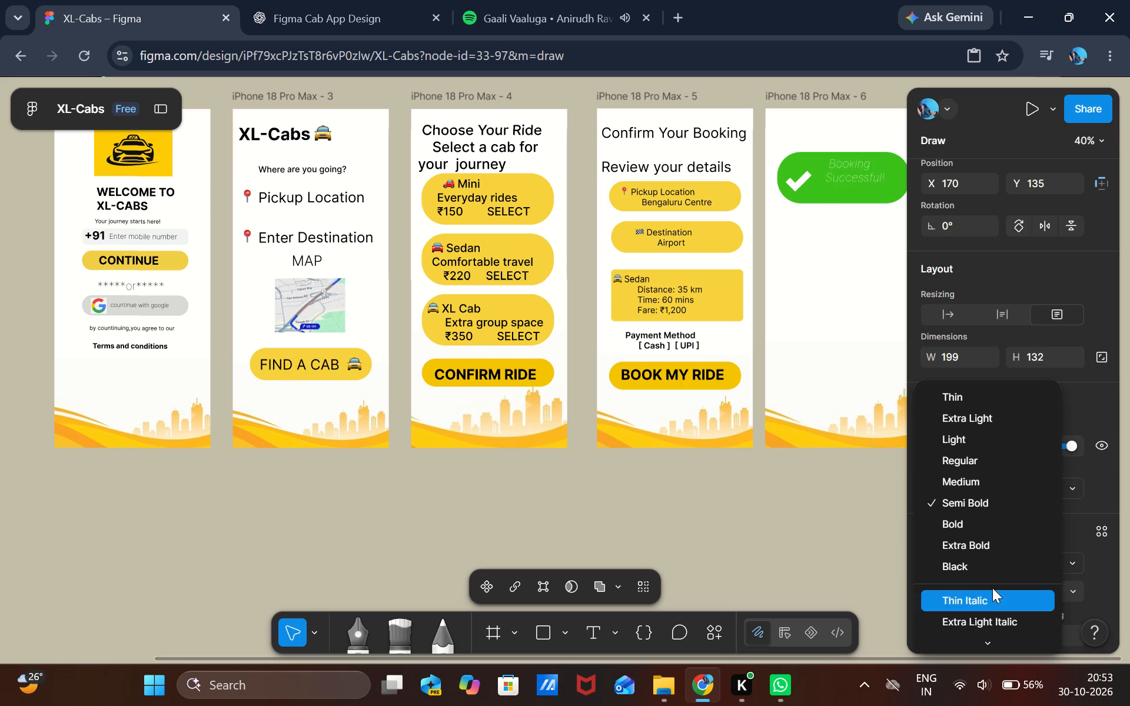
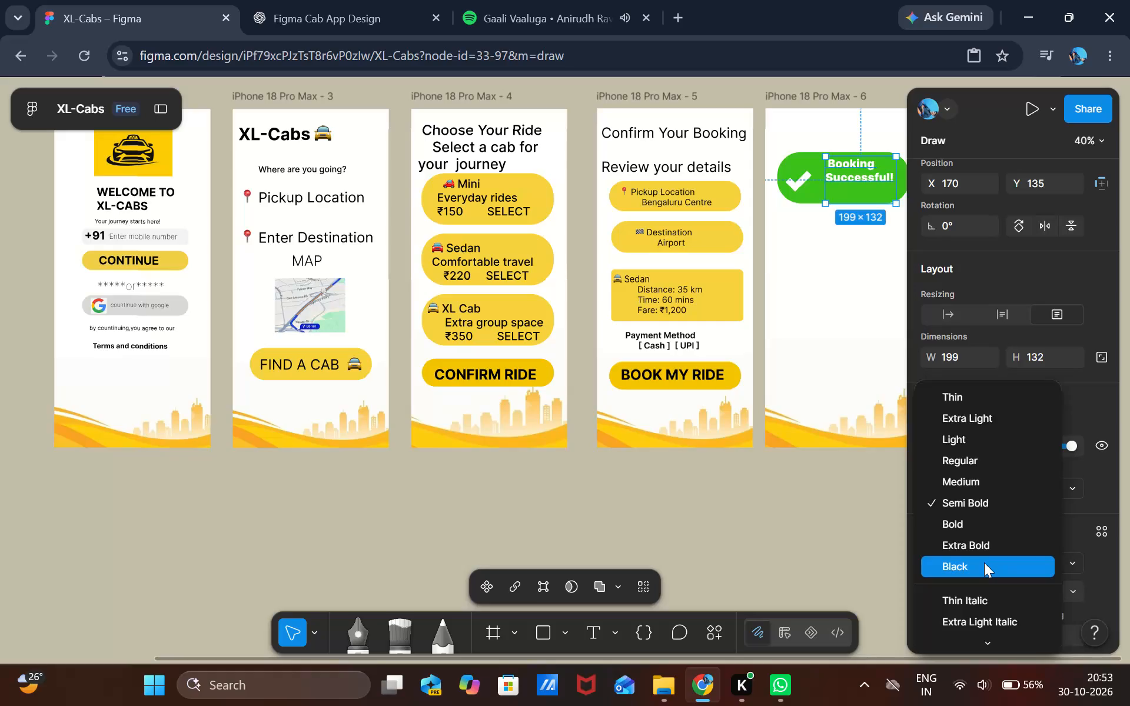
# Move the "Booking Successful!" text on the green banner to about X 155, Y 149.
pyautogui.click(828, 294)
pyautogui.moveTo(871, 171); pyautogui.dragTo(871, 178)
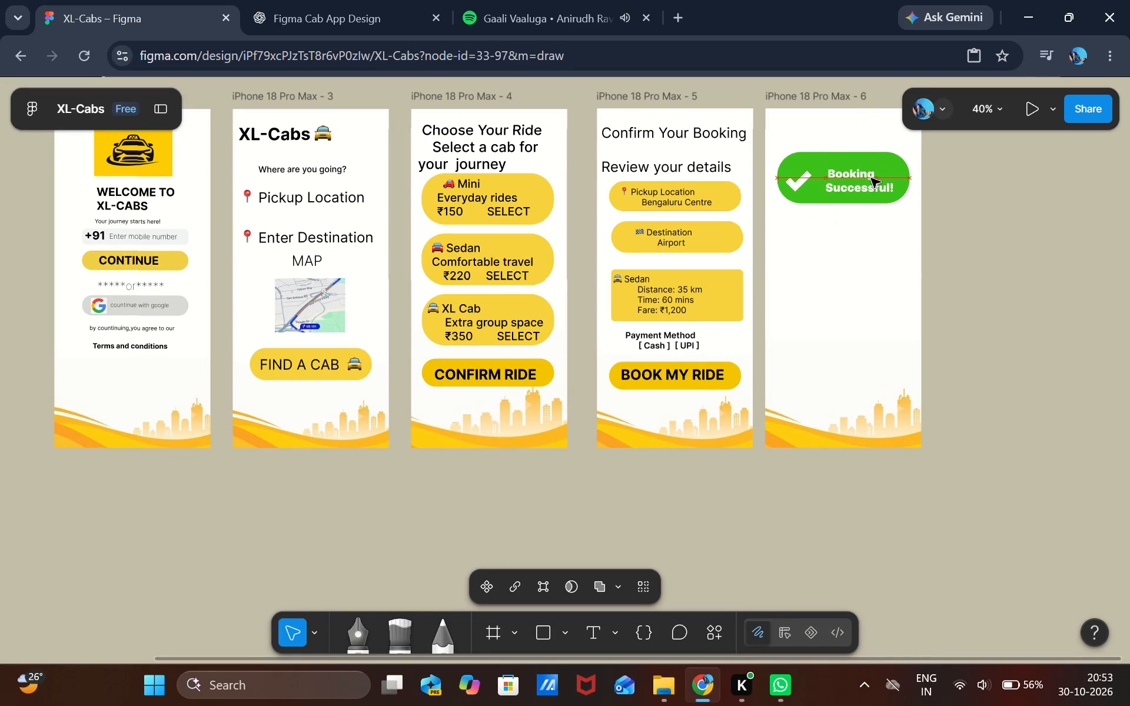
pyautogui.moveTo(871, 178); pyautogui.dragTo(869, 178)
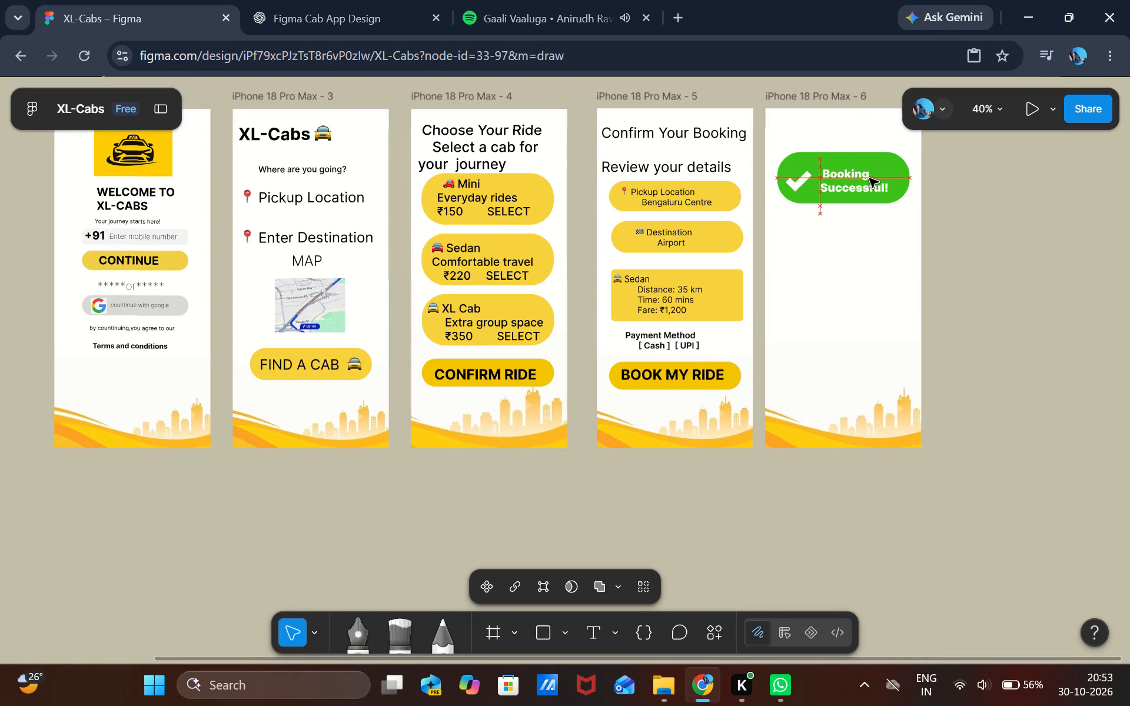
pyautogui.moveTo(869, 178); pyautogui.dragTo(869, 176)
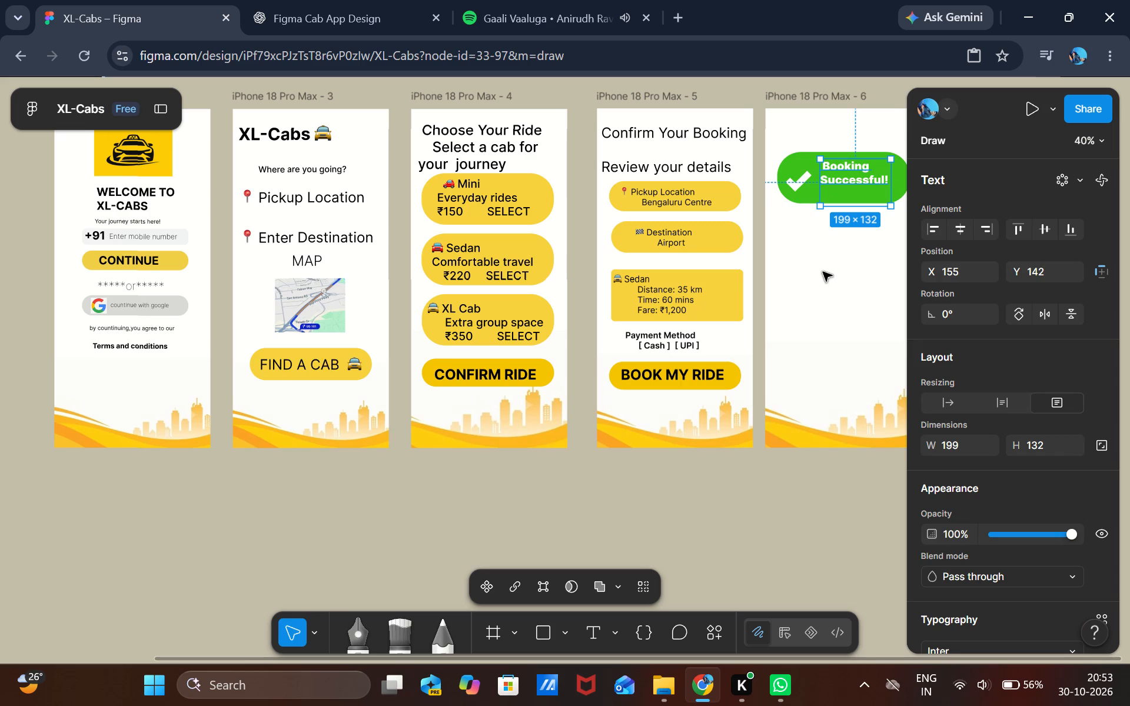
pyautogui.press('Down')
pyautogui.press('Down')
pyautogui.press('Down')
pyautogui.press('Down')
pyautogui.press('Down')
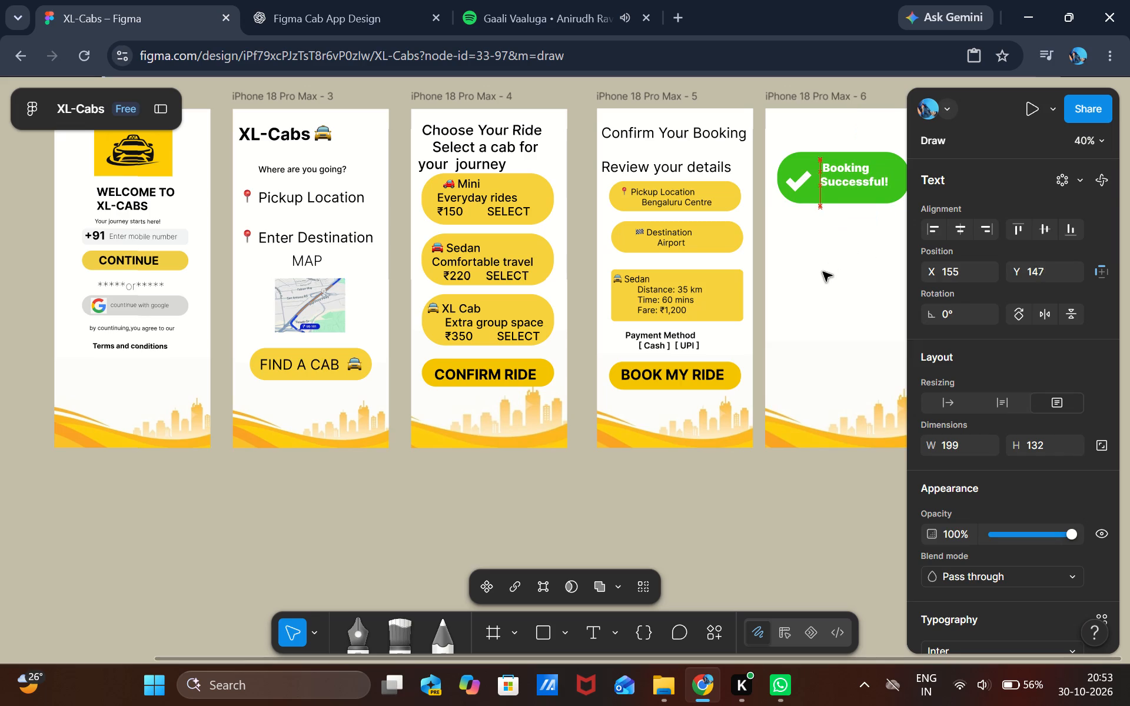
pyautogui.press('Down')
pyautogui.press('Down')
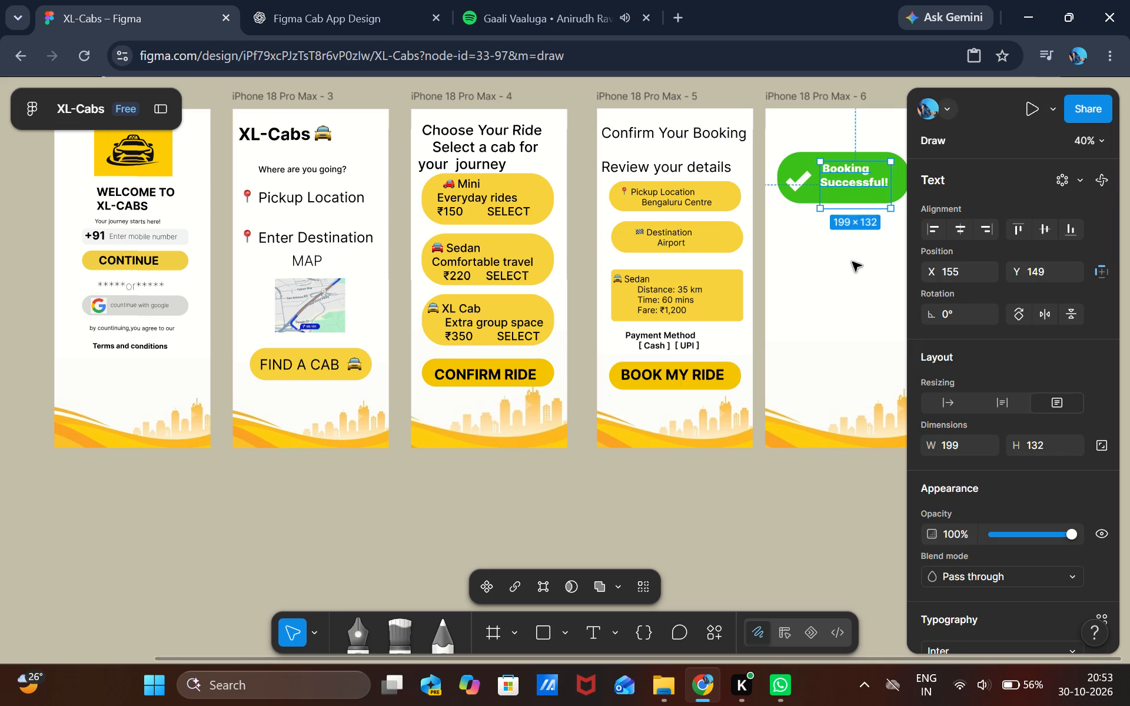
pyautogui.click(852, 262)
# Copy "Your ride has been booked successfully." from the reference layout in the ChatGPT conversation.
pyautogui.click(357, 12)
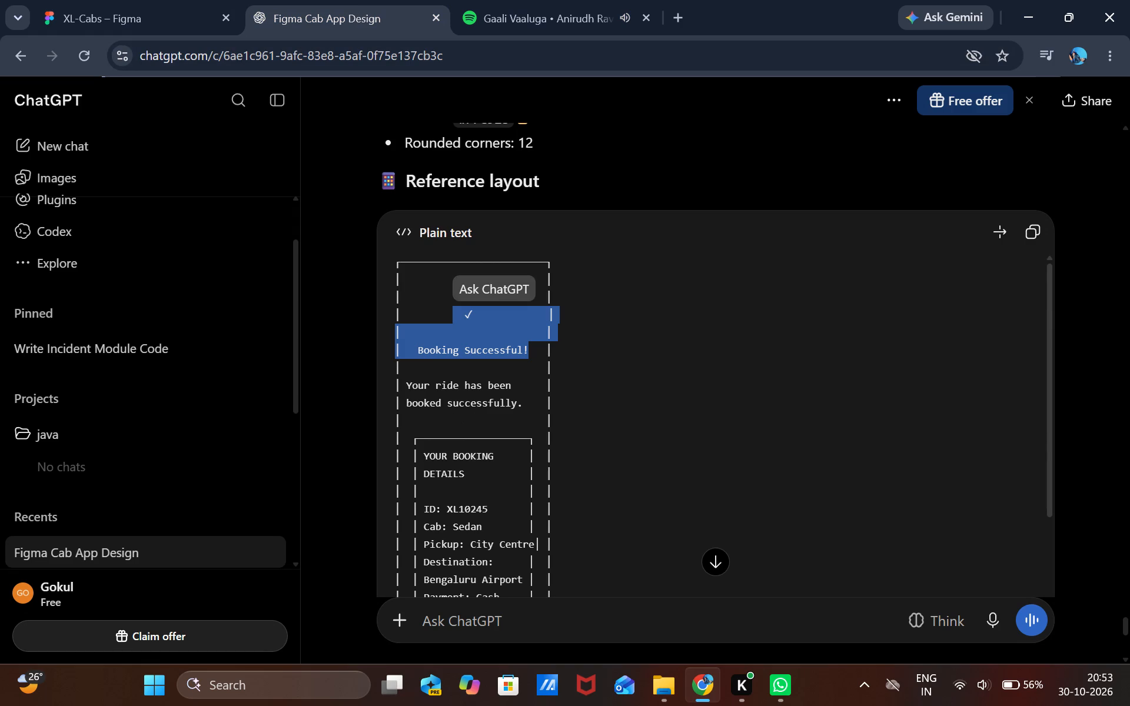
pyautogui.moveTo(407, 384); pyautogui.dragTo(484, 411)
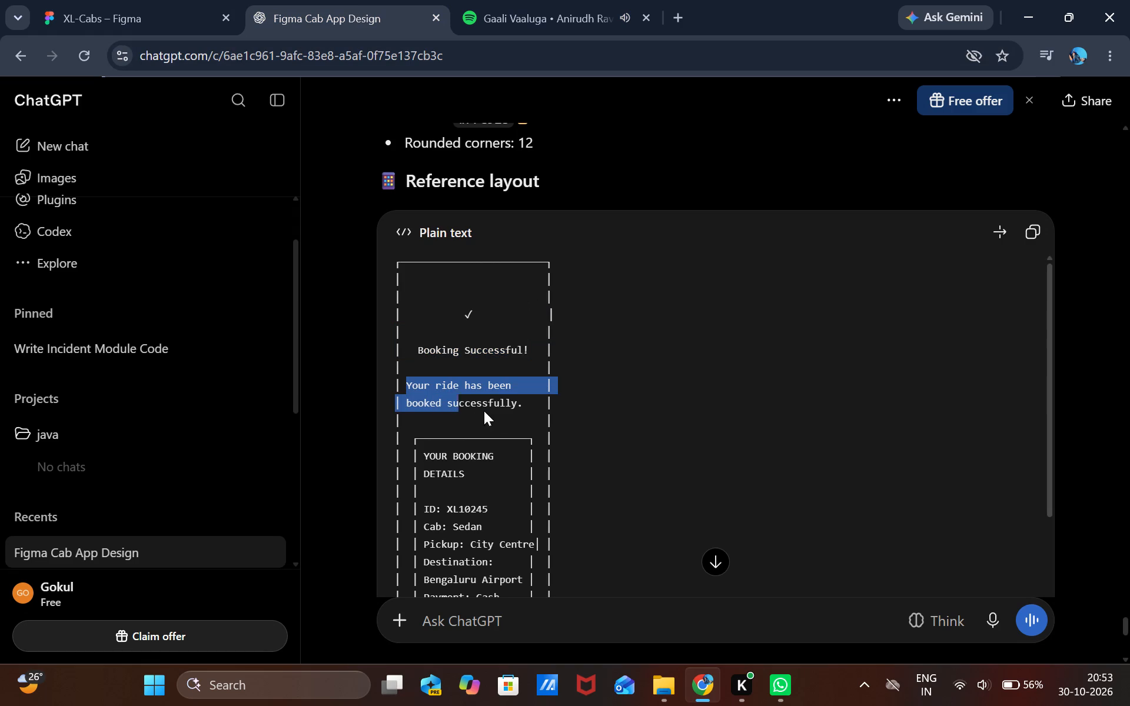
pyautogui.moveTo(484, 411); pyautogui.dragTo(514, 413)
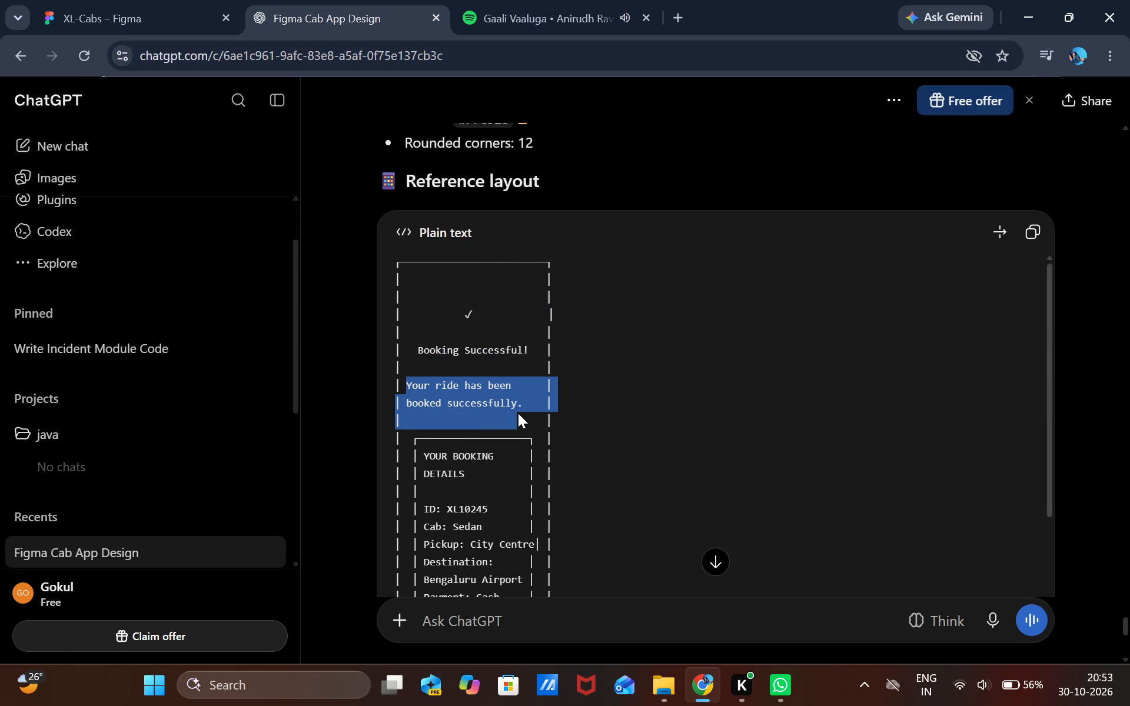
pyautogui.hotkey('ctrl', 'c')
# Back in Figma, add a text box about 347 × 110 below Screen 6's green banner and paste the copied sentence into it.
pyautogui.click(100, 16)
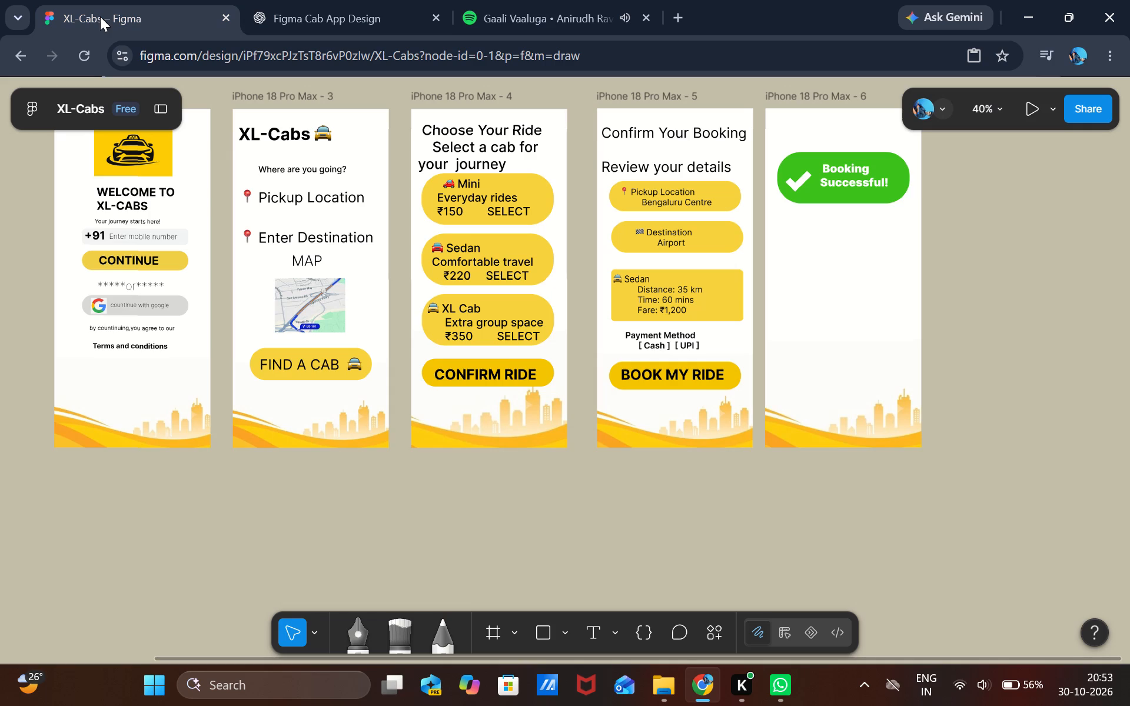
pyautogui.click(593, 626)
pyautogui.moveTo(787, 220); pyautogui.dragTo(803, 222)
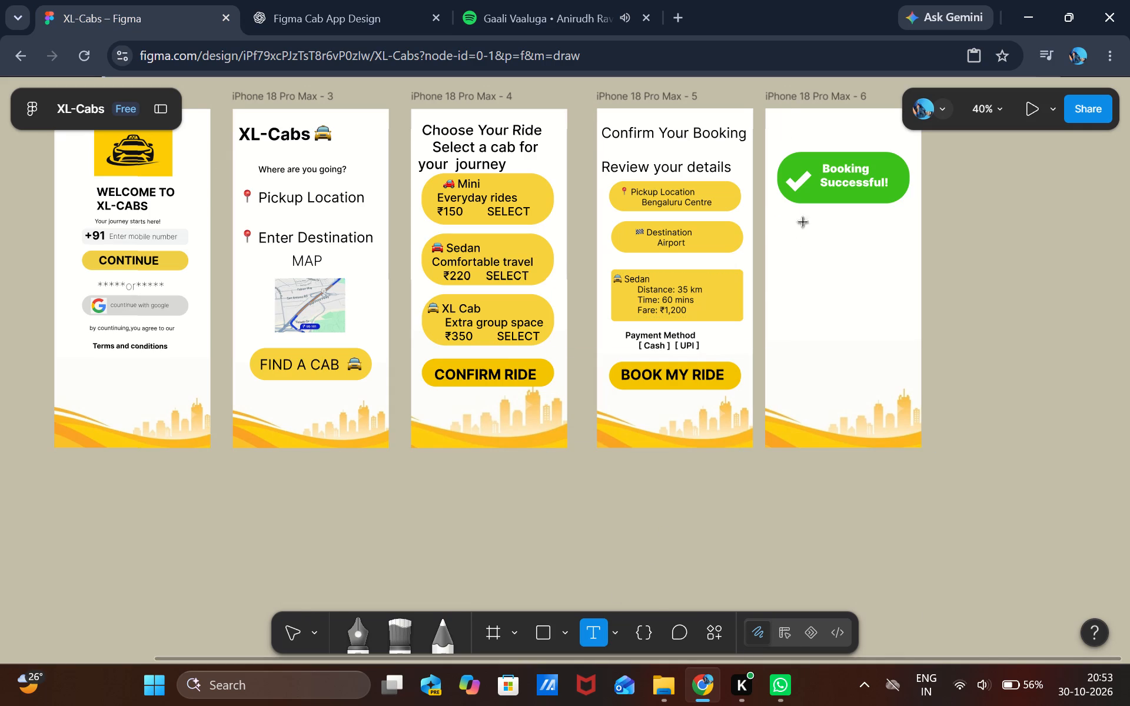
pyautogui.moveTo(803, 222); pyautogui.dragTo(906, 258)
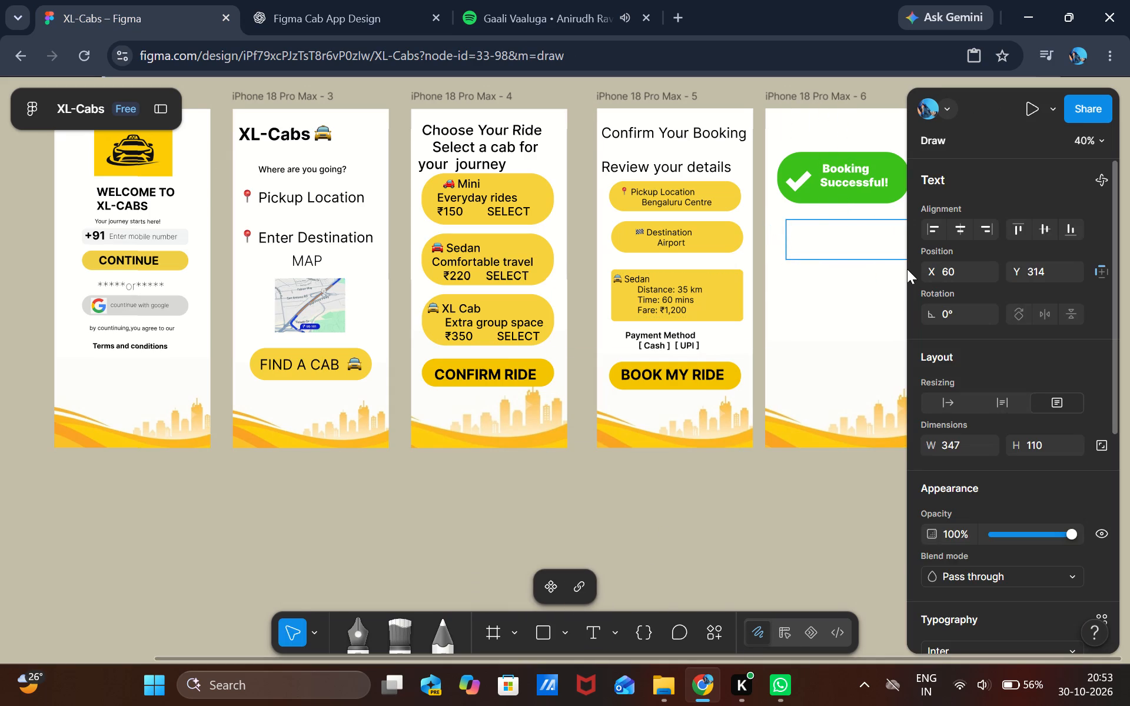
pyautogui.hotkey('ctrl', 'v')
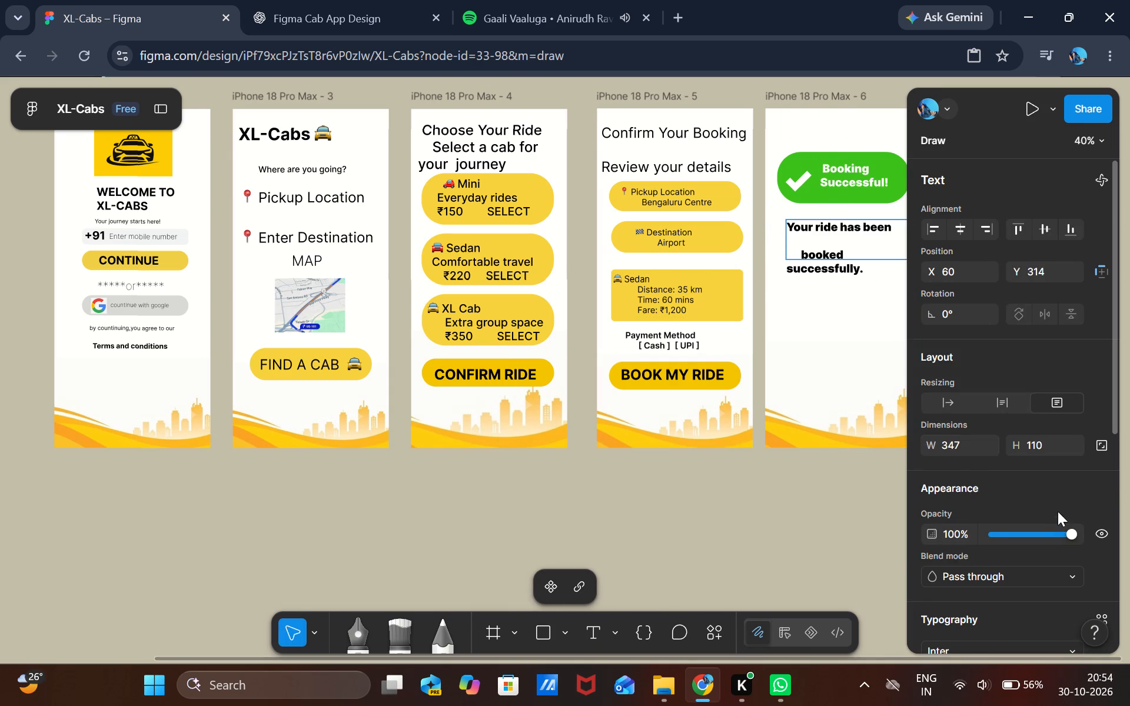
# Set the "Your ride has been booked successfully." text to the Regular font weight.
pyautogui.scroll(-1, 1058, 511)
pyautogui.click(825, 328)
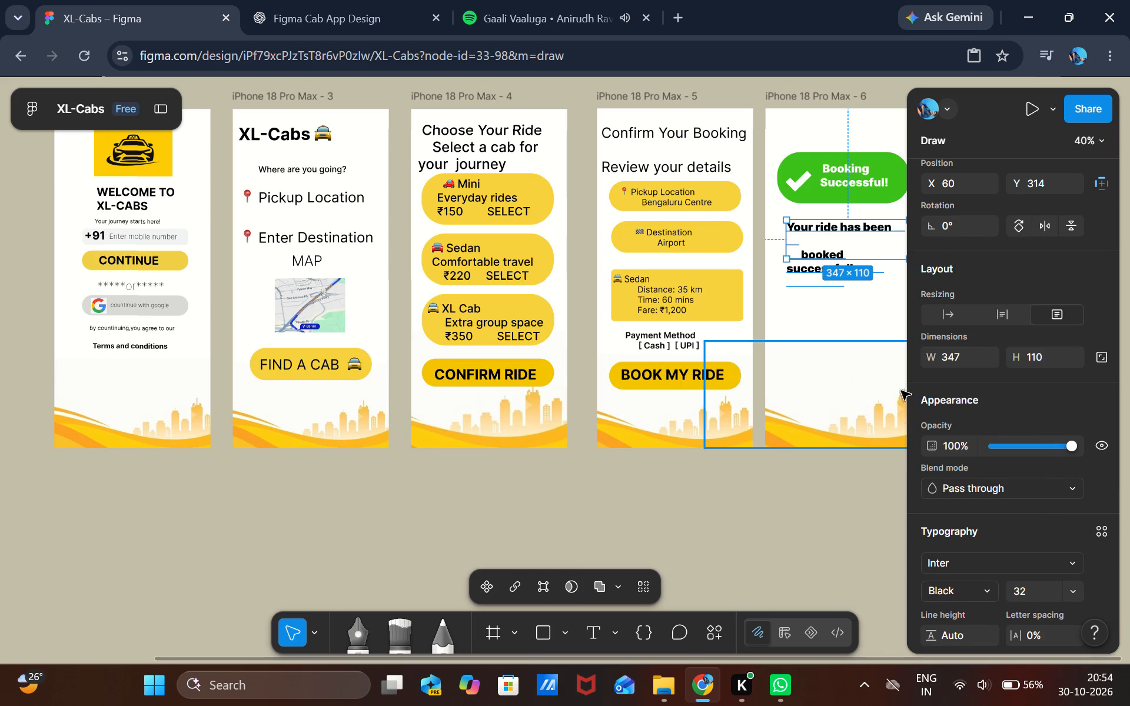
pyautogui.click(993, 586)
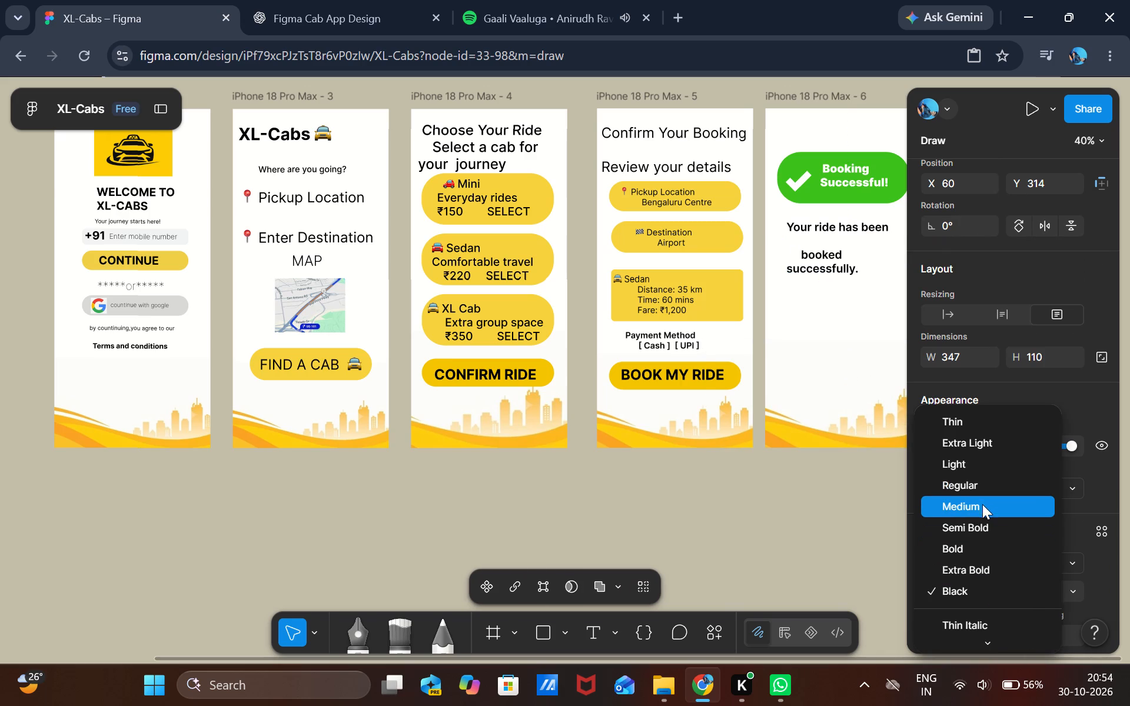
pyautogui.click(982, 487)
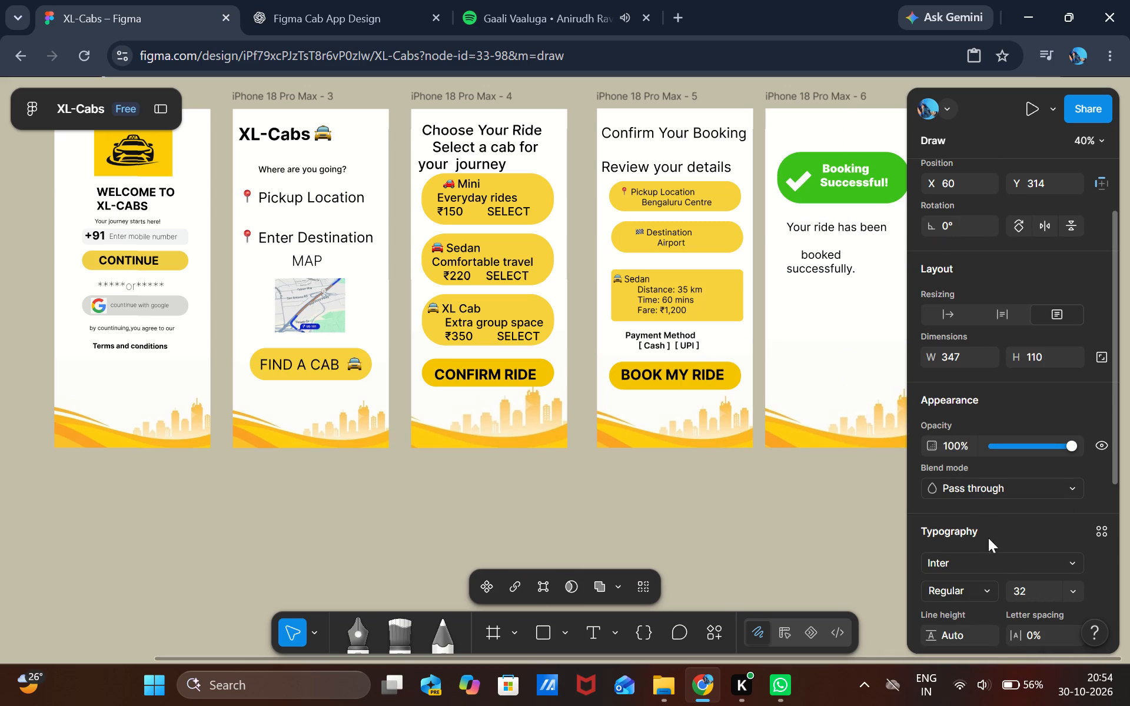
pyautogui.click(811, 308)
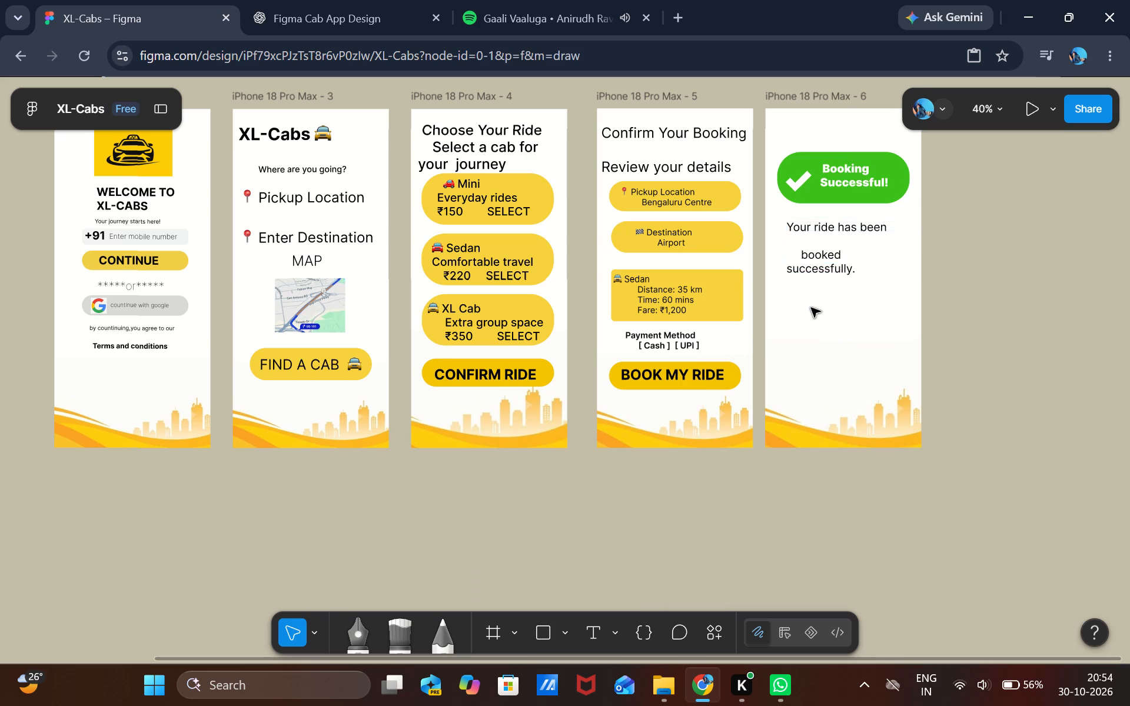
# Remove the extra blank line between "Your ride has been" and "booked successfully." in the Screen 6 text.
pyautogui.click(796, 264)
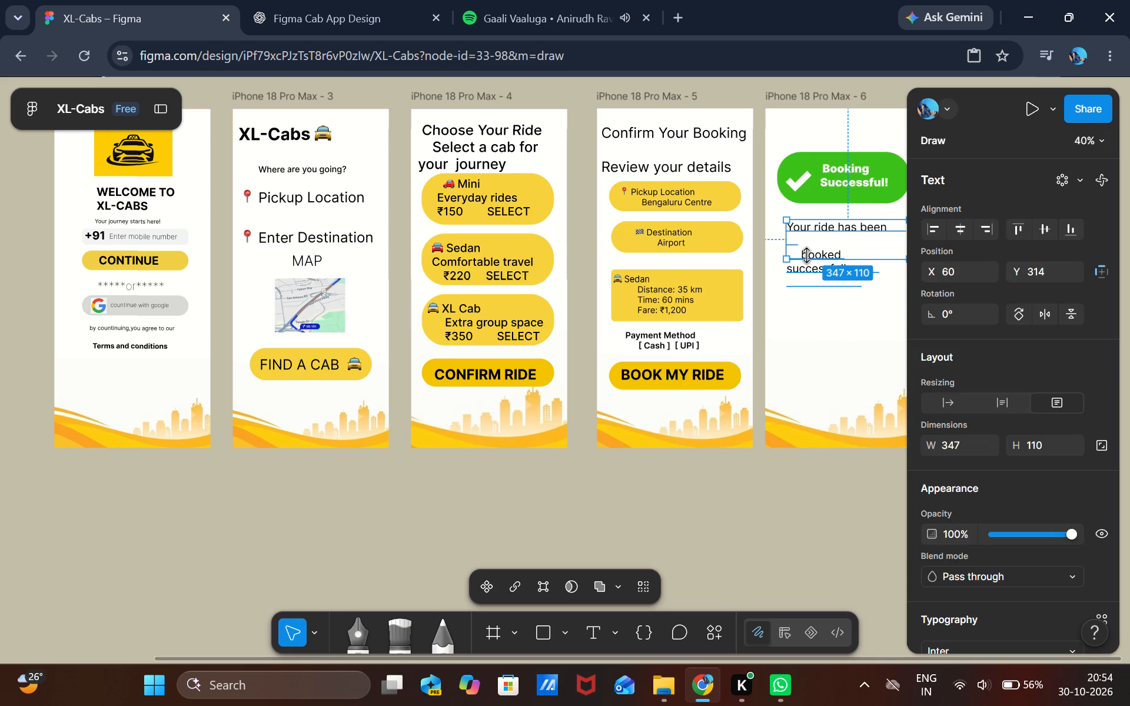
pyautogui.click(806, 255)
pyautogui.click(856, 244)
pyautogui.doubleClick(857, 244)
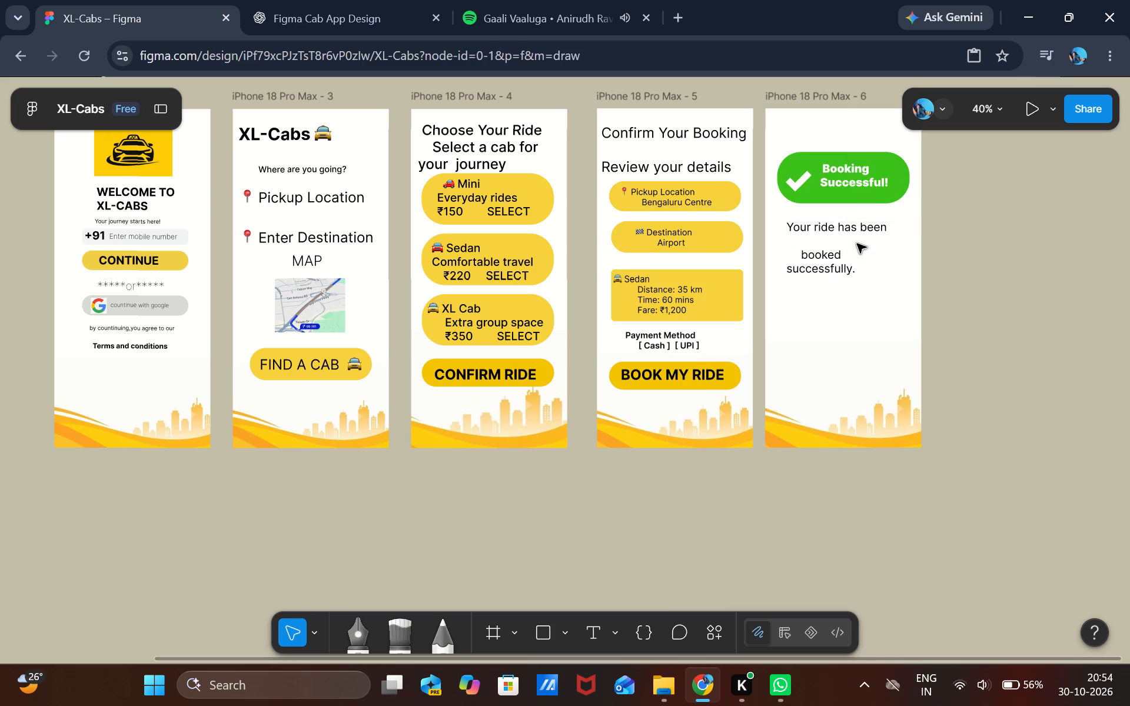
pyautogui.click(860, 249)
pyautogui.click(861, 249)
pyautogui.click(830, 267)
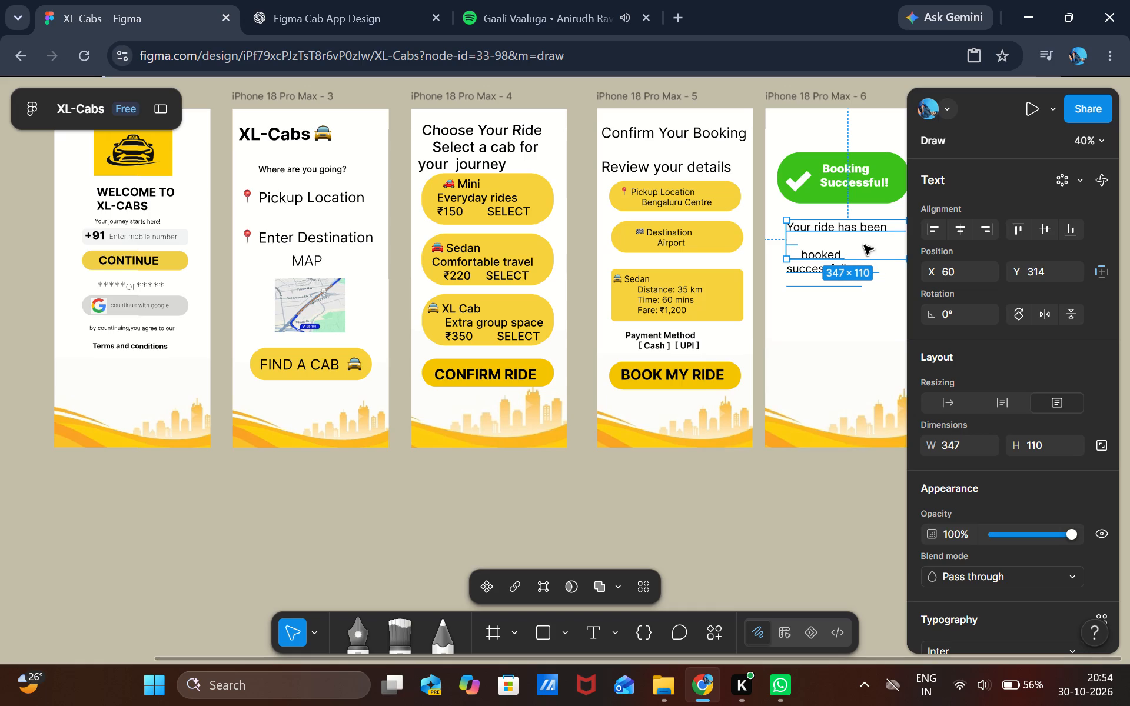
pyautogui.click(880, 231)
pyautogui.doubleClick(882, 232)
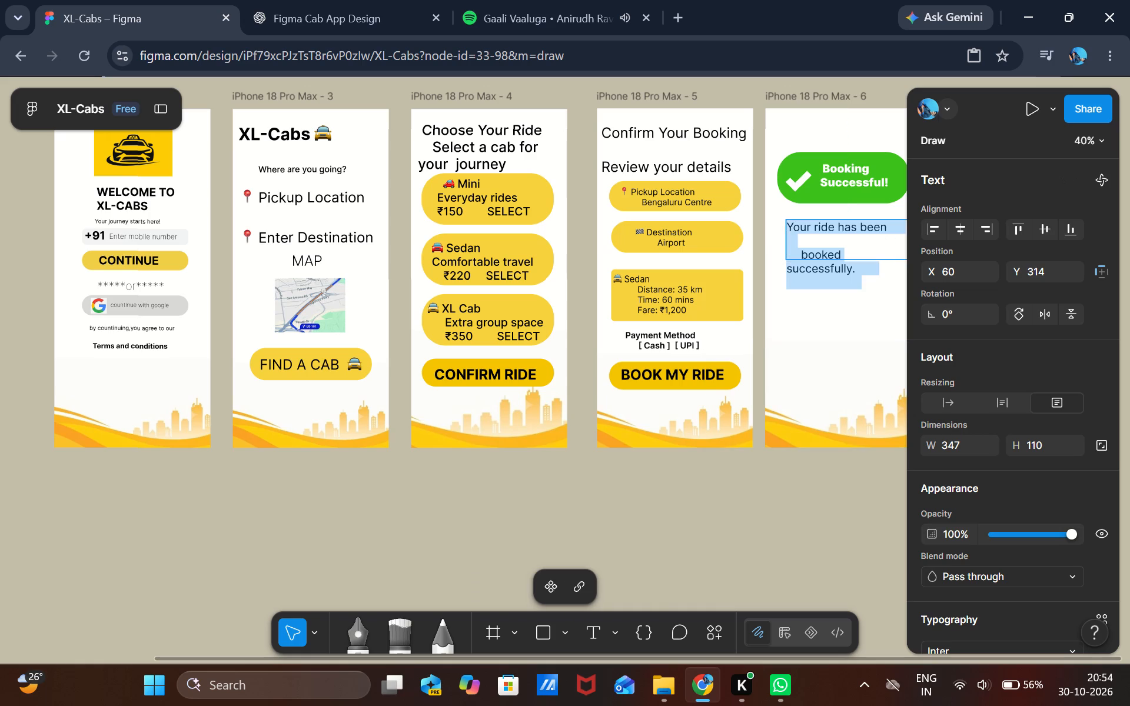
pyautogui.click(883, 237)
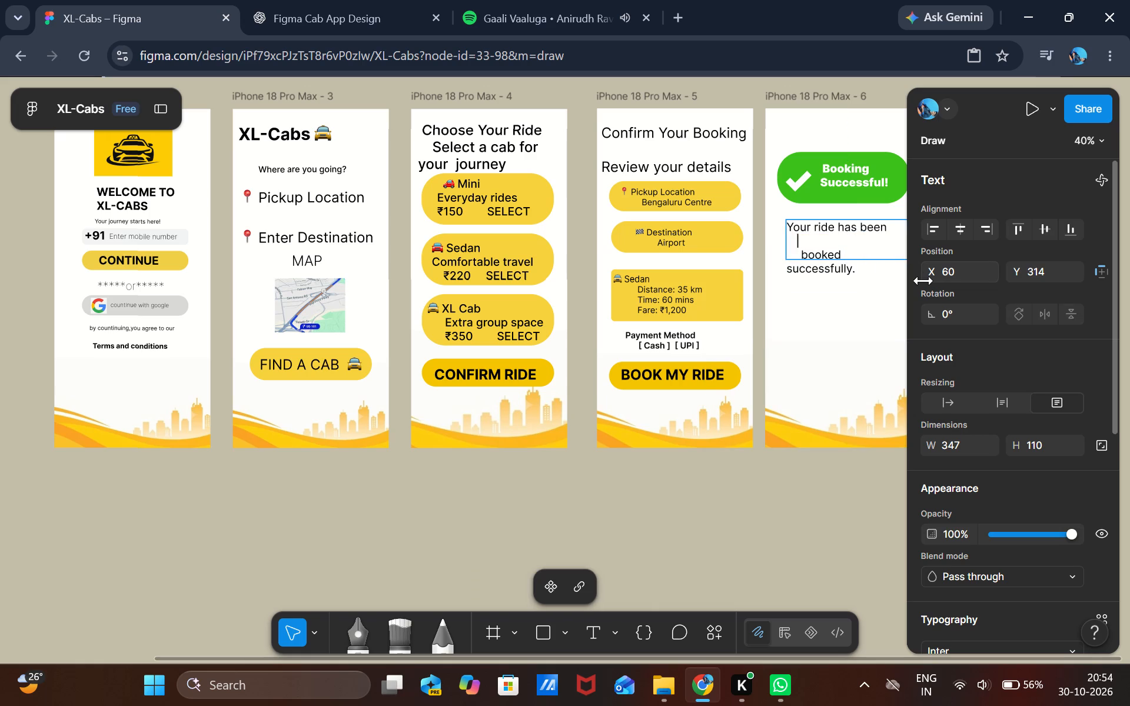
pyautogui.press('Down')
pyautogui.press('BackSpace')
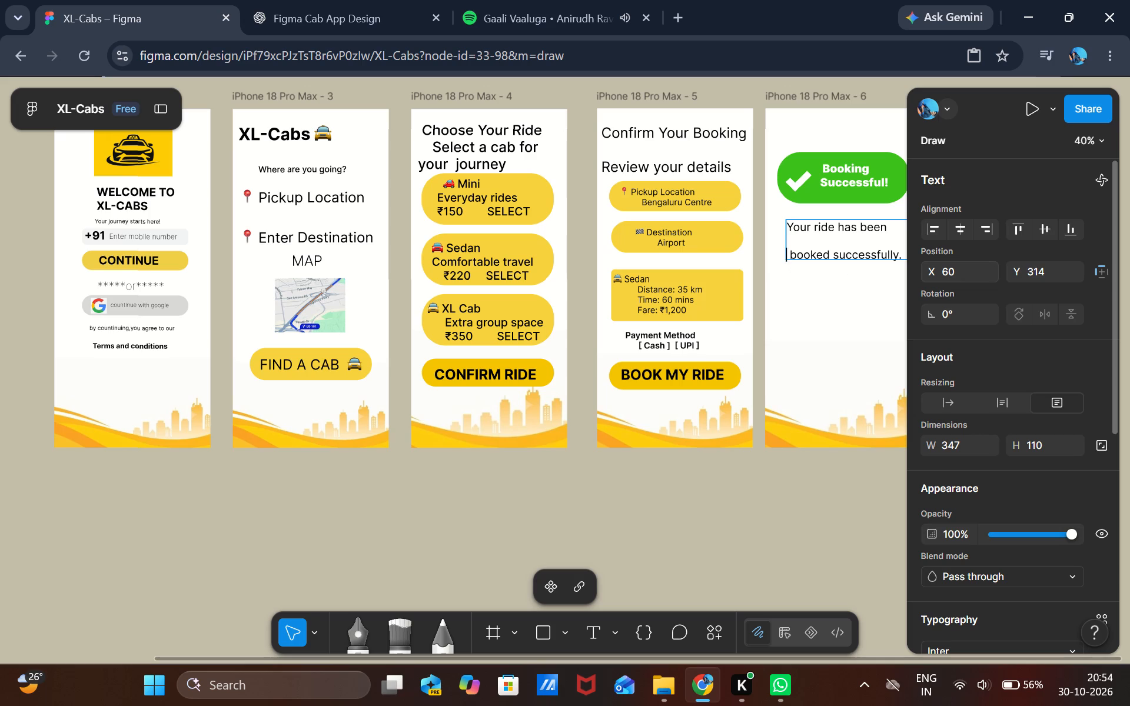
pyautogui.press('BackSpace')
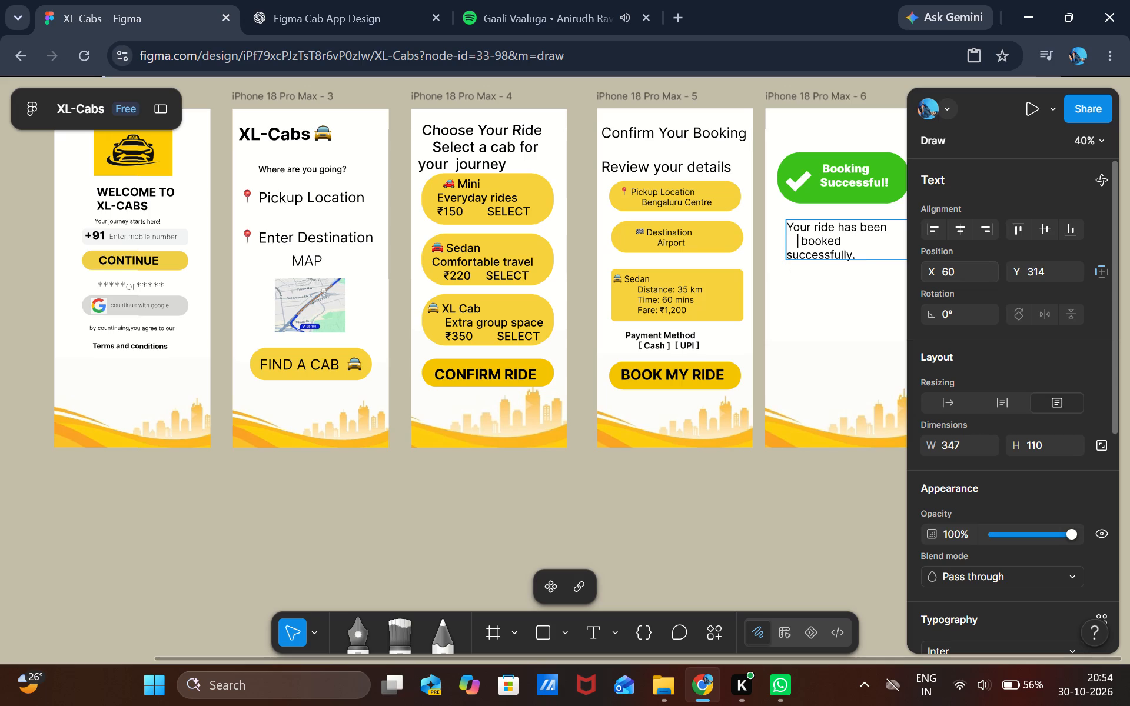
# Capitalize the first letter of "booked" in the ride confirmation text.
pyautogui.press('Right')
pyautogui.press('Right')
pyautogui.press('BackSpace')
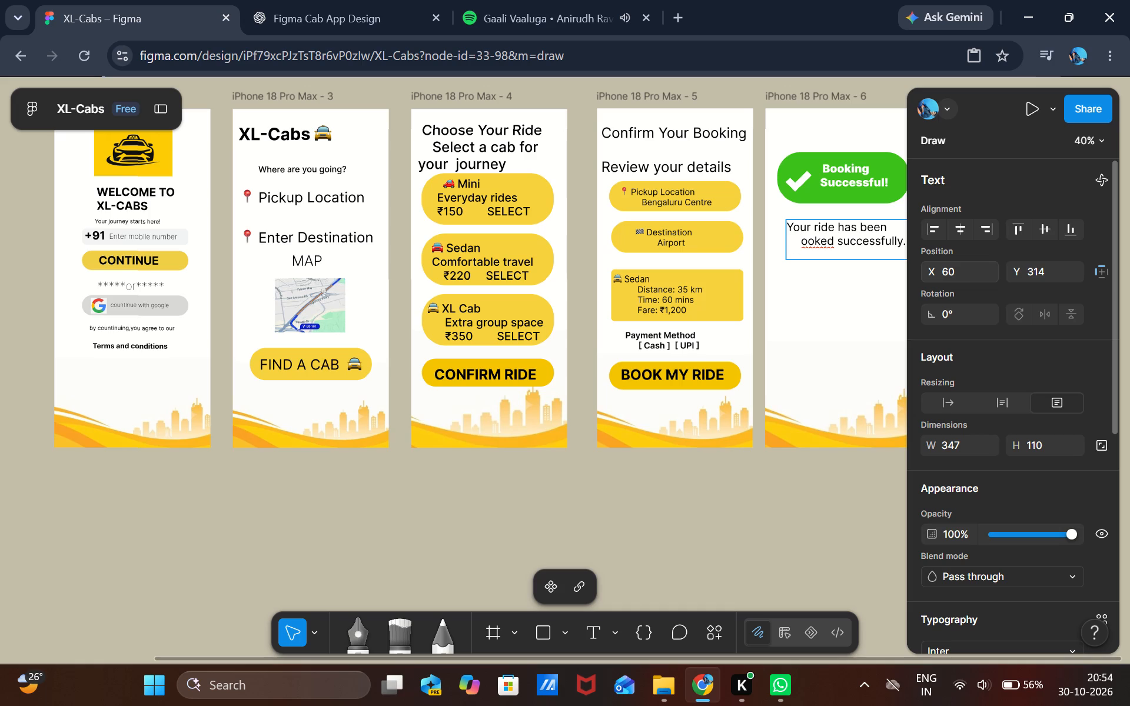
pyautogui.hotkey('shift', 'b')
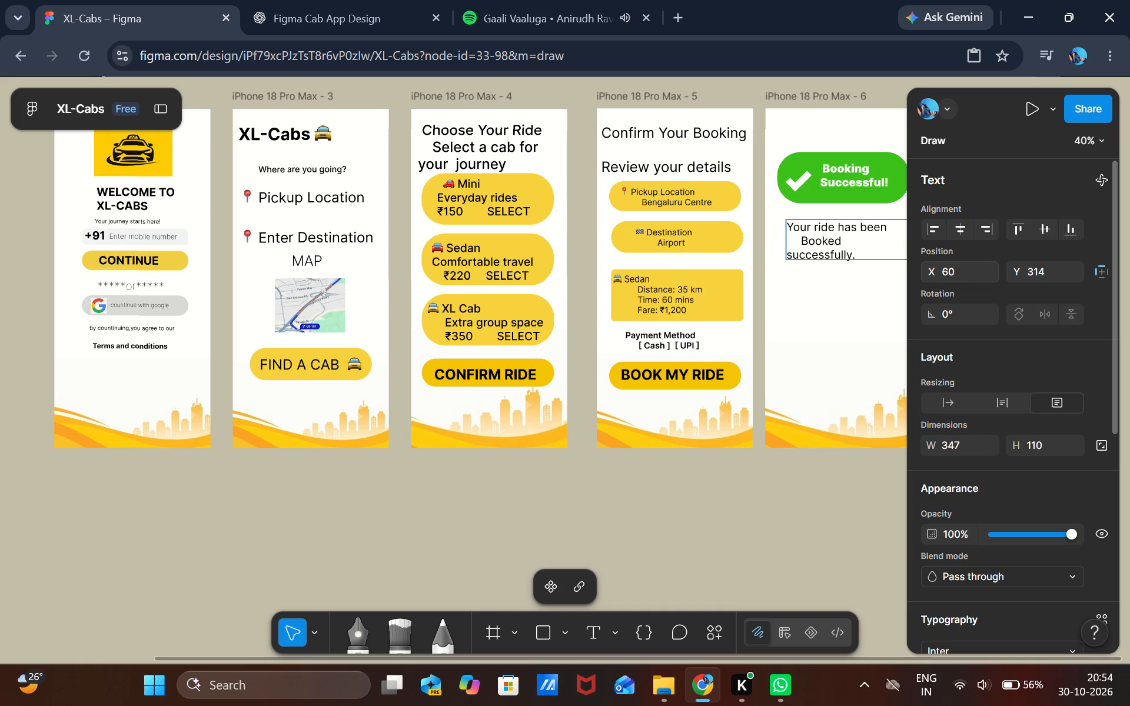
# Insert a line break before "Booked successfully." so it starts at the text box's left edge.
pyautogui.press('Left')
pyautogui.press('Return')
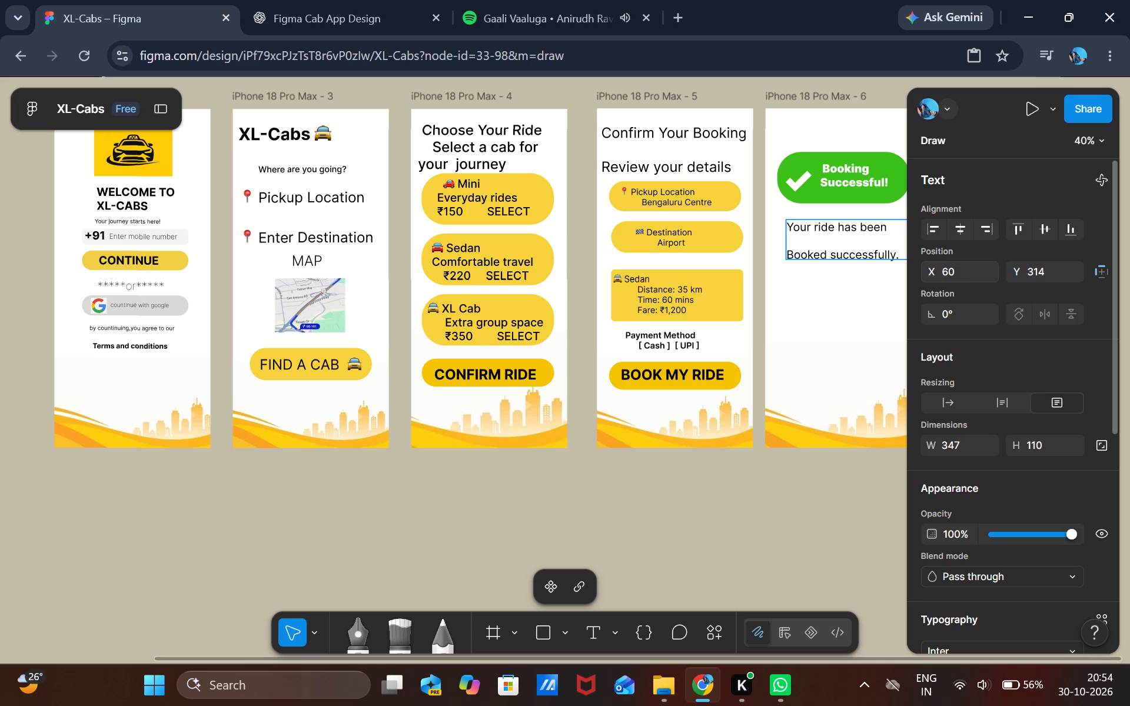
pyautogui.click(849, 295)
pyautogui.click(863, 329)
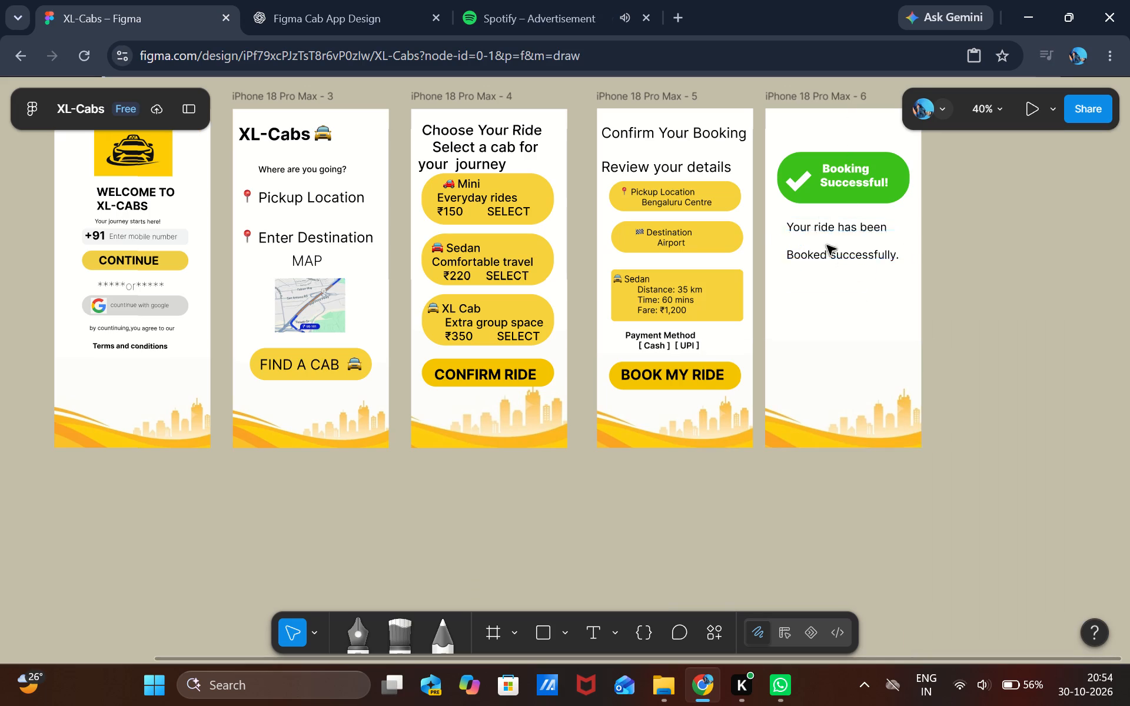
# Duplicate the banner's tick text and place the copy below "Booked successfully." at about X 210, Y 501.
pyautogui.rightClick(800, 175)
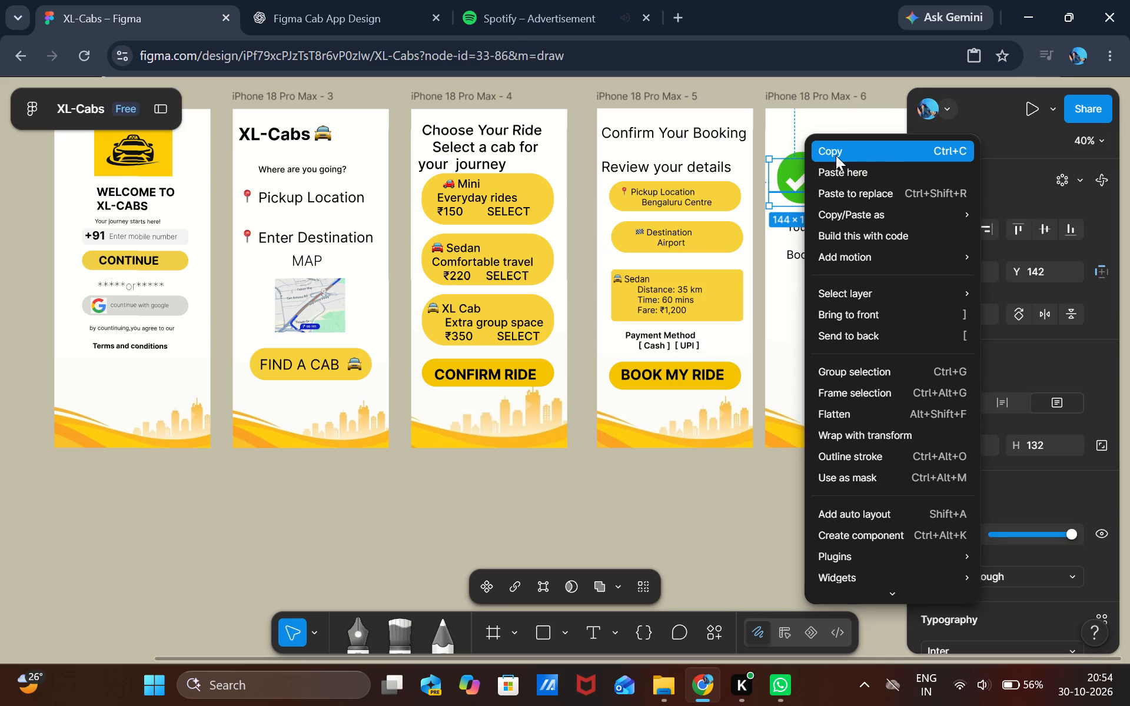
pyautogui.click(836, 155)
pyautogui.hotkey('ctrl', 'v')
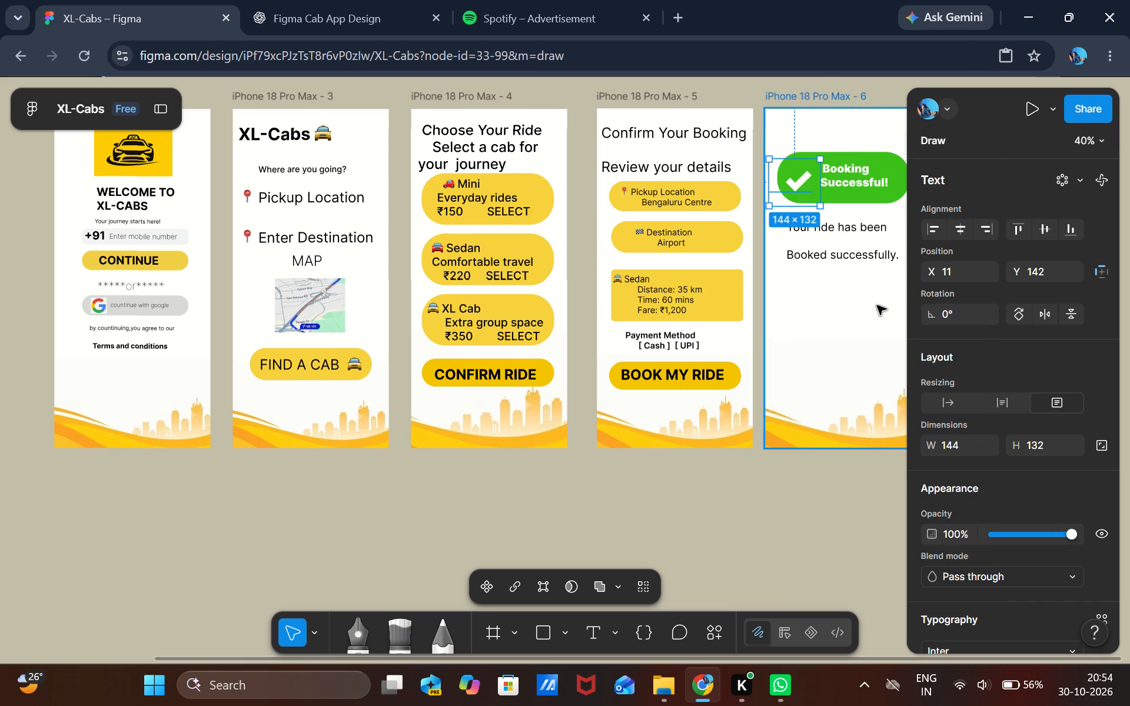
pyautogui.moveTo(793, 187); pyautogui.dragTo(795, 191)
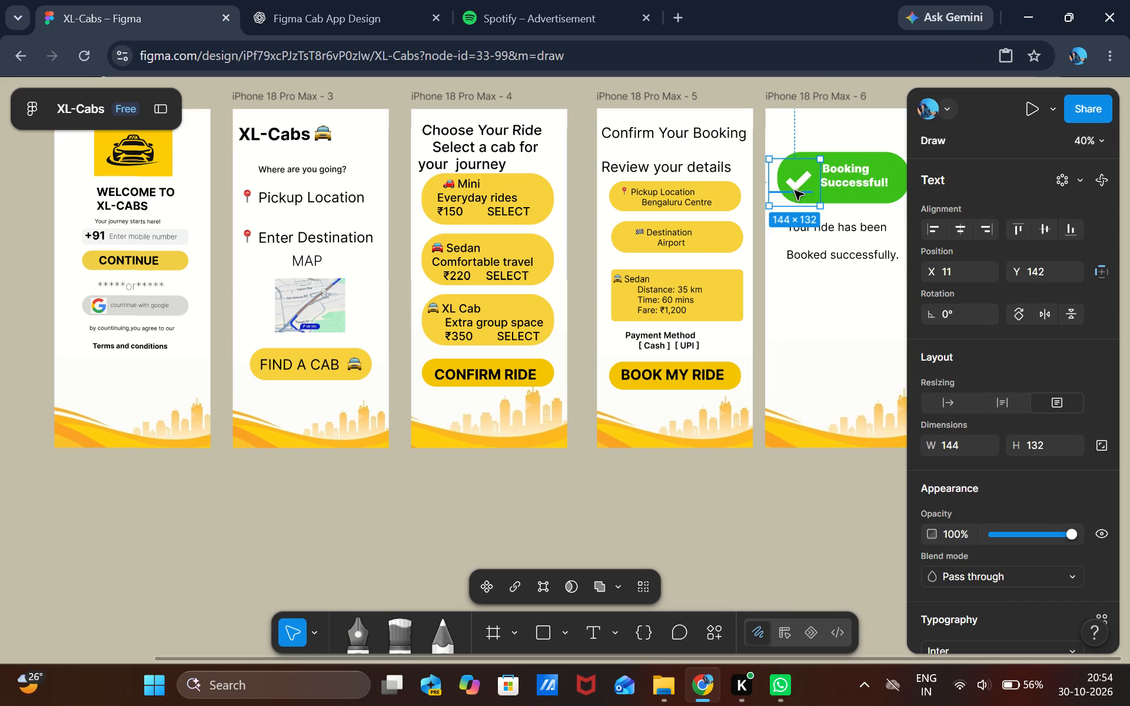
pyautogui.moveTo(795, 191); pyautogui.dragTo(863, 297)
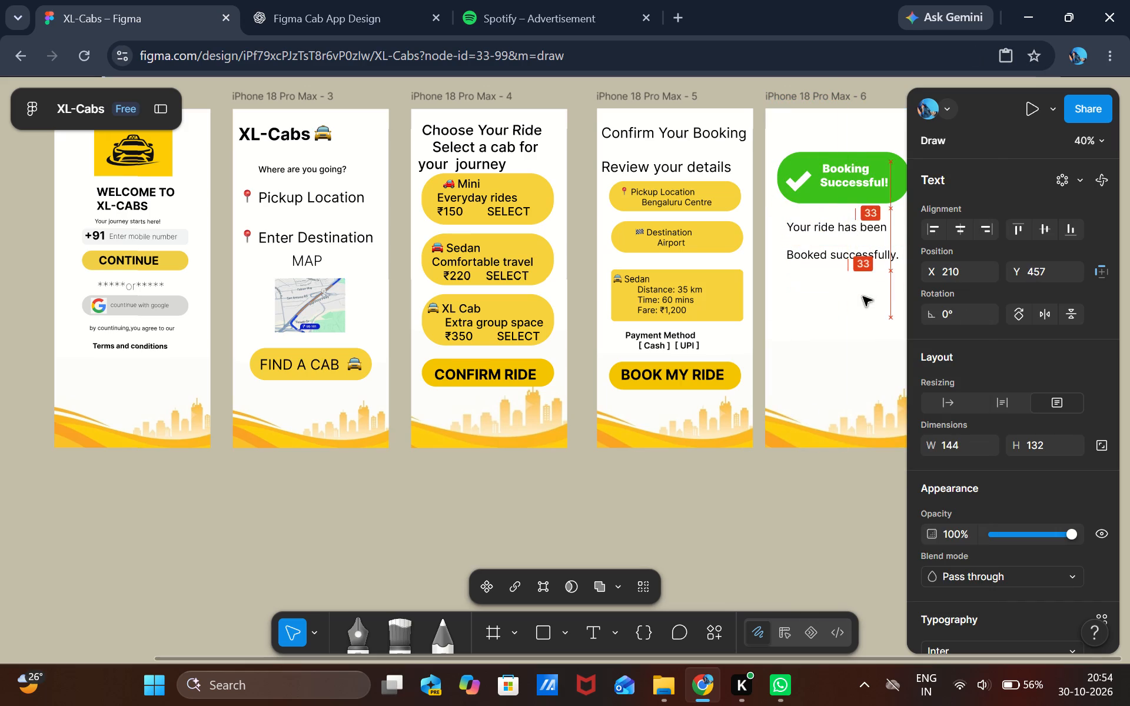
pyautogui.moveTo(863, 297); pyautogui.dragTo(862, 314)
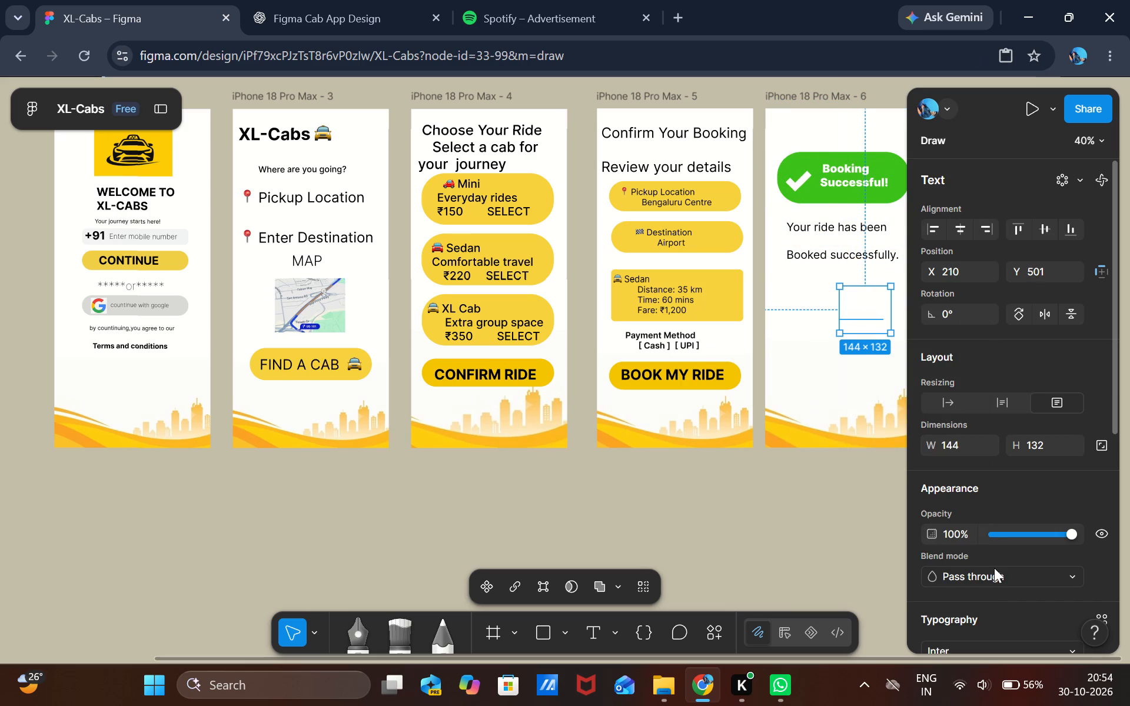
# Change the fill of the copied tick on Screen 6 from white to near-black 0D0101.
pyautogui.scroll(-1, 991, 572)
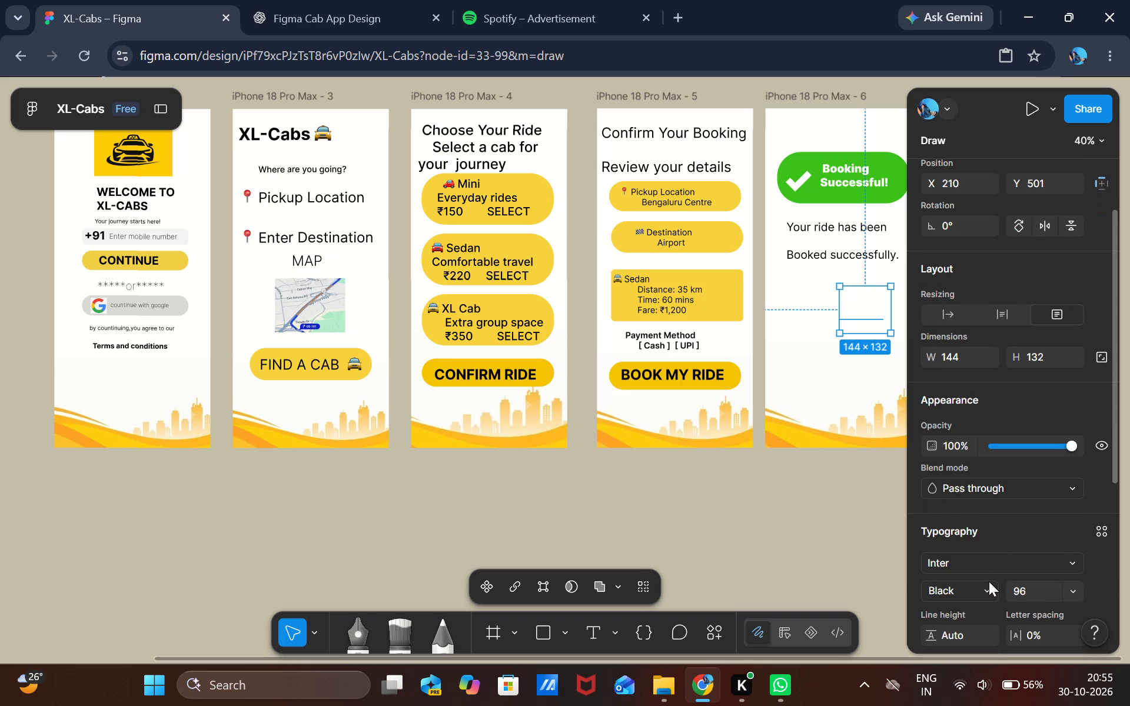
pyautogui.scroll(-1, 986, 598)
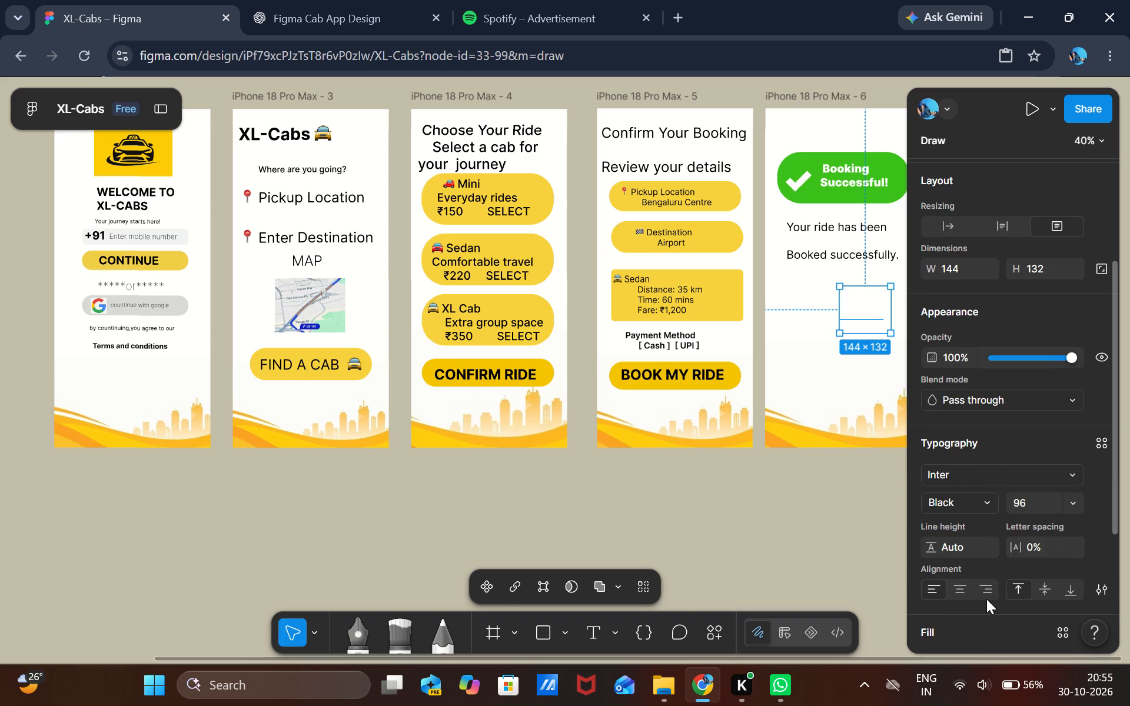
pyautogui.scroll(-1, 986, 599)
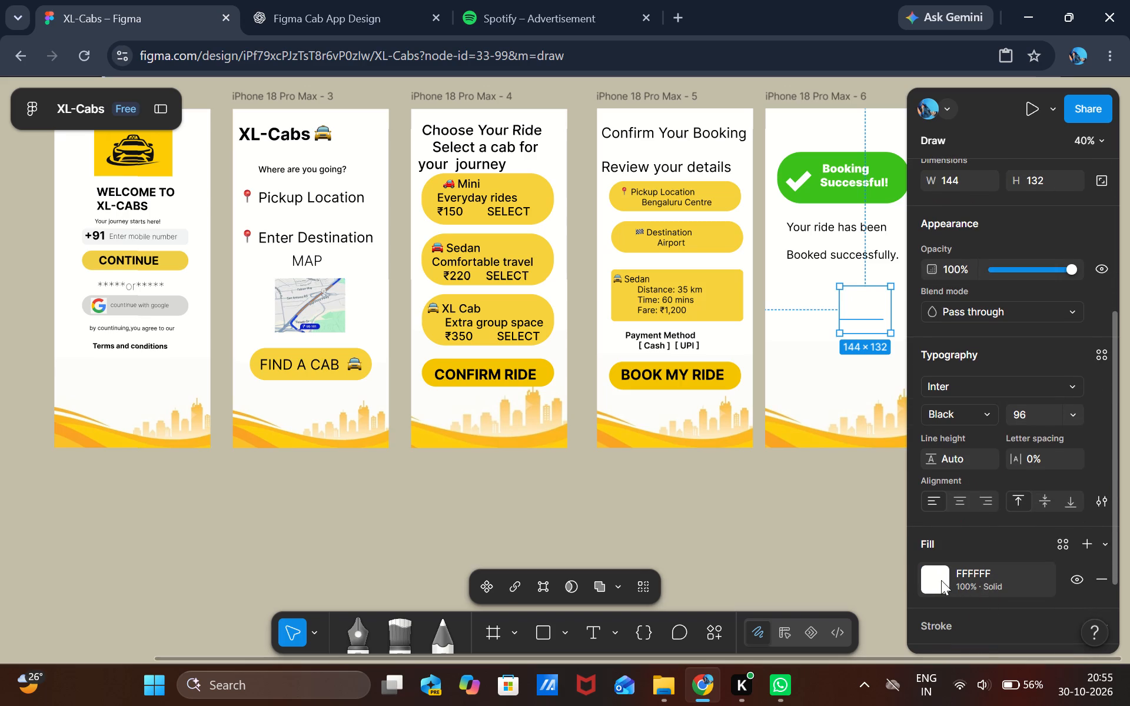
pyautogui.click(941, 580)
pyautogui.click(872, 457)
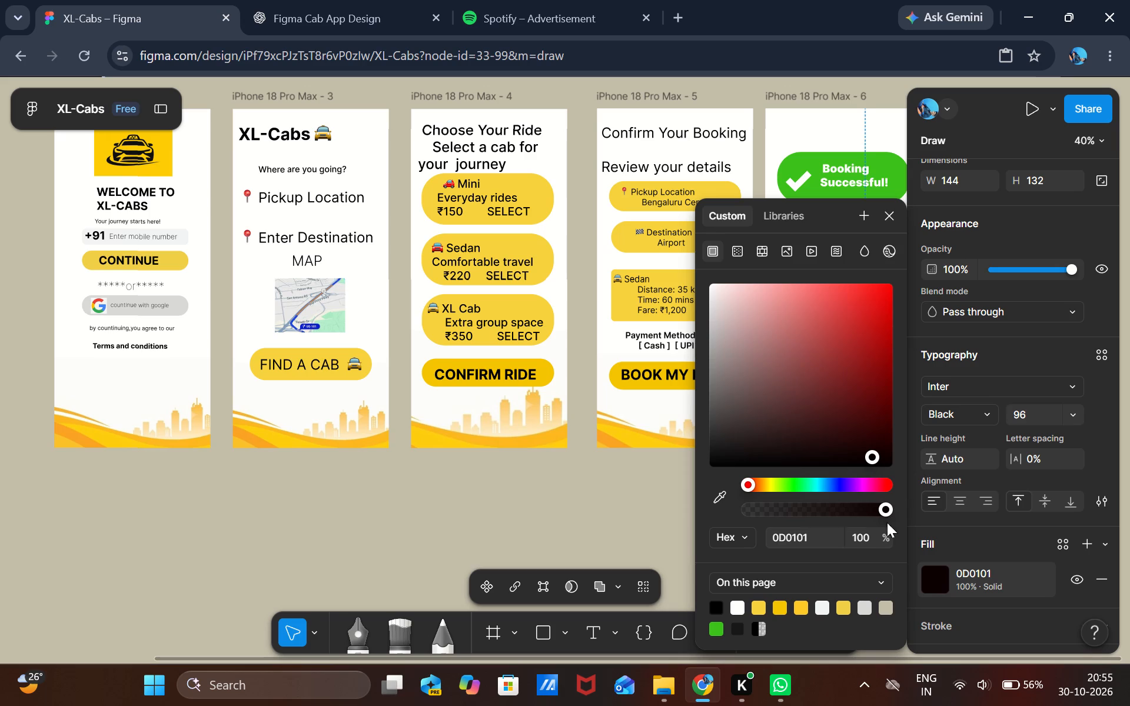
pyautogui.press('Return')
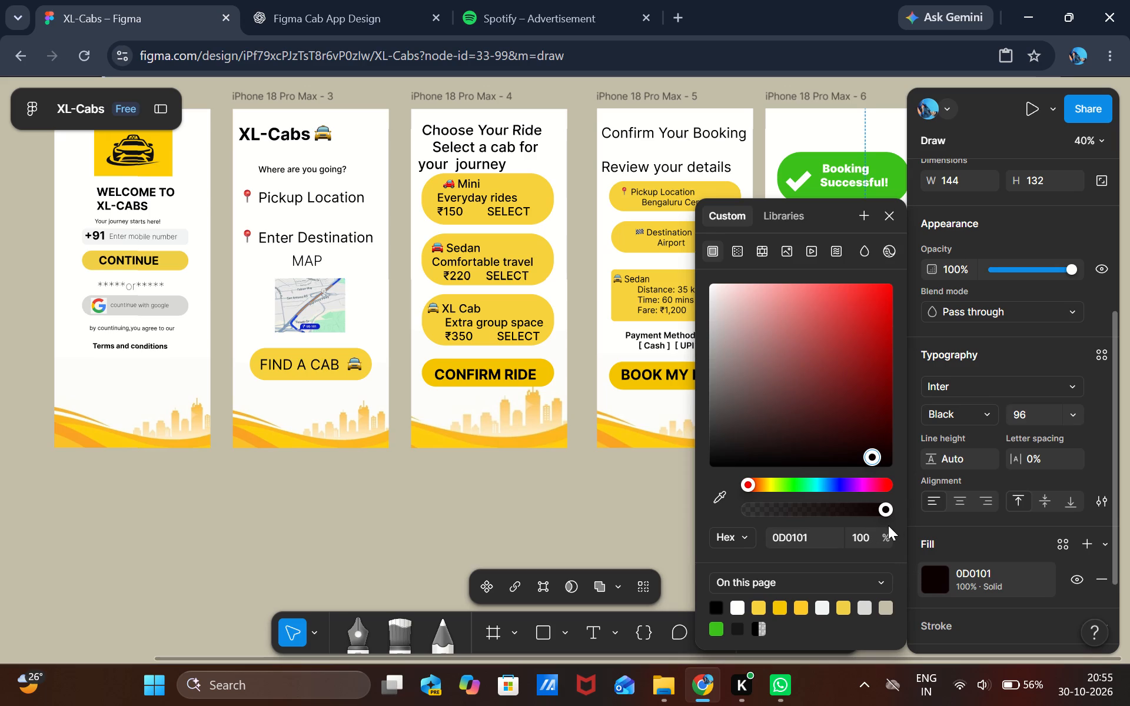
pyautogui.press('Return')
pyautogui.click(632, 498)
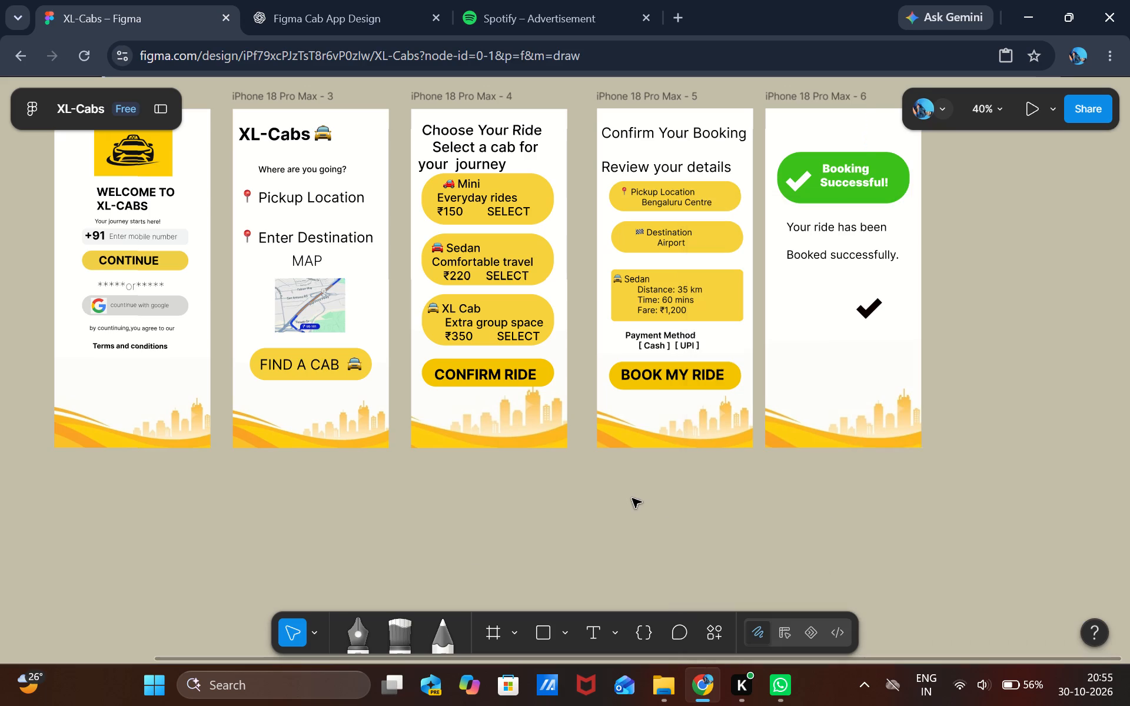
# Move the copied tick up beside "Your ride has been", at about X 317, Y 276.
pyautogui.moveTo(875, 307); pyautogui.dragTo(878, 300)
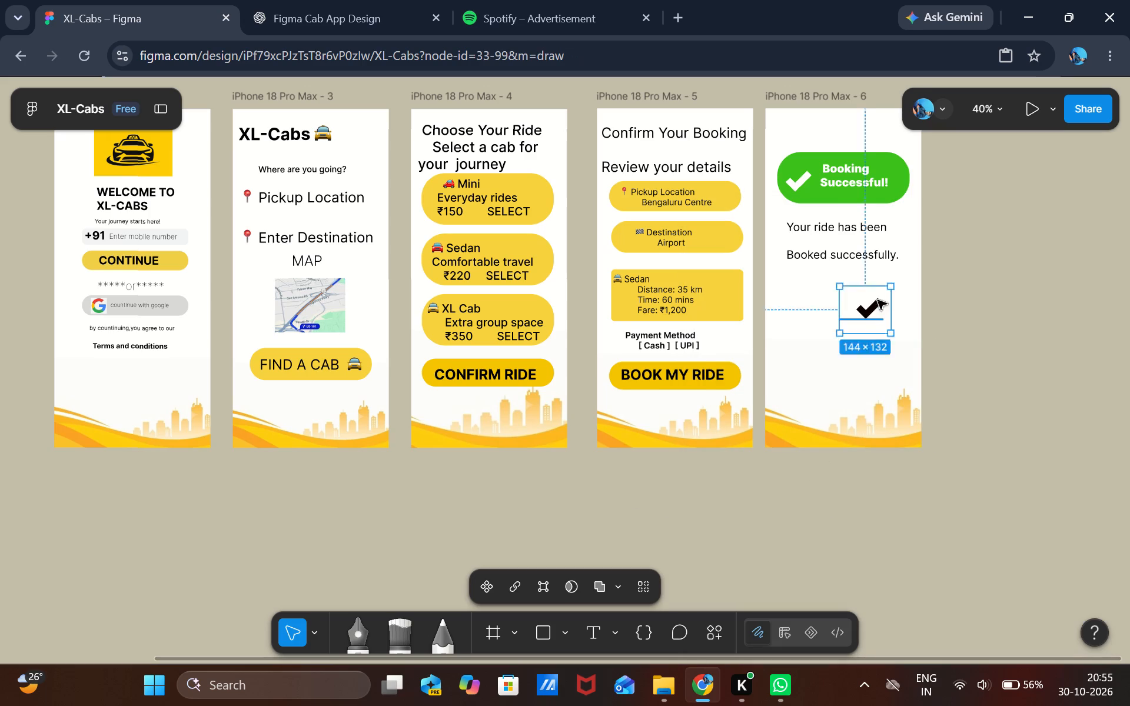
pyautogui.moveTo(878, 300); pyautogui.dragTo(910, 228)
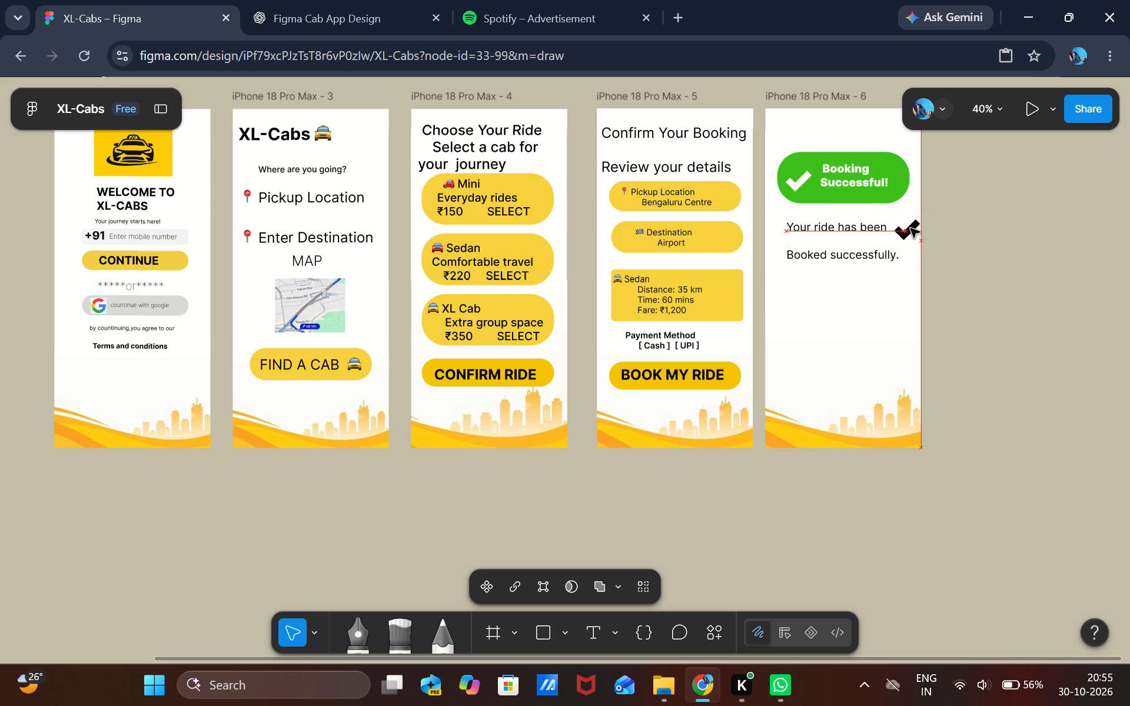
pyautogui.moveTo(910, 228); pyautogui.dragTo(906, 225)
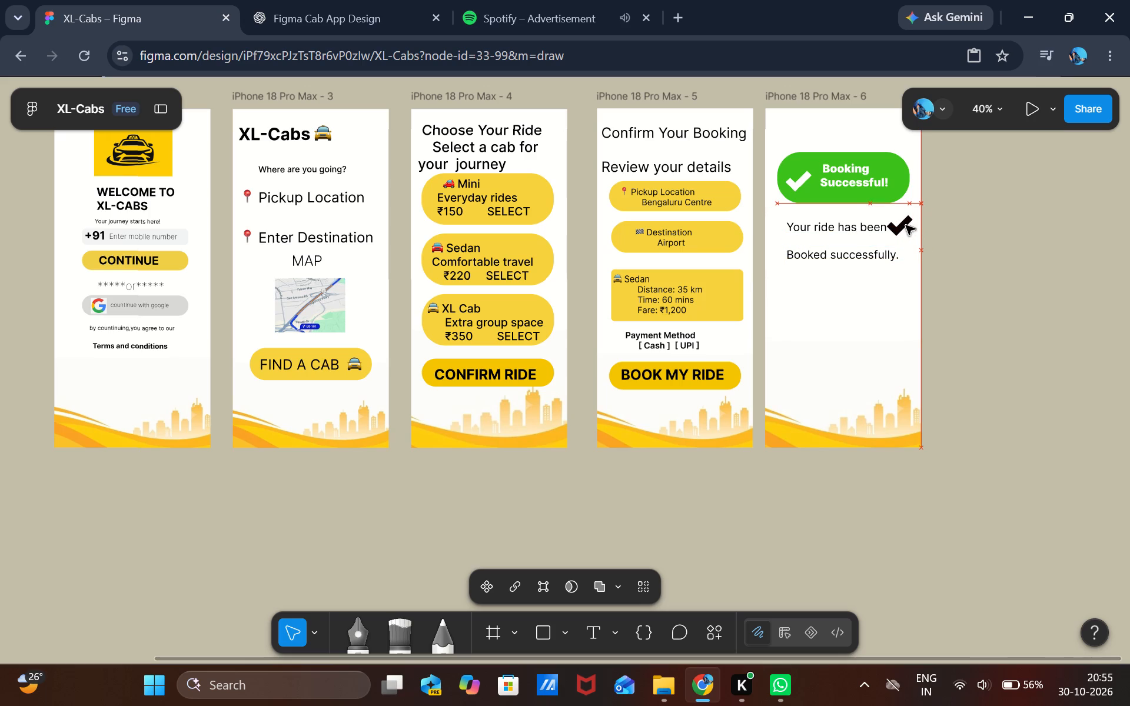
pyautogui.moveTo(906, 225); pyautogui.dragTo(910, 228)
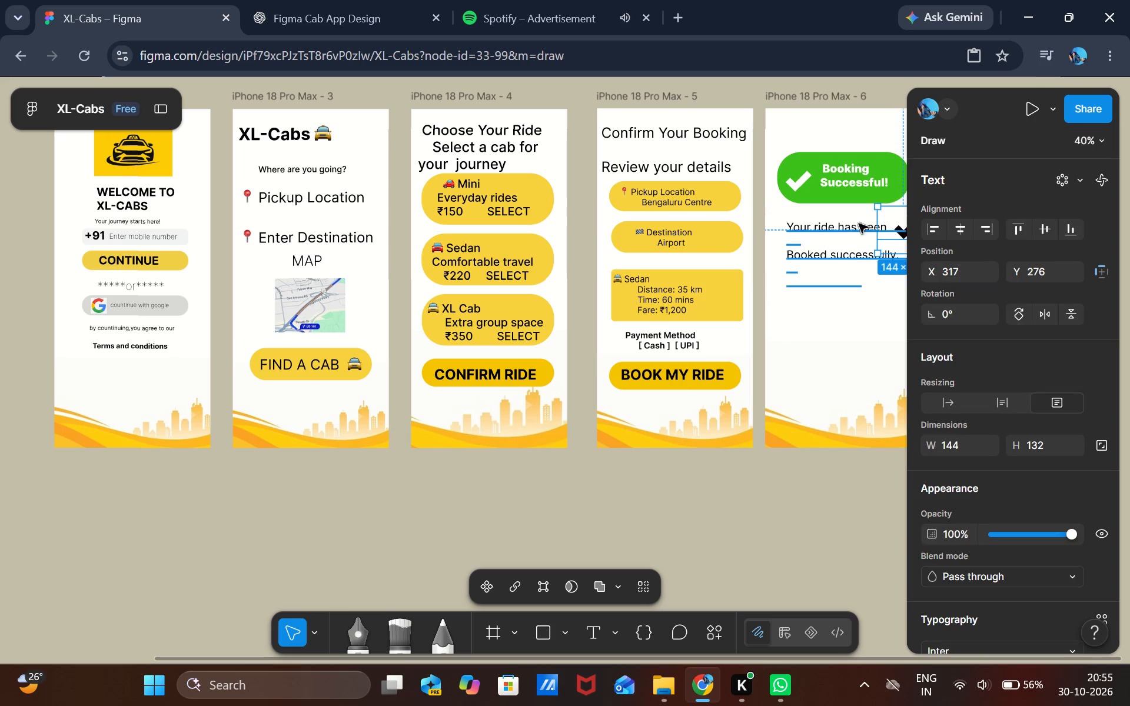
# Shift the ride confirmation text to about X 34, Y 314, in line with the green banner's edge.
pyautogui.moveTo(843, 224); pyautogui.dragTo(832, 223)
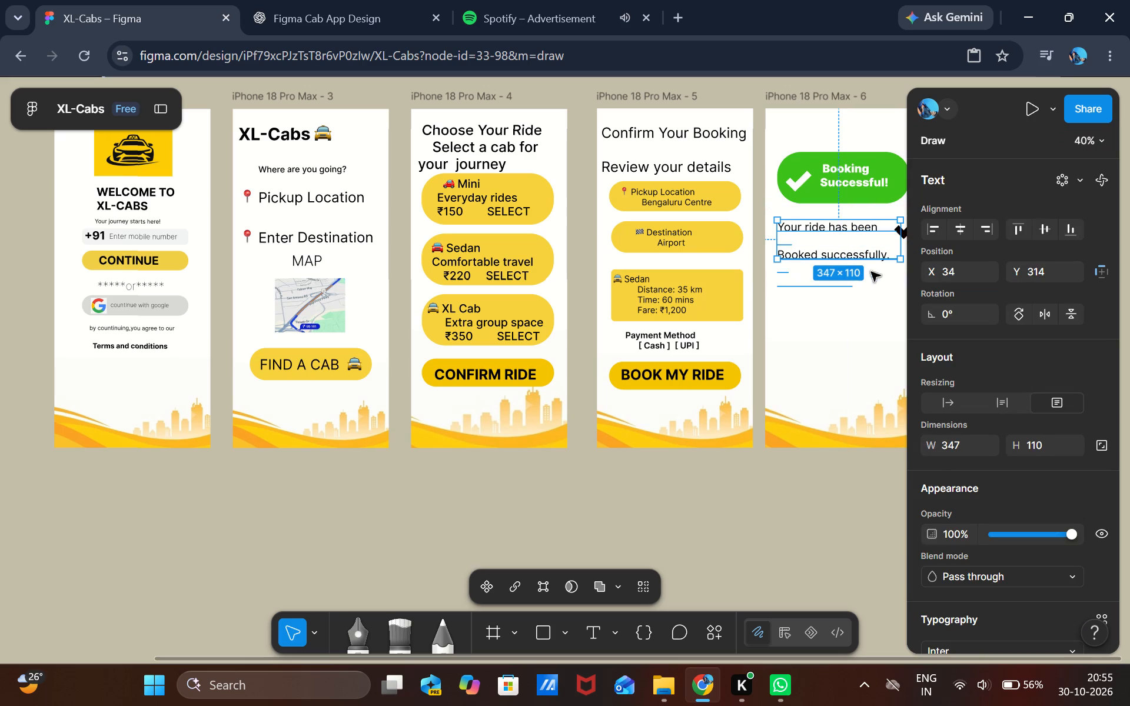
# Delete the leftover characters below the ride confirmation text and shorten its last line to "Booked successful.".
pyautogui.doubleClick(870, 243)
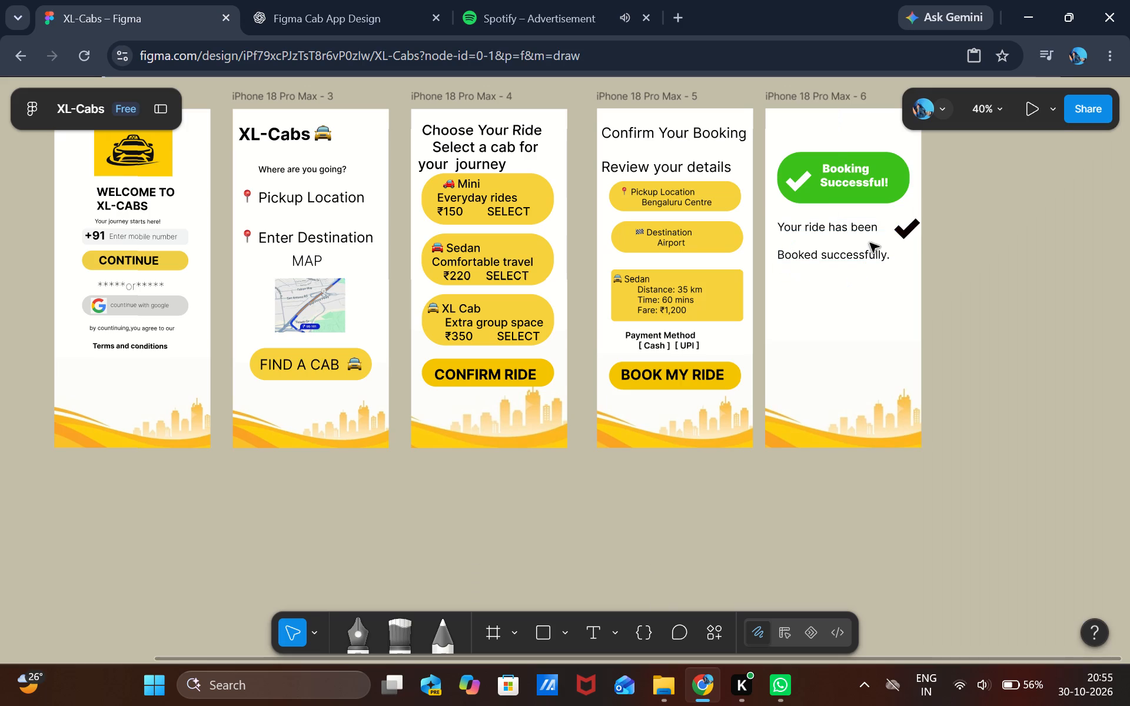
pyautogui.doubleClick(870, 243)
pyautogui.click(843, 252)
pyautogui.doubleClick(843, 252)
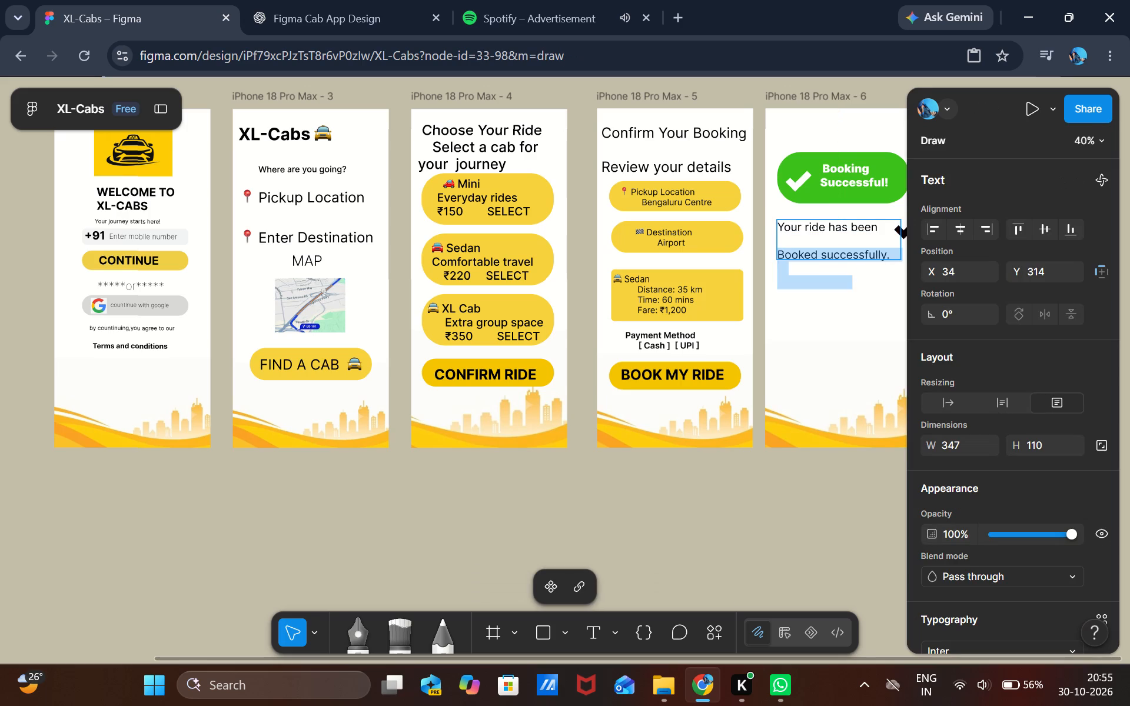
pyautogui.click(843, 254)
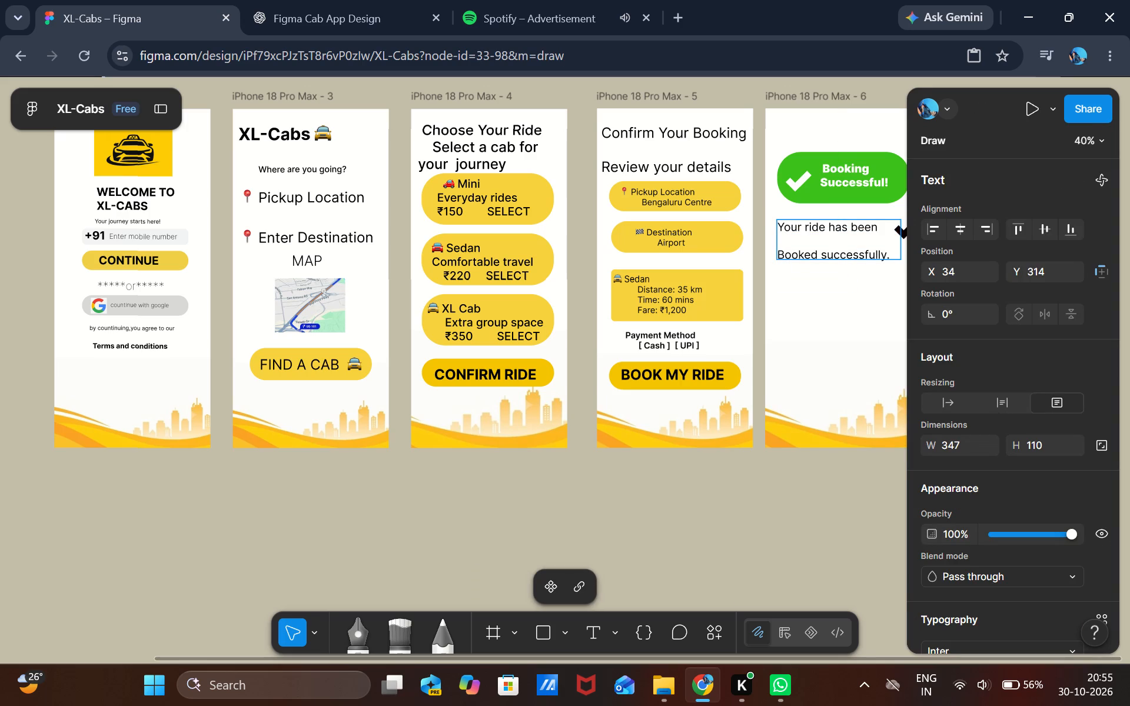
pyautogui.press('Right')
pyautogui.press('Right')
pyautogui.press('Right')
pyautogui.press('Right')
pyautogui.press('Right')
pyautogui.press('Right')
pyautogui.press('Right')
pyautogui.press('Right')
pyautogui.press('Down')
pyautogui.press('Down')
pyautogui.press('Down')
pyautogui.press('Down')
pyautogui.press('Down')
pyautogui.press('BackSpace')
pyautogui.press('BackSpace')
pyautogui.press('BackSpace')
pyautogui.press('BackSpace')
pyautogui.press('BackSpace')
pyautogui.press('BackSpace')
pyautogui.press('BackSpace')
pyautogui.press('BackSpace')
pyautogui.press('BackSpace')
pyautogui.press('BackSpace')
pyautogui.press('BackSpace')
pyautogui.press('BackSpace')
pyautogui.press('BackSpace')
pyautogui.press('BackSpace')
pyautogui.press('BackSpace')
pyautogui.press('BackSpace')
pyautogui.press('BackSpace')
pyautogui.press('BackSpace')
pyautogui.press('BackSpace')
pyautogui.press('BackSpace')
pyautogui.press('.')
pyautogui.click(856, 314)
pyautogui.click(863, 314)
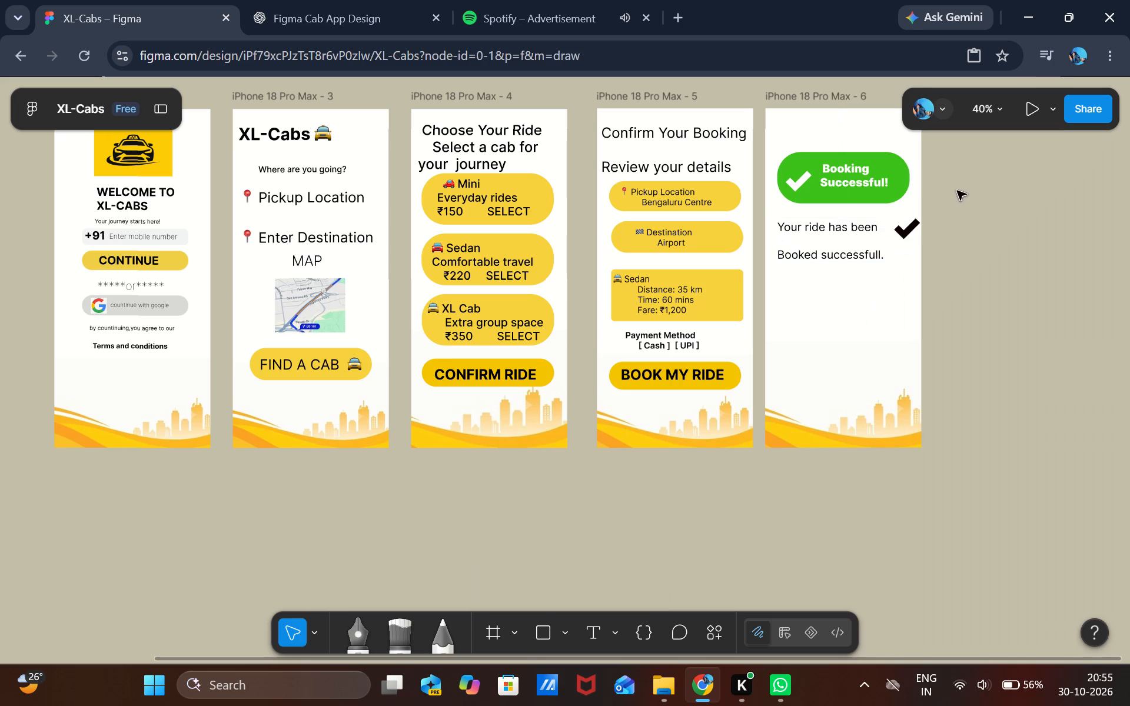
# Move the copied tick closer to "Your ride has been", to about X 282, Y 267.
pyautogui.moveTo(913, 225); pyautogui.dragTo(906, 222)
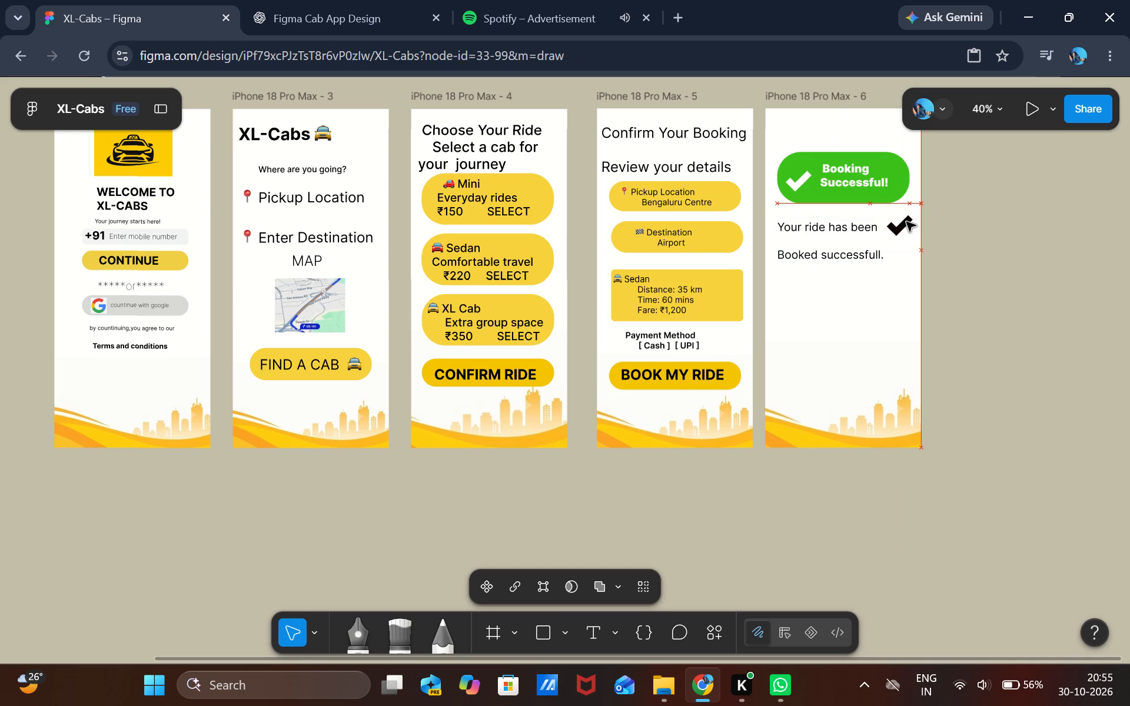
pyautogui.moveTo(906, 222); pyautogui.dragTo(900, 222)
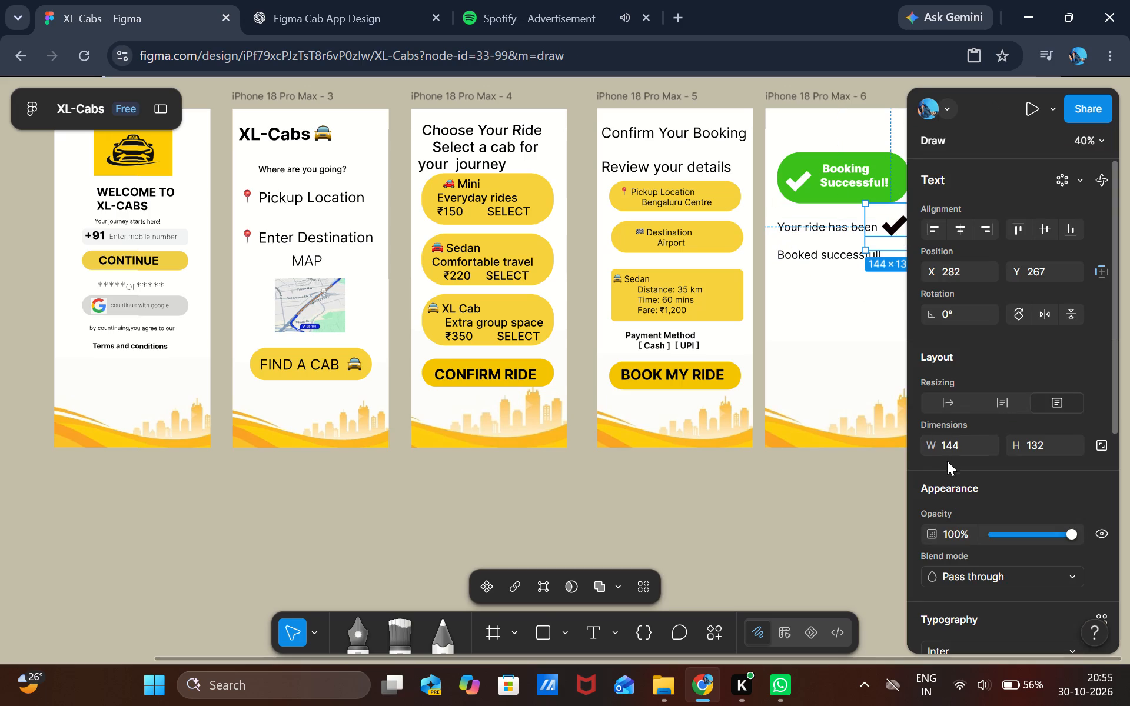
pyautogui.scroll(-1, 945, 472)
pyautogui.scroll(-3, 1019, 576)
pyautogui.click(933, 490)
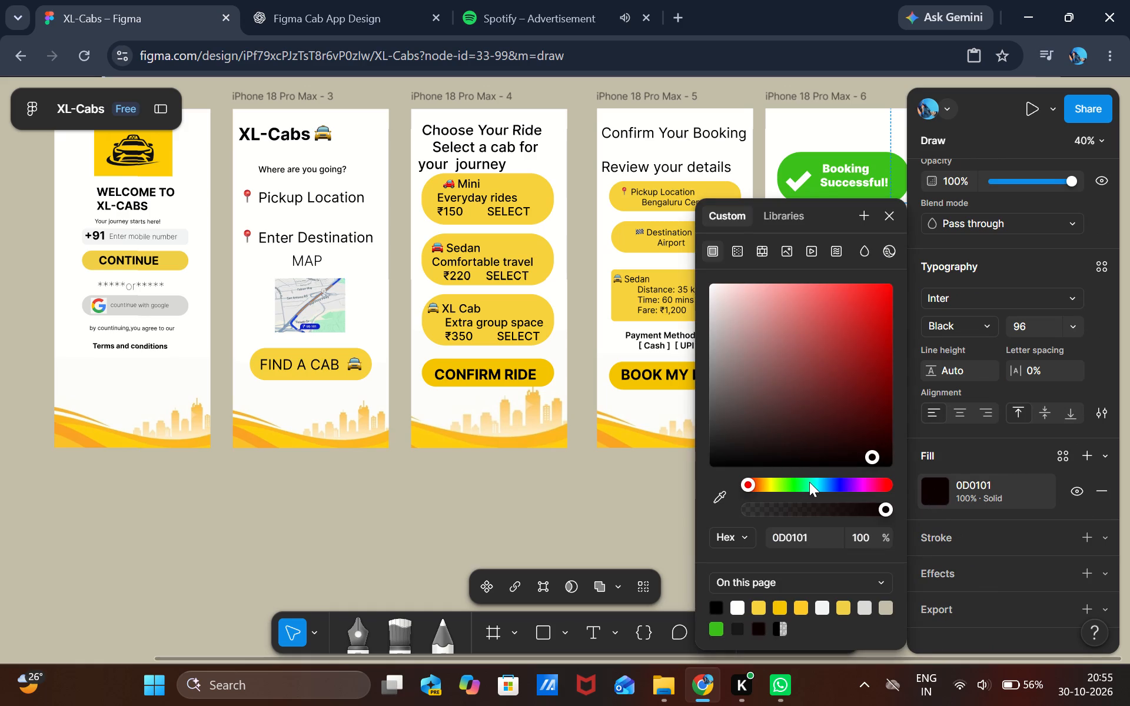
pyautogui.click(797, 482)
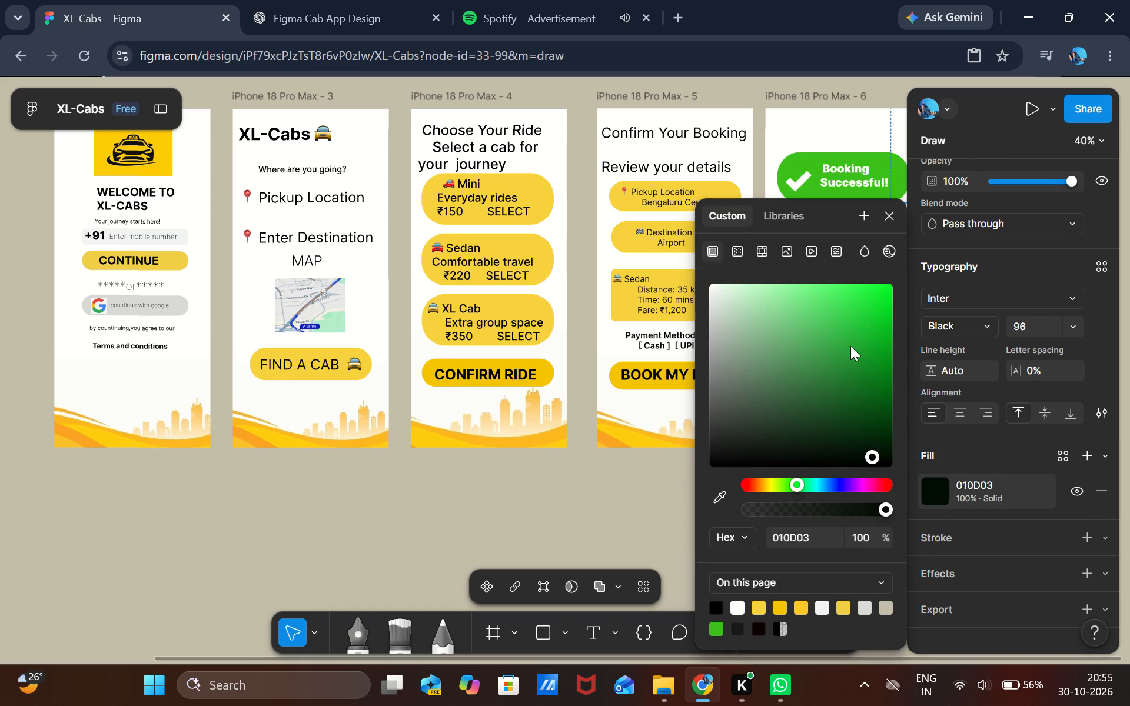
pyautogui.moveTo(855, 338); pyautogui.dragTo(872, 302)
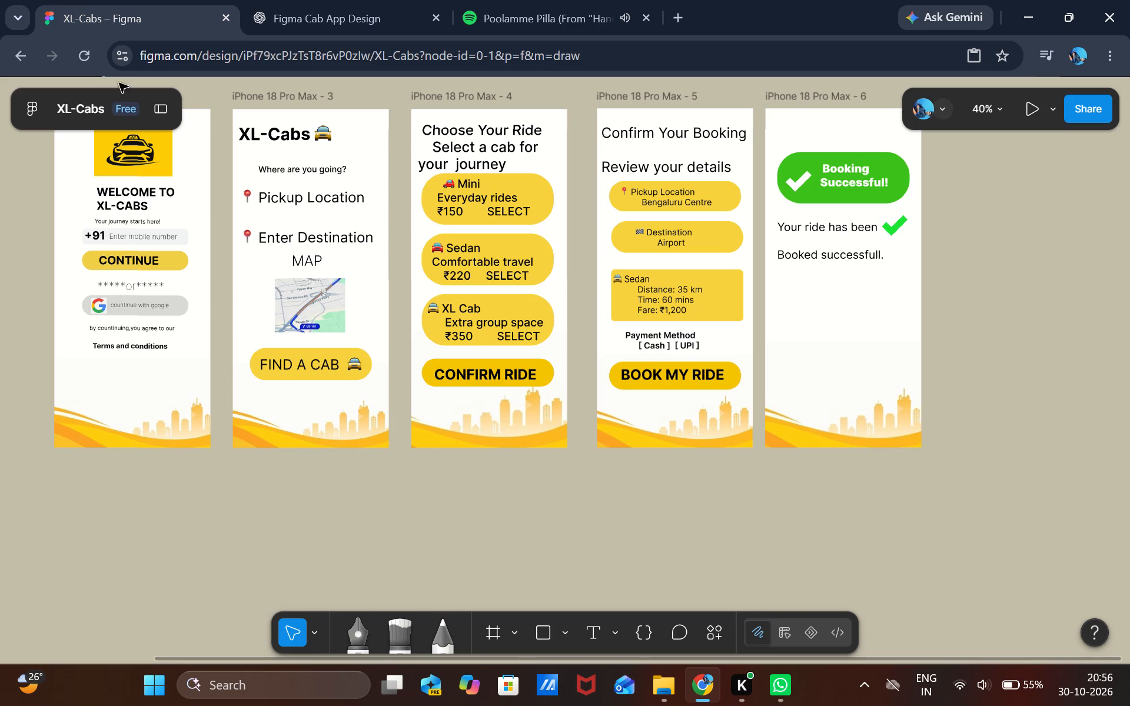
pyautogui.click(594, 630)
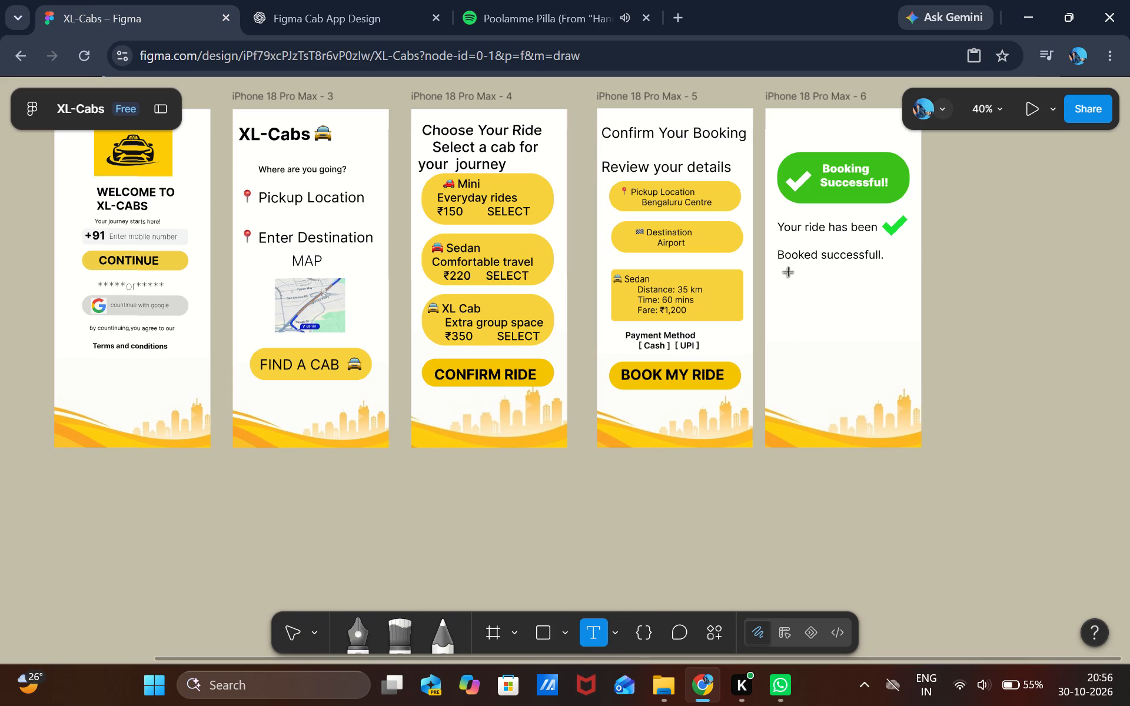
pyautogui.moveTo(789, 272); pyautogui.dragTo(900, 347)
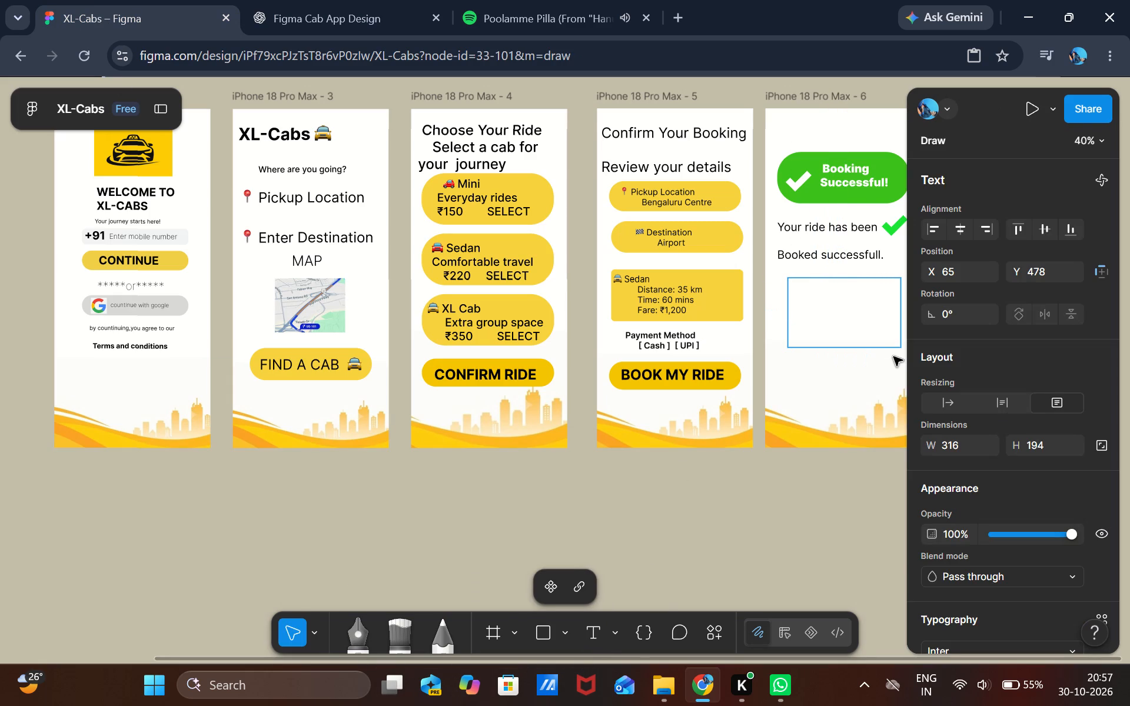
pyautogui.hotkey('ctrl', 'v')
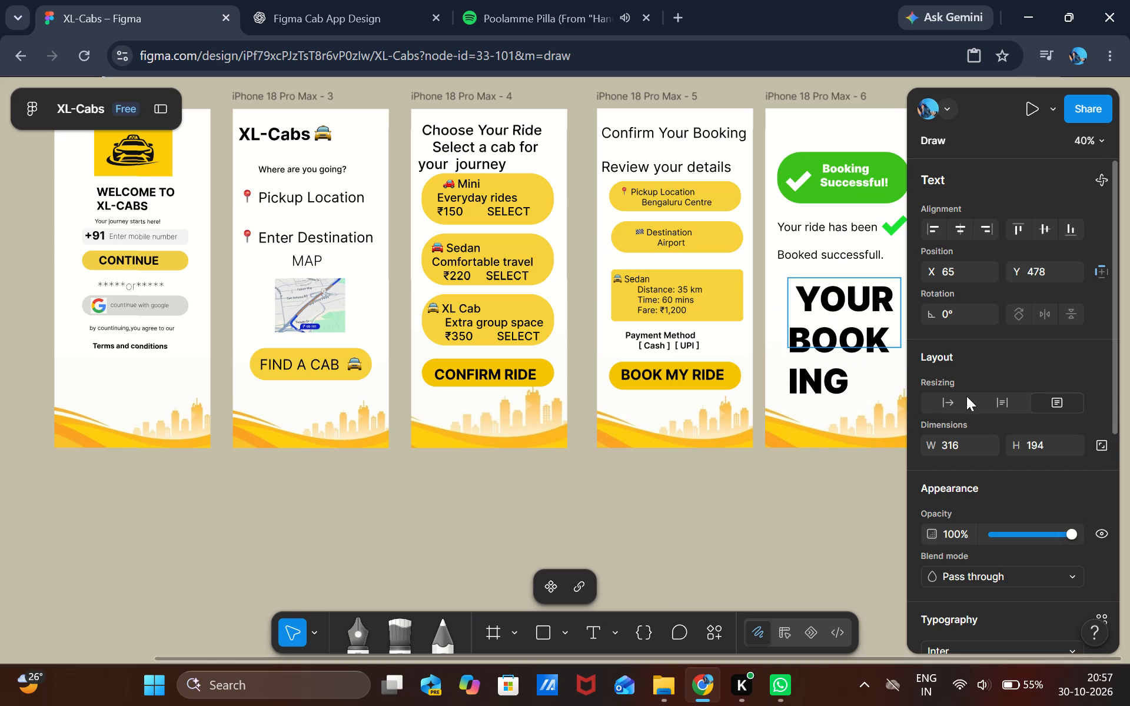
# Set the booking details text on Screen 6 to font size 14 and Regular weight.
pyautogui.scroll(-3, 973, 389)
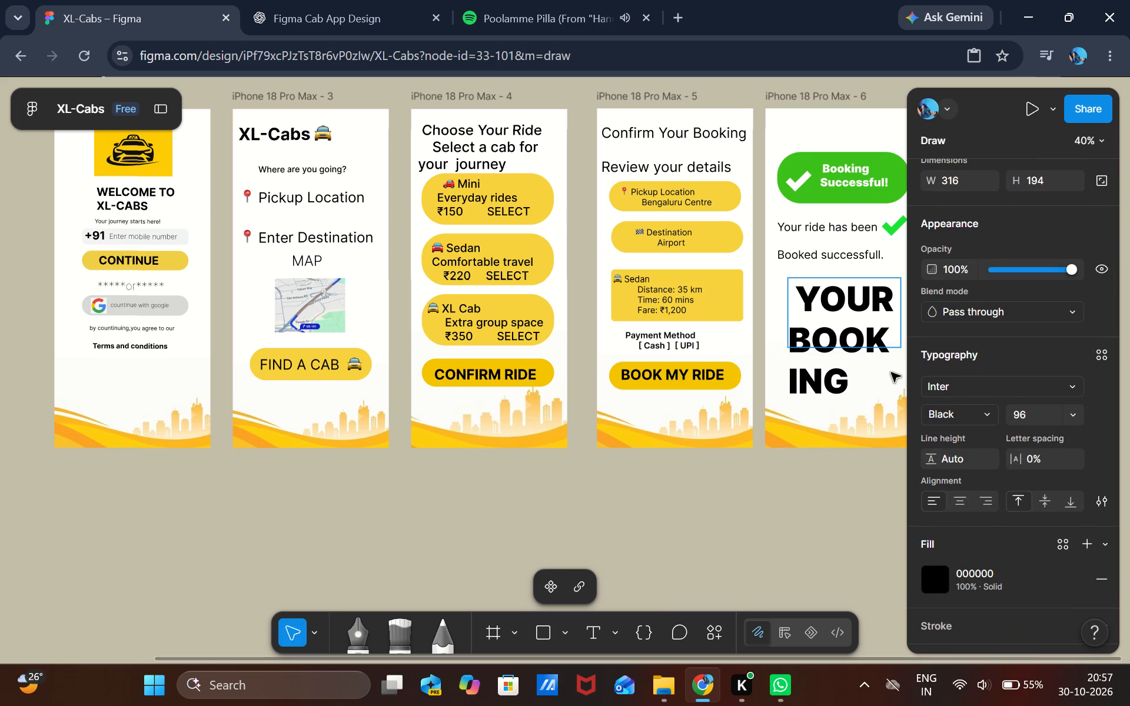
pyautogui.click(891, 372)
pyautogui.scroll(-1, 968, 362)
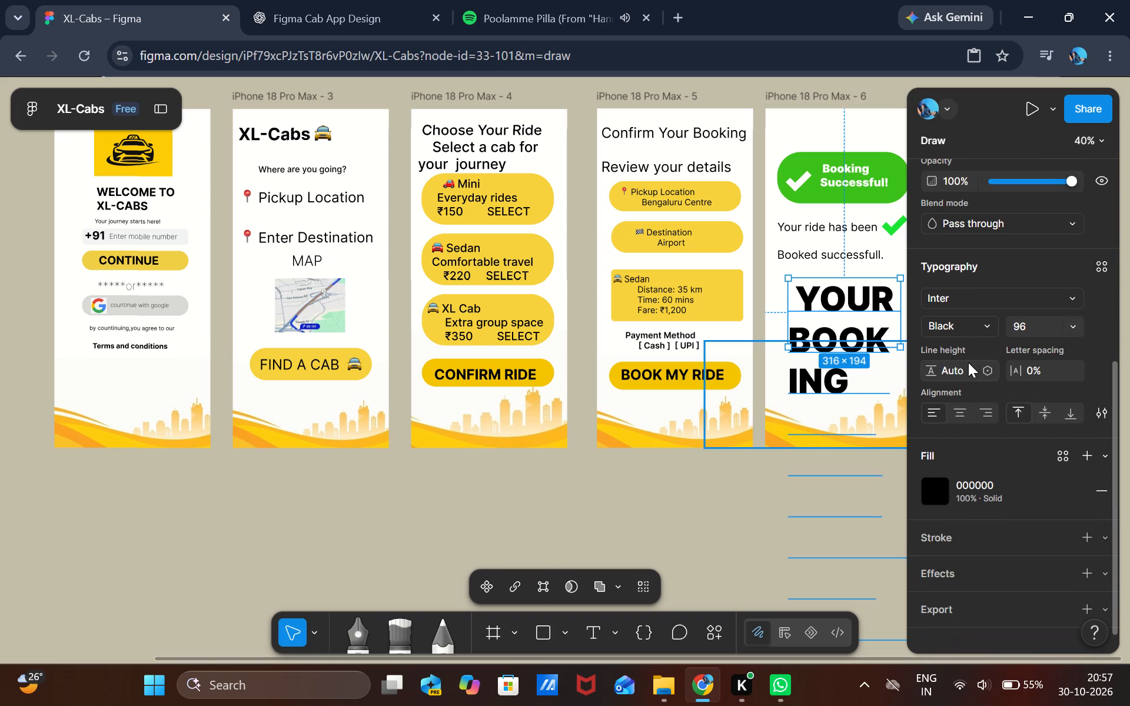
pyautogui.click(1075, 329)
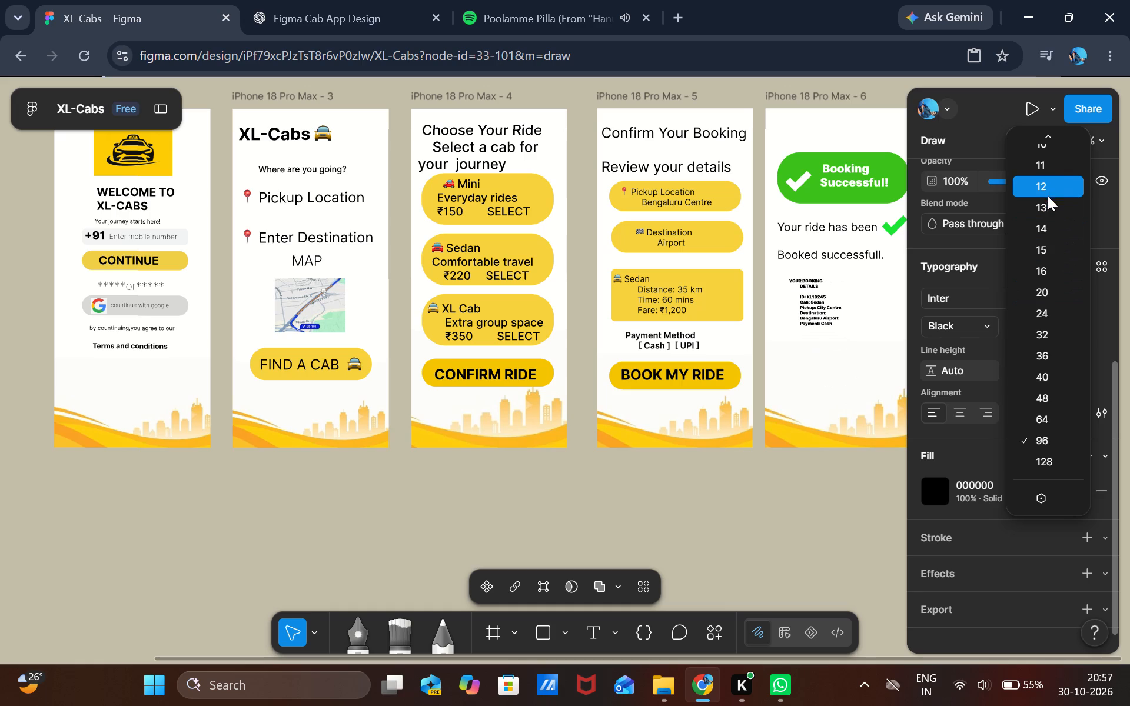
pyautogui.click(1054, 228)
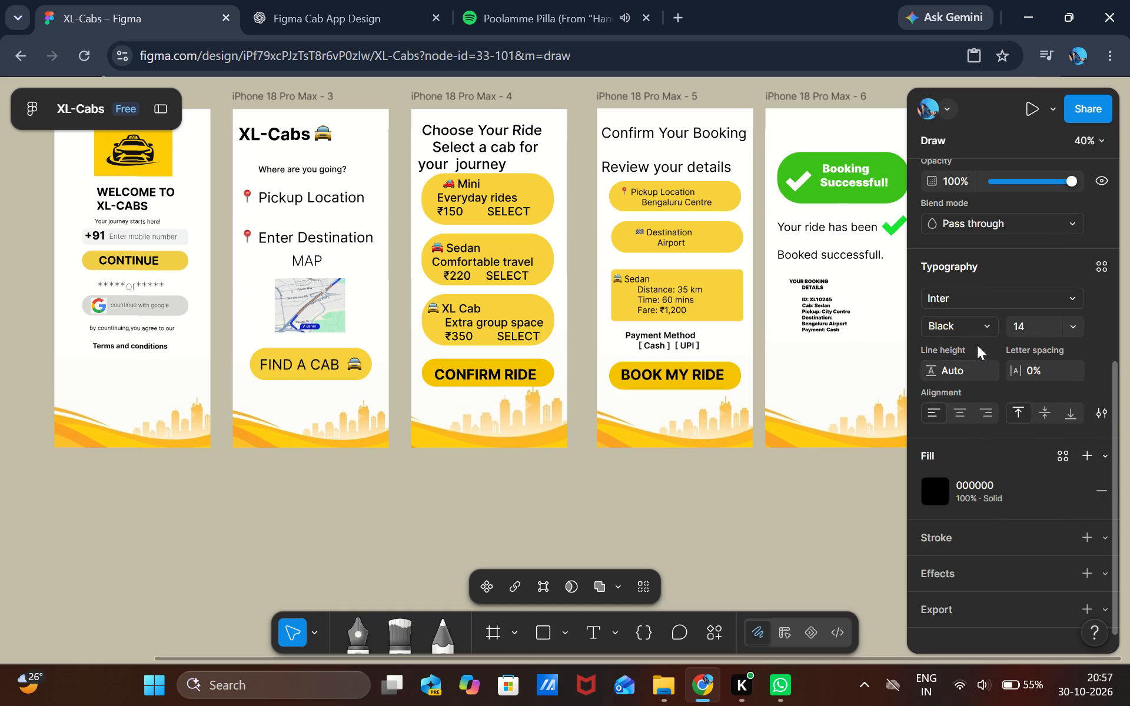
pyautogui.click(986, 325)
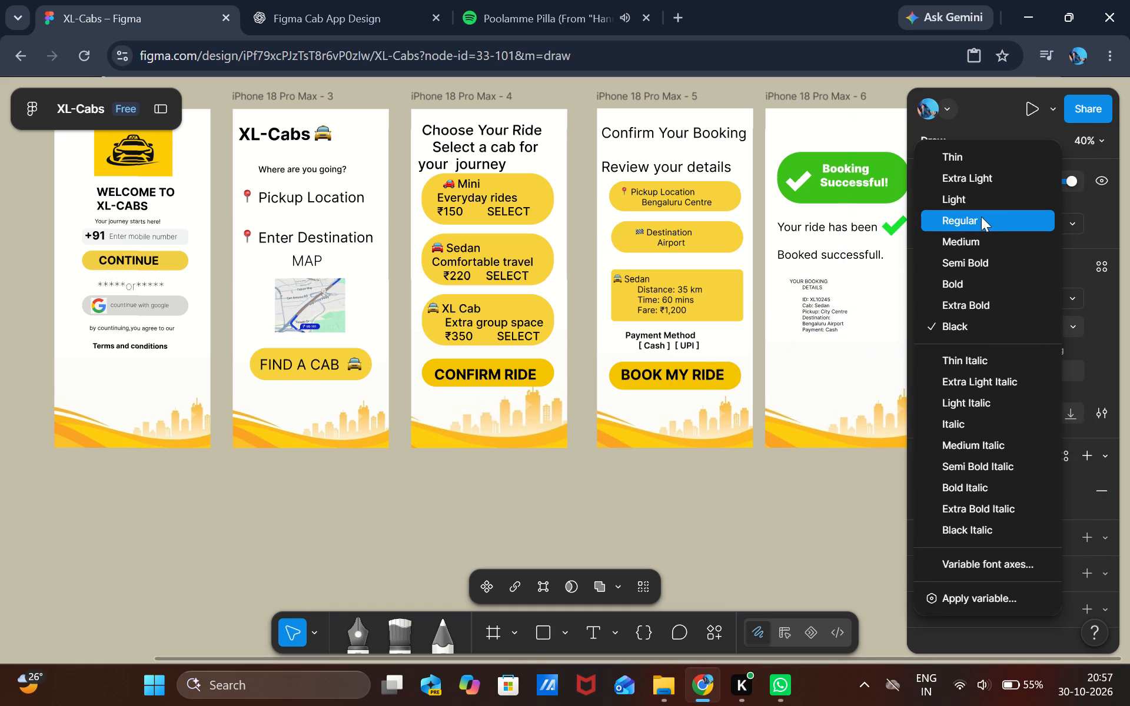
pyautogui.click(981, 217)
pyautogui.click(867, 375)
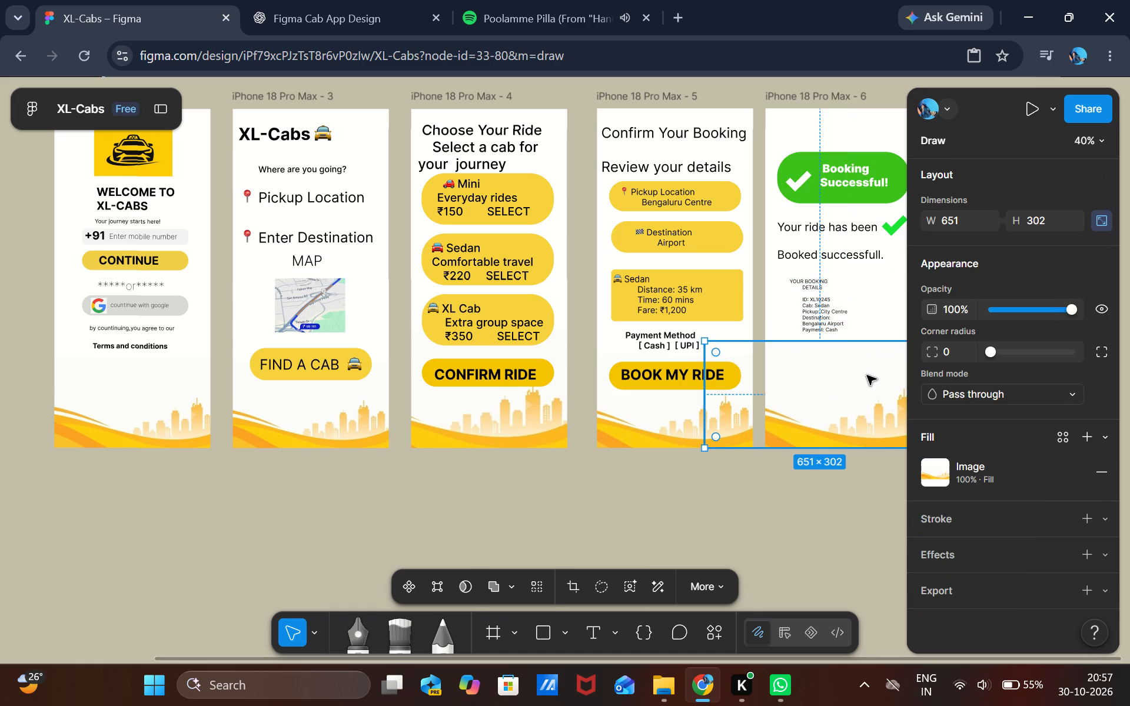
# Move the booking details text beneath the confirmation message on Screen 6, to about X 86, Y 447.
pyautogui.moveTo(823, 314); pyautogui.dragTo(826, 309)
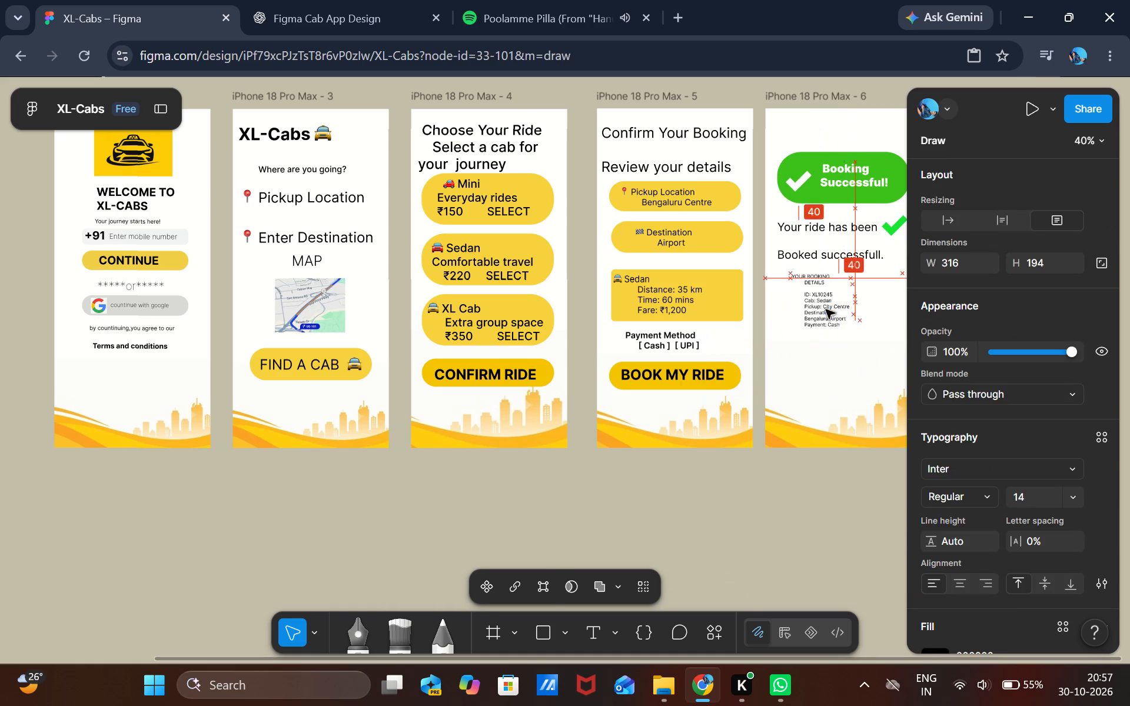
pyautogui.moveTo(826, 309); pyautogui.dragTo(834, 310)
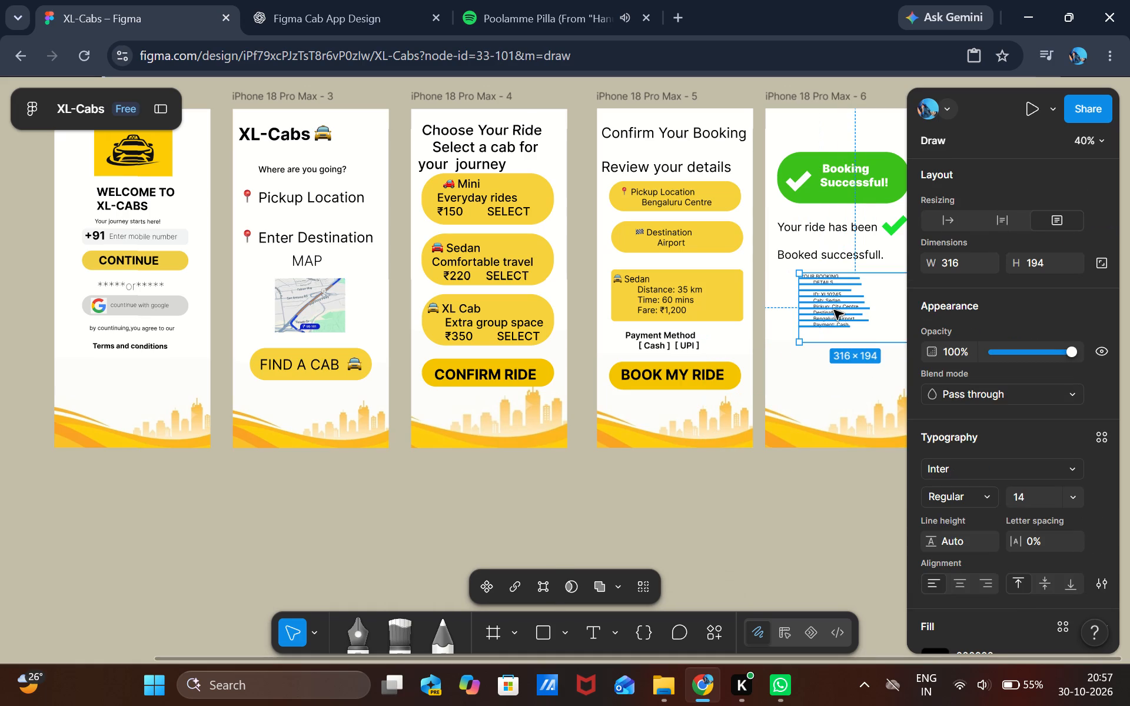
pyautogui.click(834, 310)
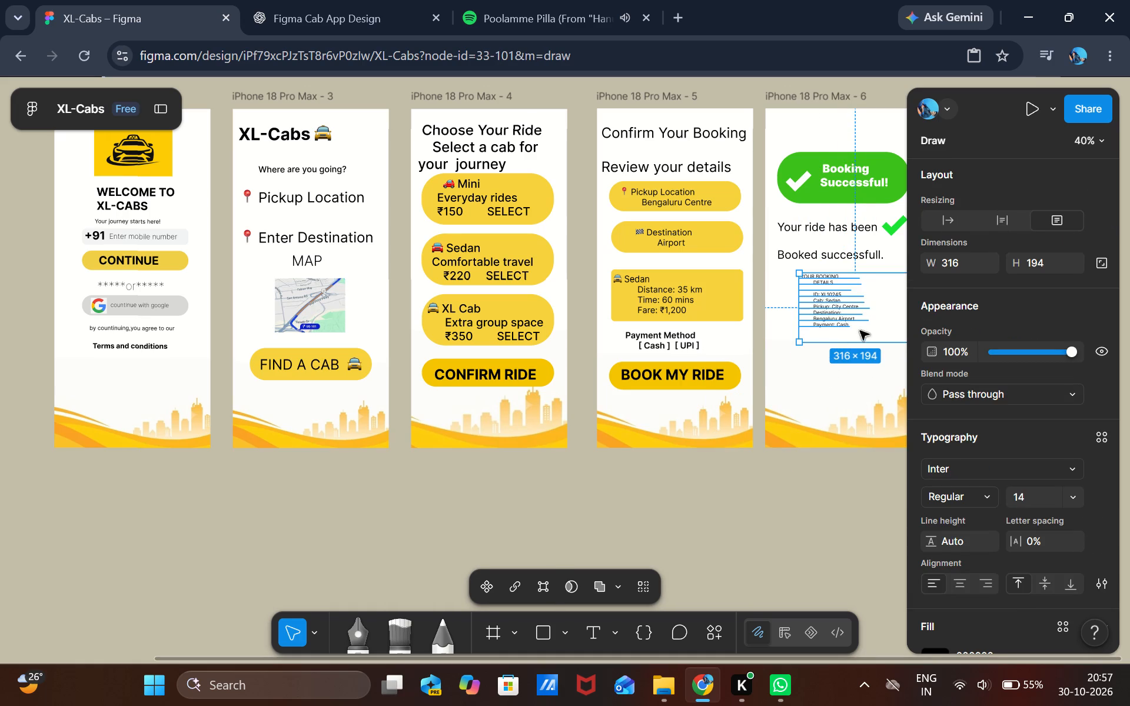
pyautogui.doubleClick(872, 334)
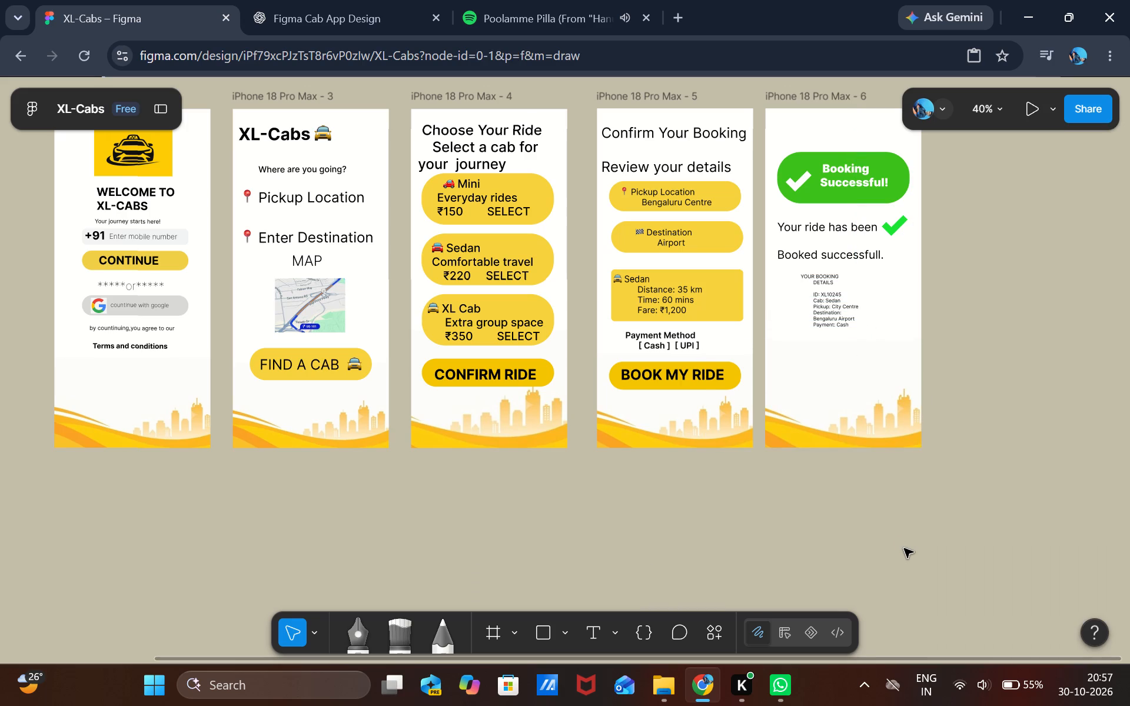
pyautogui.scroll(-1, 805, 389)
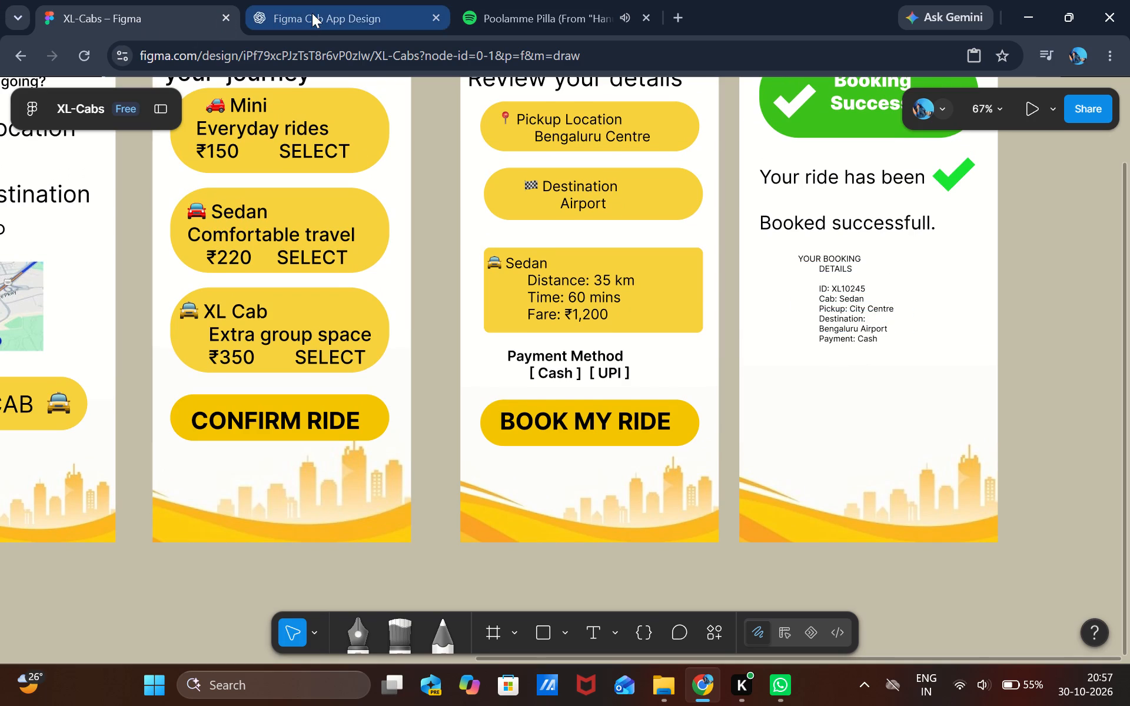
pyautogui.moveTo(851, 299); pyautogui.dragTo(847, 275)
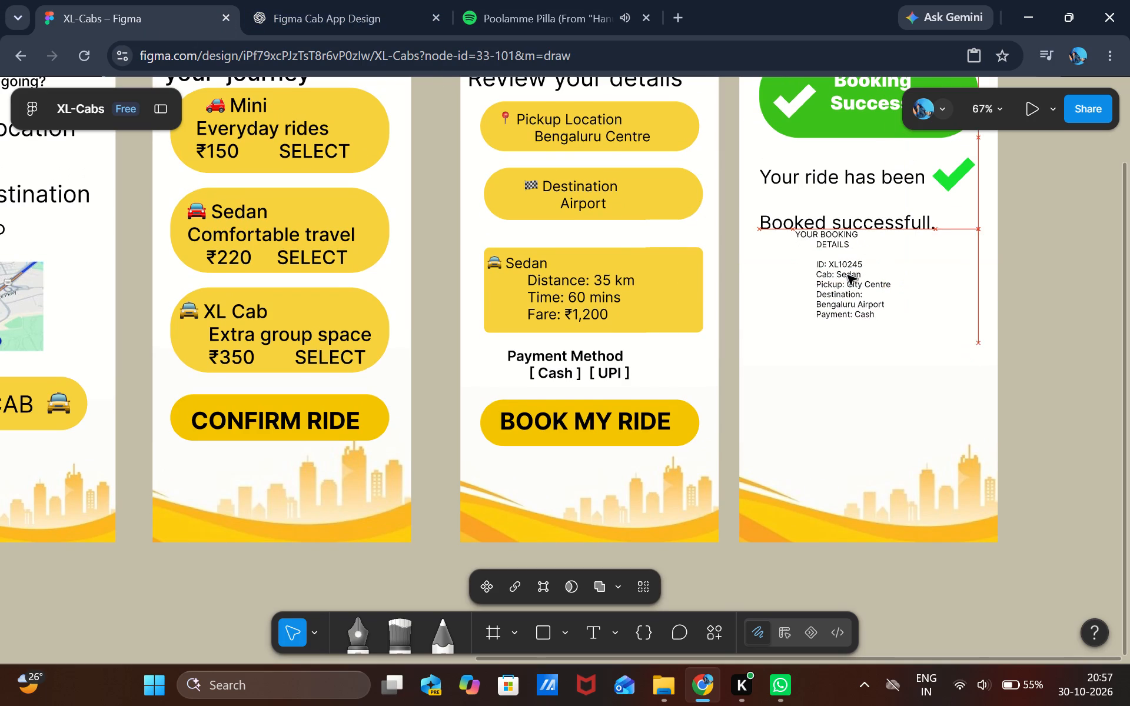
pyautogui.moveTo(847, 275); pyautogui.dragTo(847, 288)
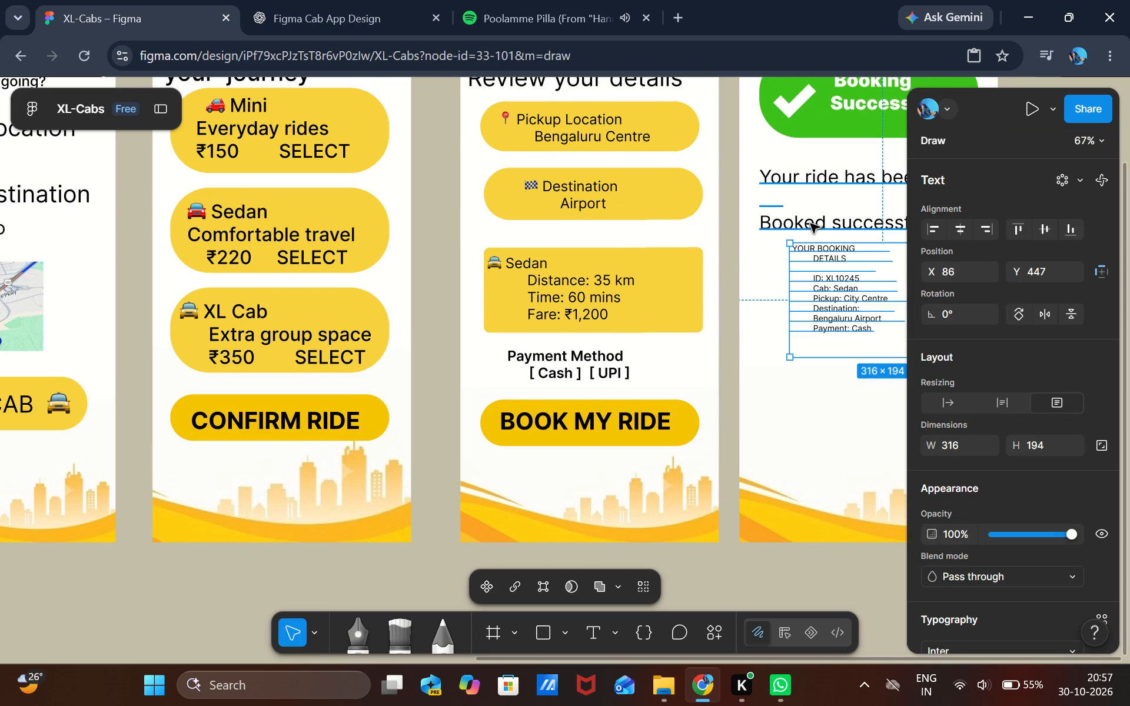
# Move the ride confirmation text up to about X 34, Y 290 and trim its box to about 347 × 109.
pyautogui.moveTo(817, 221); pyautogui.dragTo(818, 208)
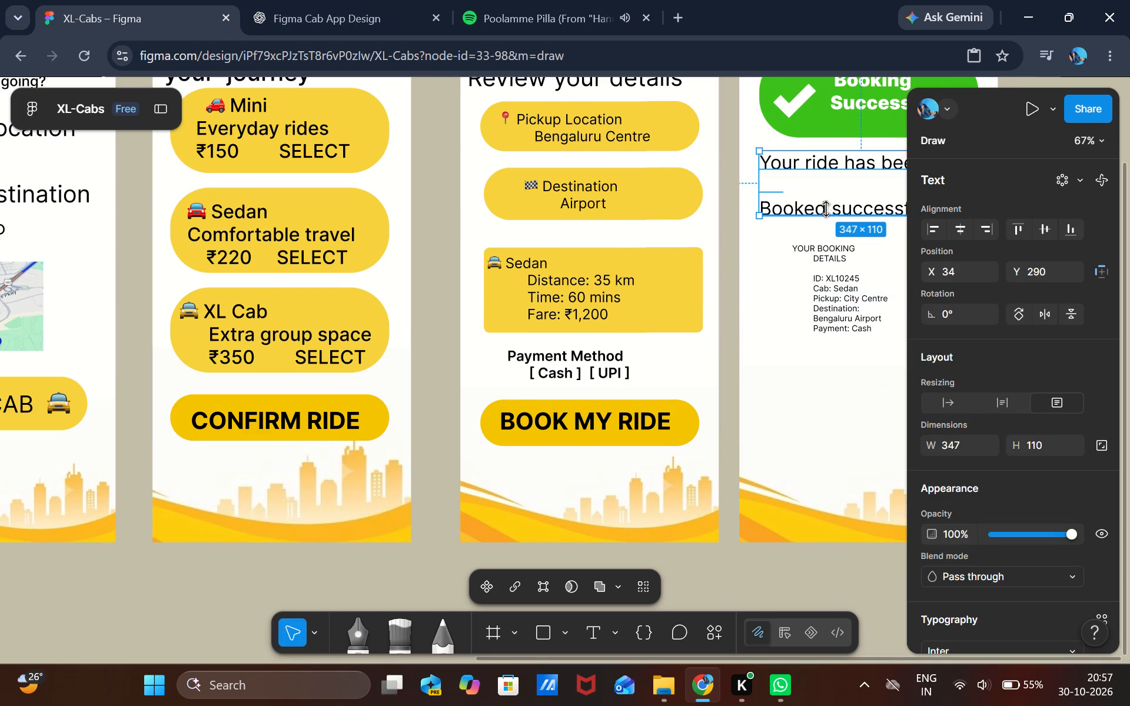
pyautogui.moveTo(845, 220); pyautogui.dragTo(846, 209)
pyautogui.click(846, 209)
pyautogui.moveTo(846, 208); pyautogui.dragTo(846, 215)
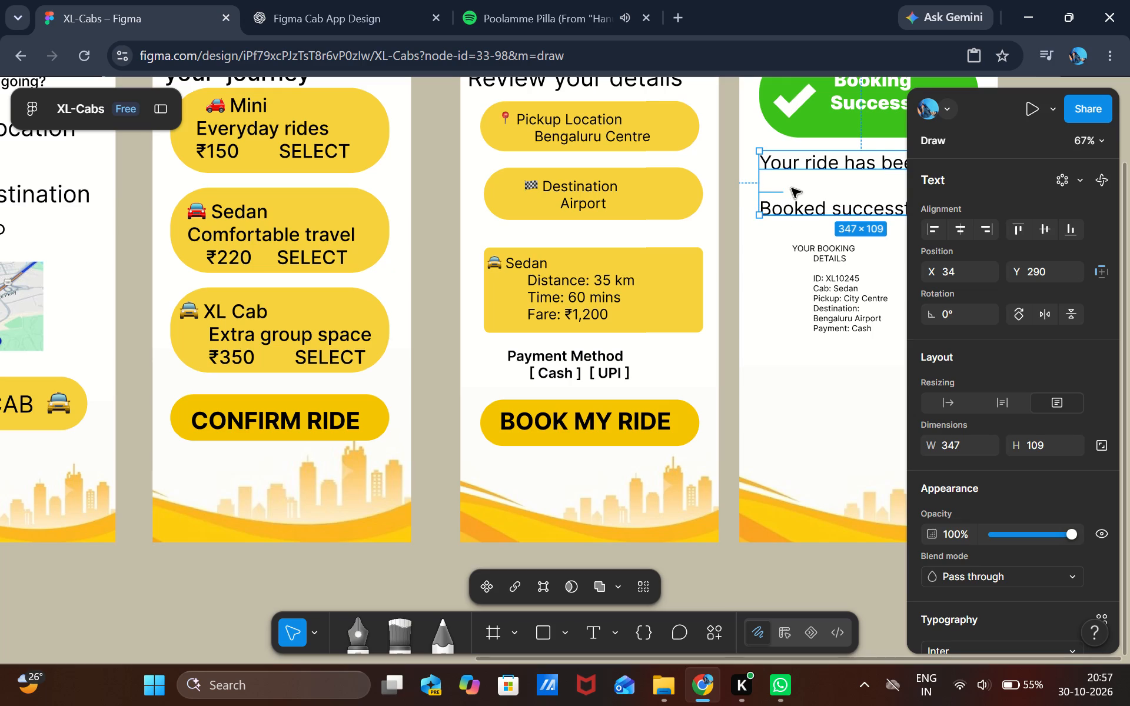
# Remove the line break before "Booked" in the ride confirmation text to close the gap below "Your ride has been".
pyautogui.doubleClick(792, 188)
pyautogui.doubleClick(792, 188)
pyautogui.doubleClick(800, 205)
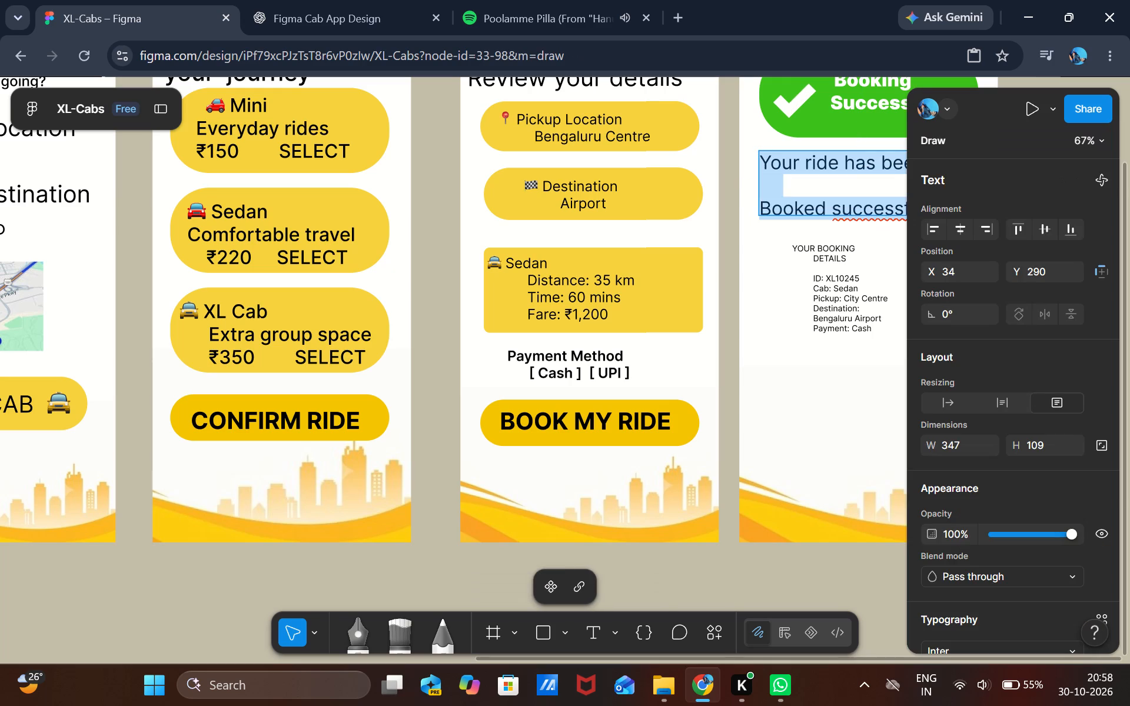
pyautogui.click(800, 205)
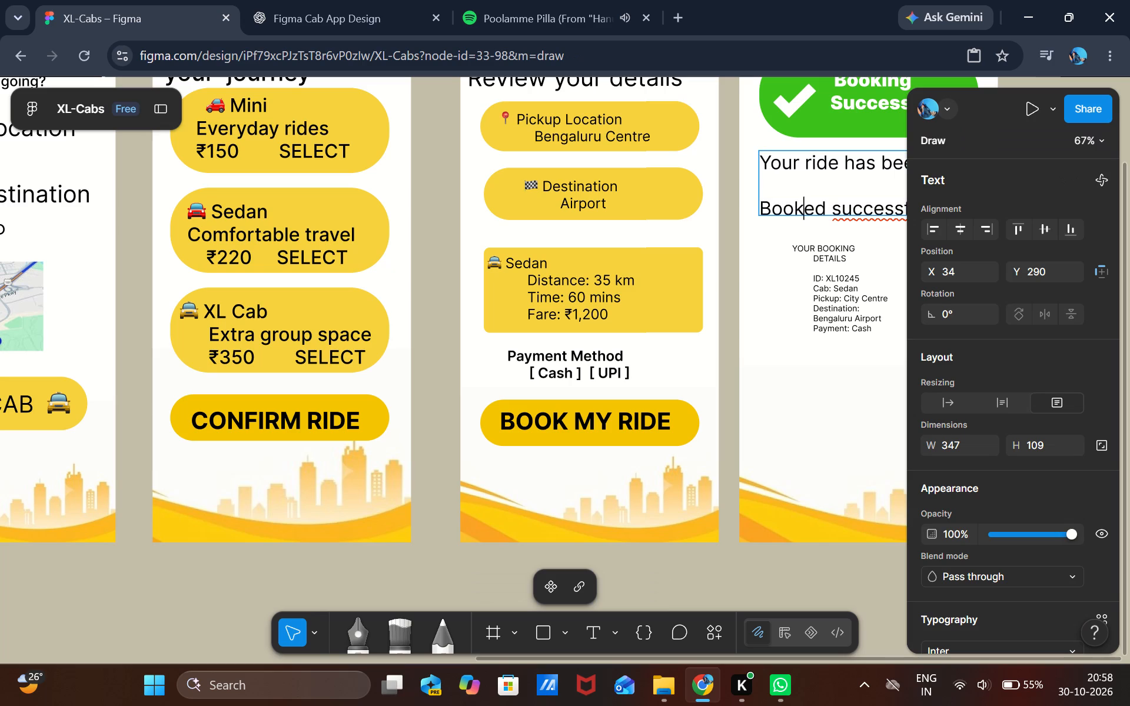
pyautogui.press('Left')
pyautogui.press('Left')
pyautogui.press('Left')
pyautogui.press('Left')
pyautogui.press('Left')
pyautogui.press('Down')
pyautogui.press('Left')
pyautogui.press('Left')
pyautogui.press('BackSpace')
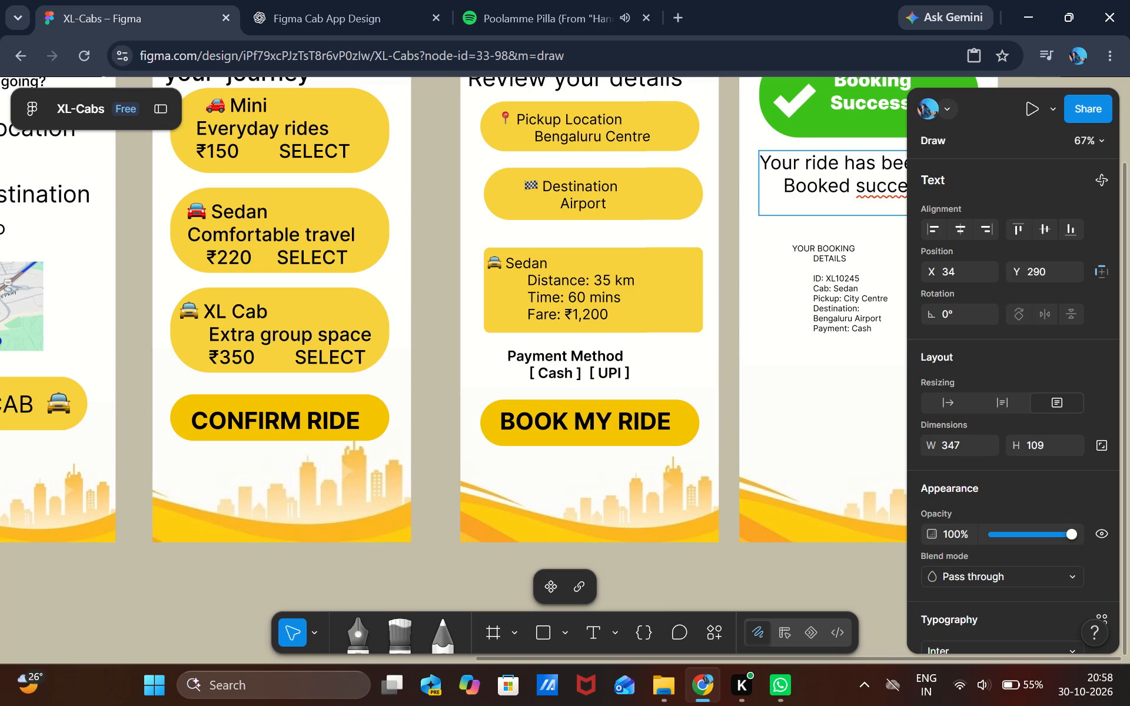
# Move the green check mark beside the ride confirmation text on Screen 6 to about X 317, Y 267.
pyautogui.click(769, 239)
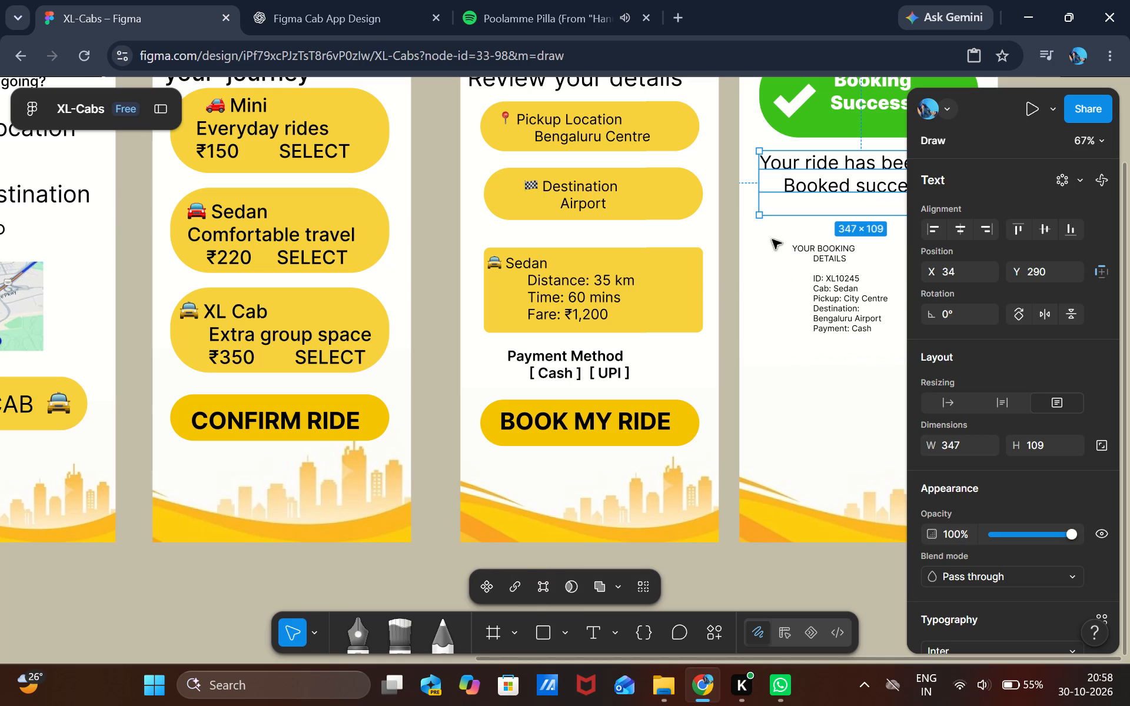
pyautogui.click(775, 255)
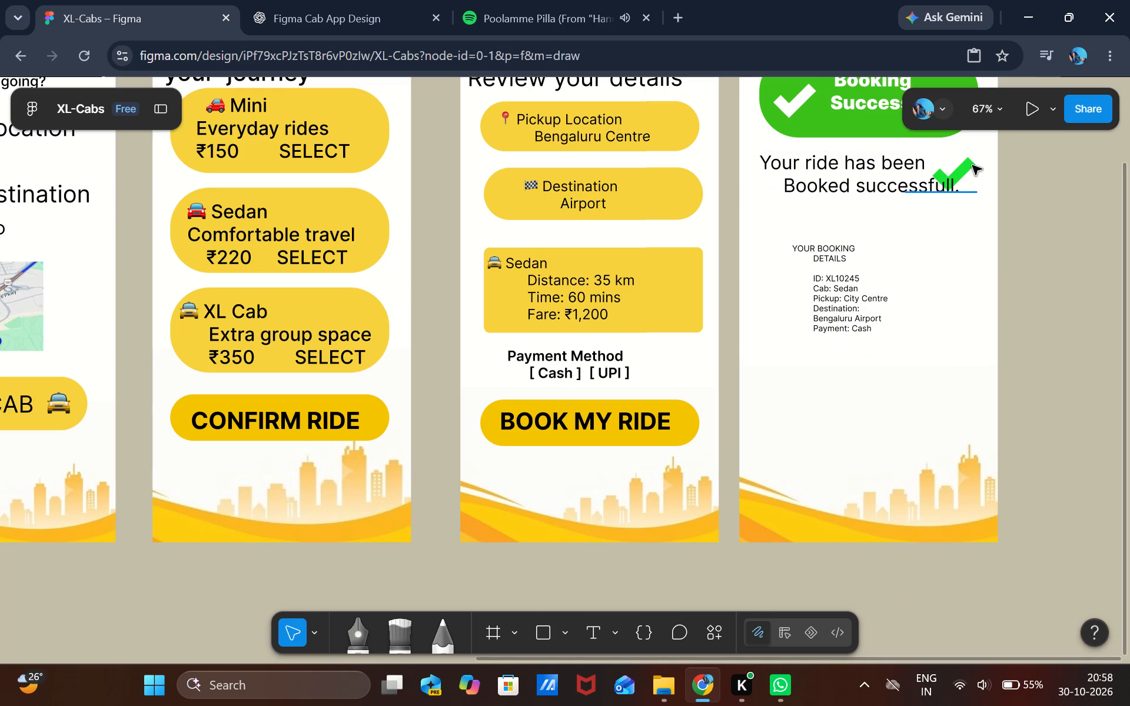
pyautogui.moveTo(972, 165); pyautogui.dragTo(981, 155)
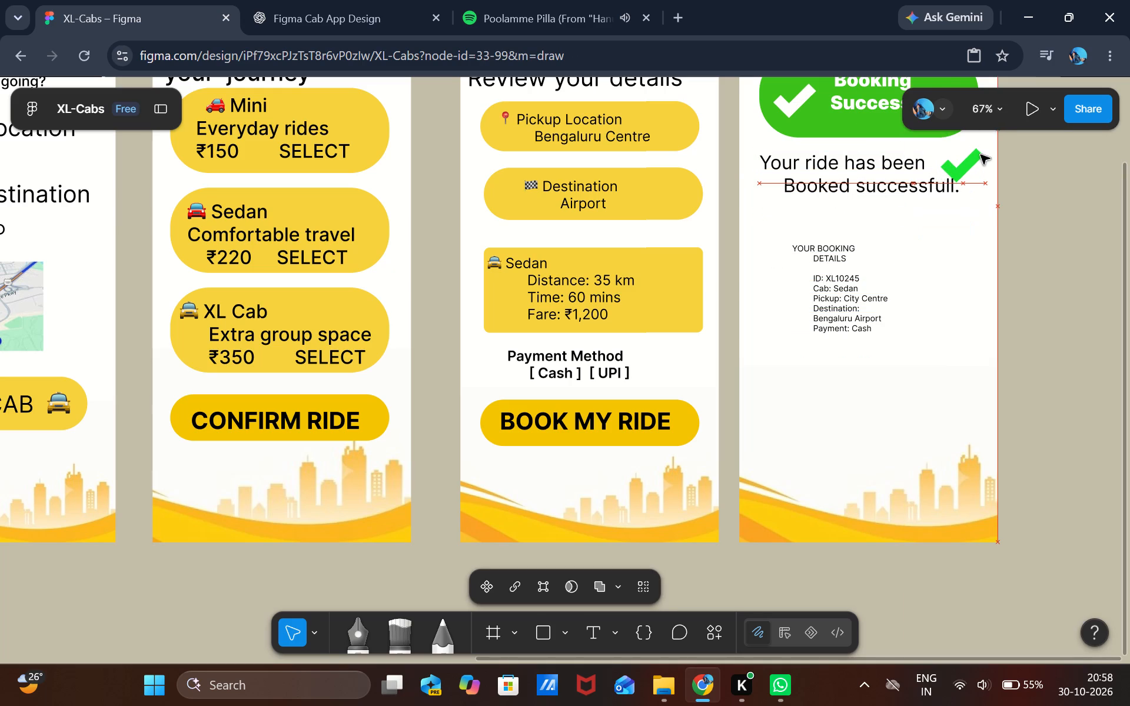
pyautogui.moveTo(981, 155); pyautogui.dragTo(995, 164)
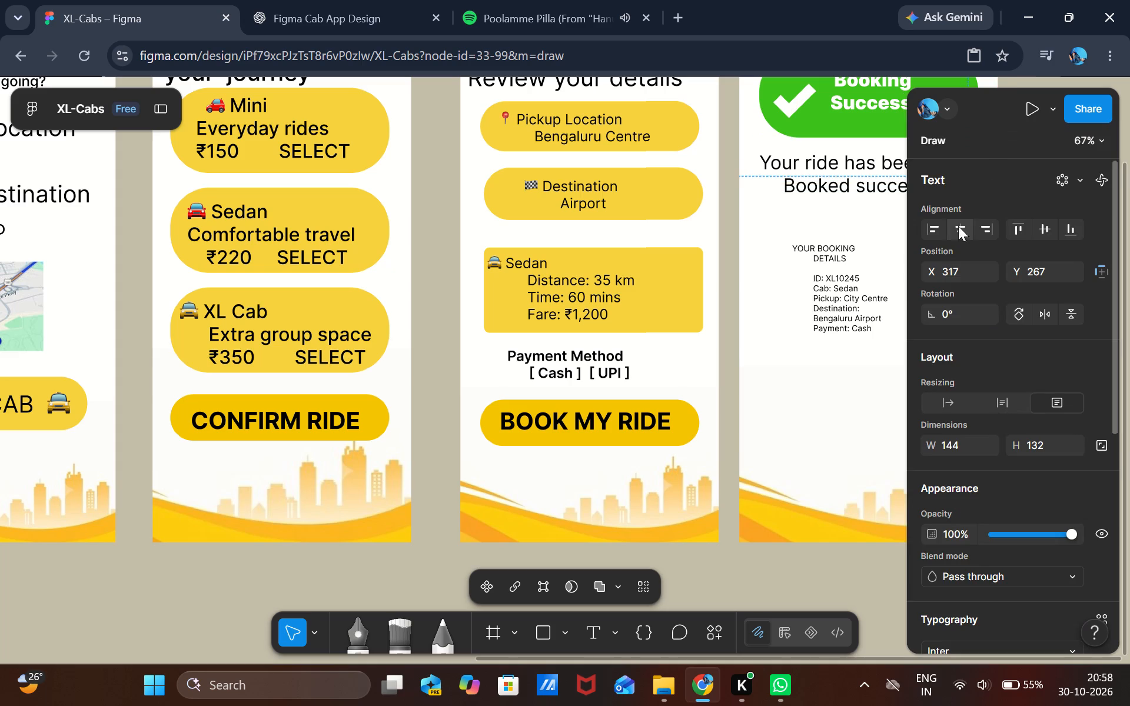
pyautogui.click(826, 212)
# Move the booking details text on Screen 6 slightly up, closer beneath the ride confirmation text.
pyautogui.moveTo(840, 278); pyautogui.dragTo(840, 269)
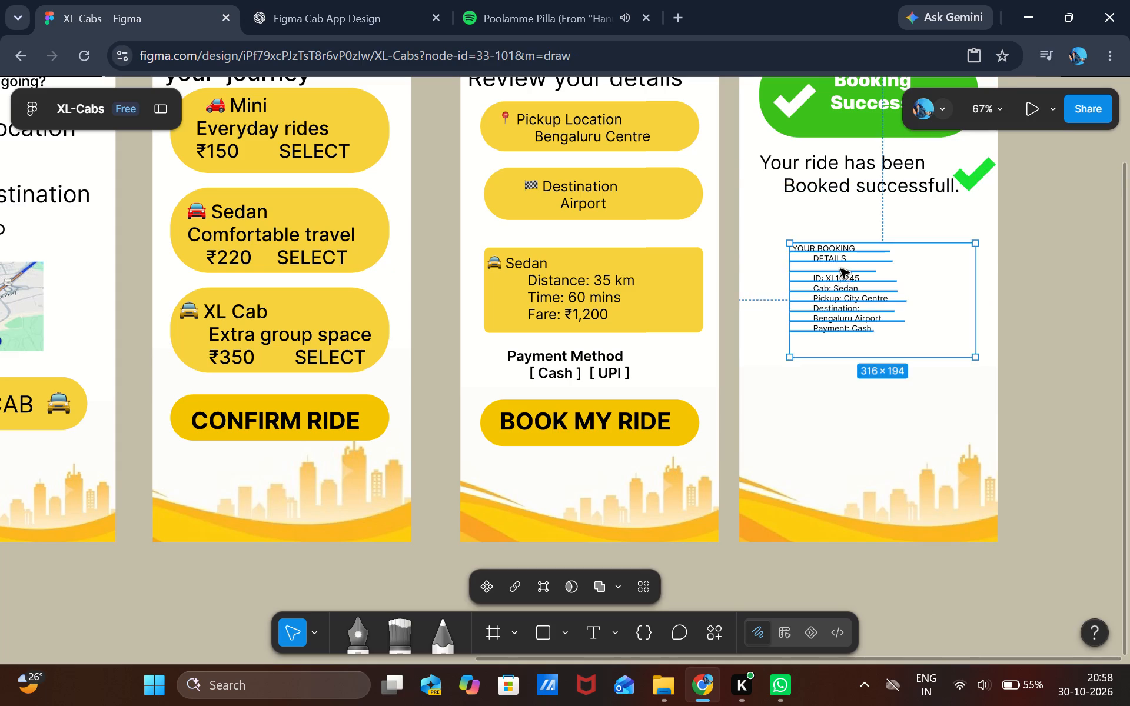
pyautogui.moveTo(840, 269); pyautogui.dragTo(840, 263)
# Shift the ride confirmation text on Screen 6 slightly left and down, clear of the green check mark, and deselect it.
pyautogui.moveTo(846, 166); pyautogui.dragTo(840, 170)
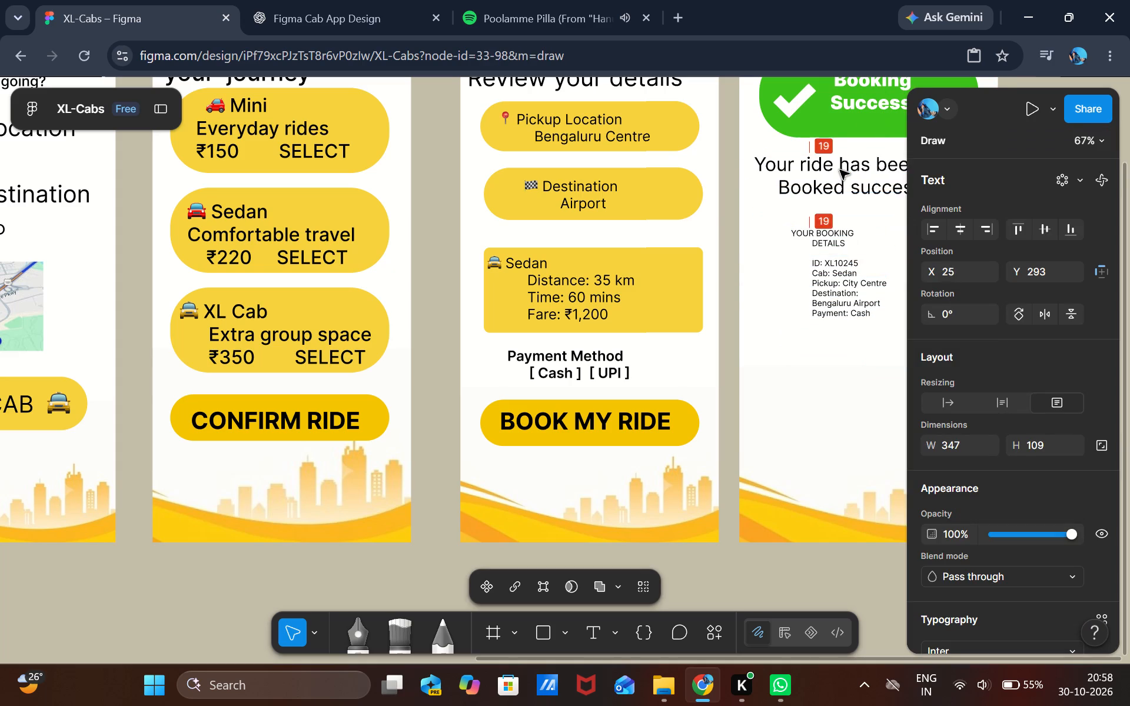
pyautogui.moveTo(840, 170); pyautogui.dragTo(836, 171)
pyautogui.click(757, 259)
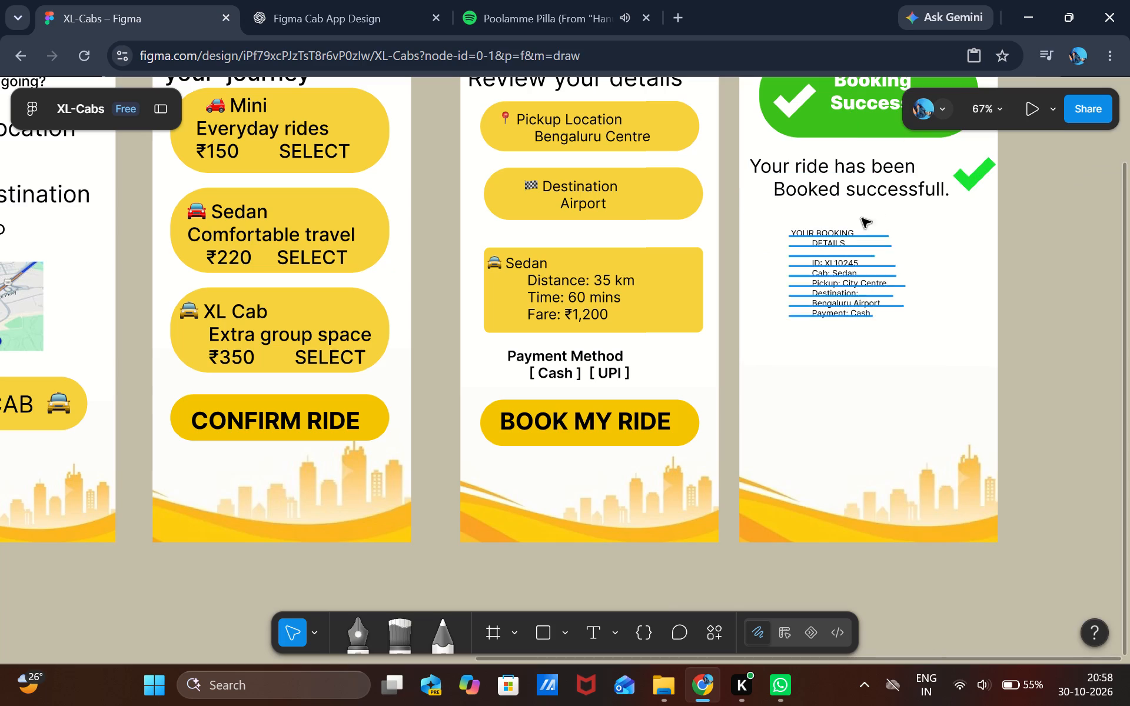
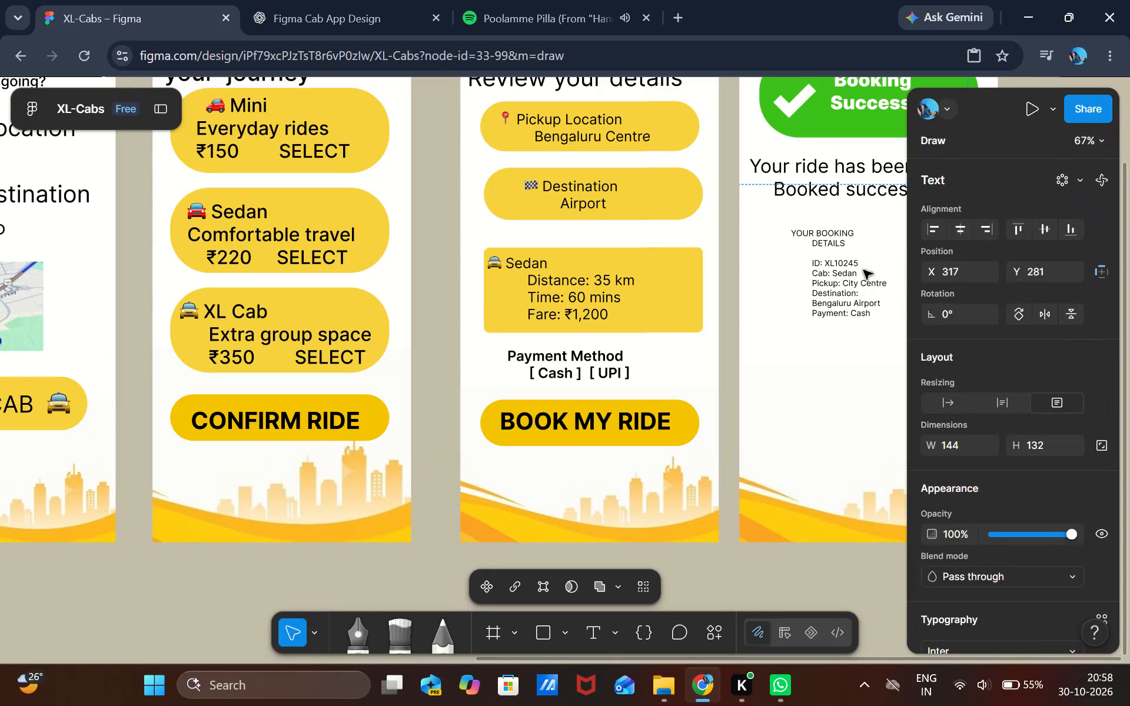
# Move the booking details text on Screen 6 slightly up and set its font size to 16.
pyautogui.click(799, 356)
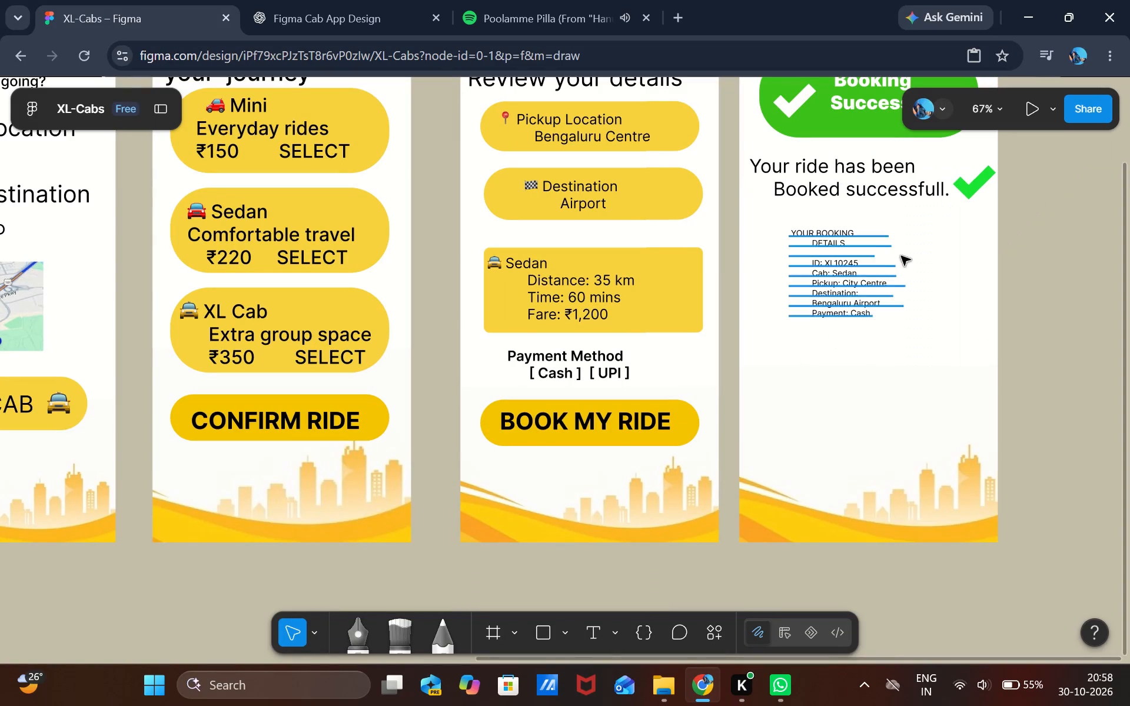
pyautogui.moveTo(855, 282); pyautogui.dragTo(852, 270)
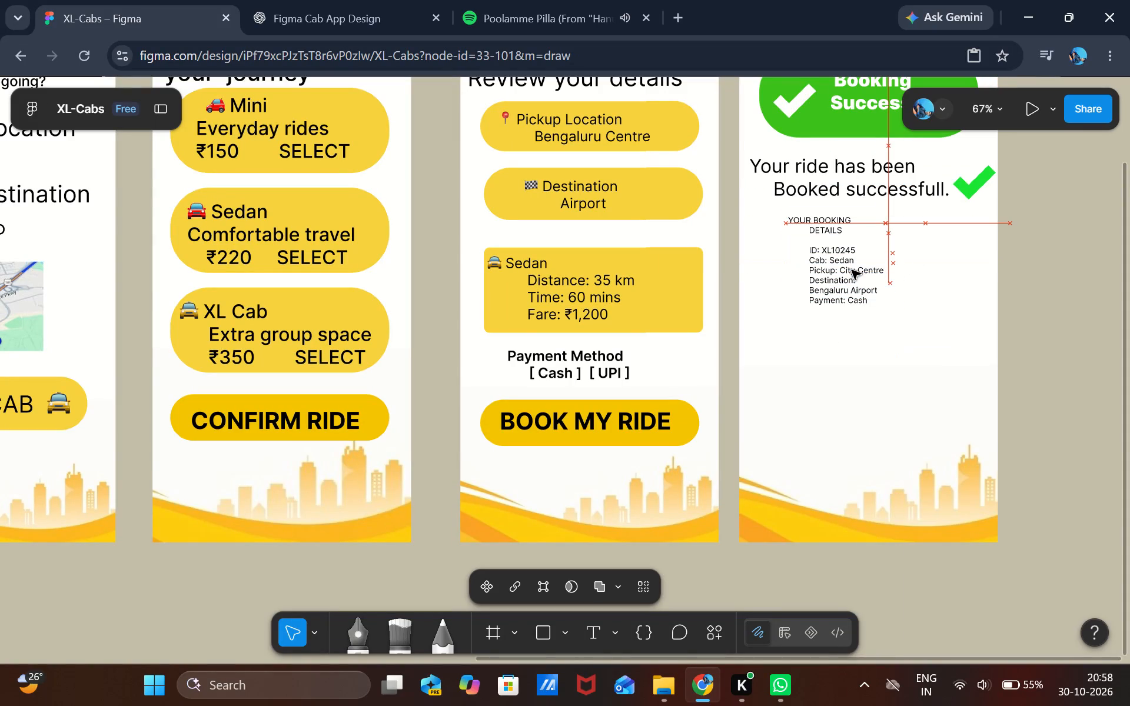
pyautogui.scroll(-1, 968, 371)
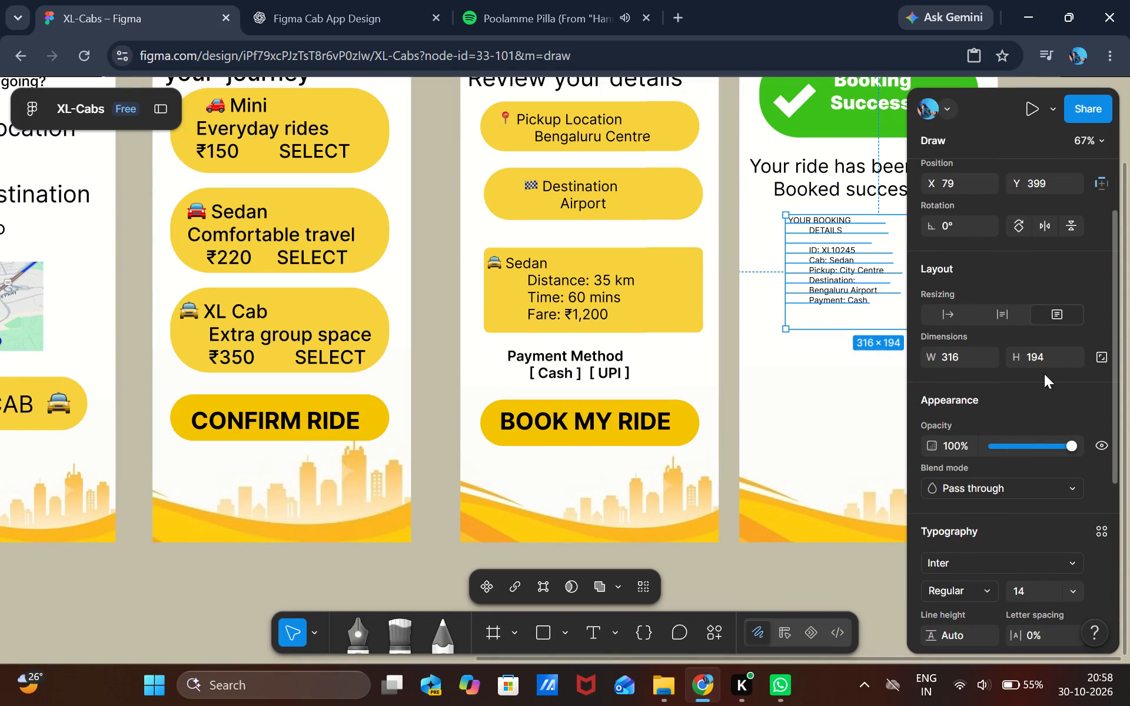
pyautogui.click(1073, 585)
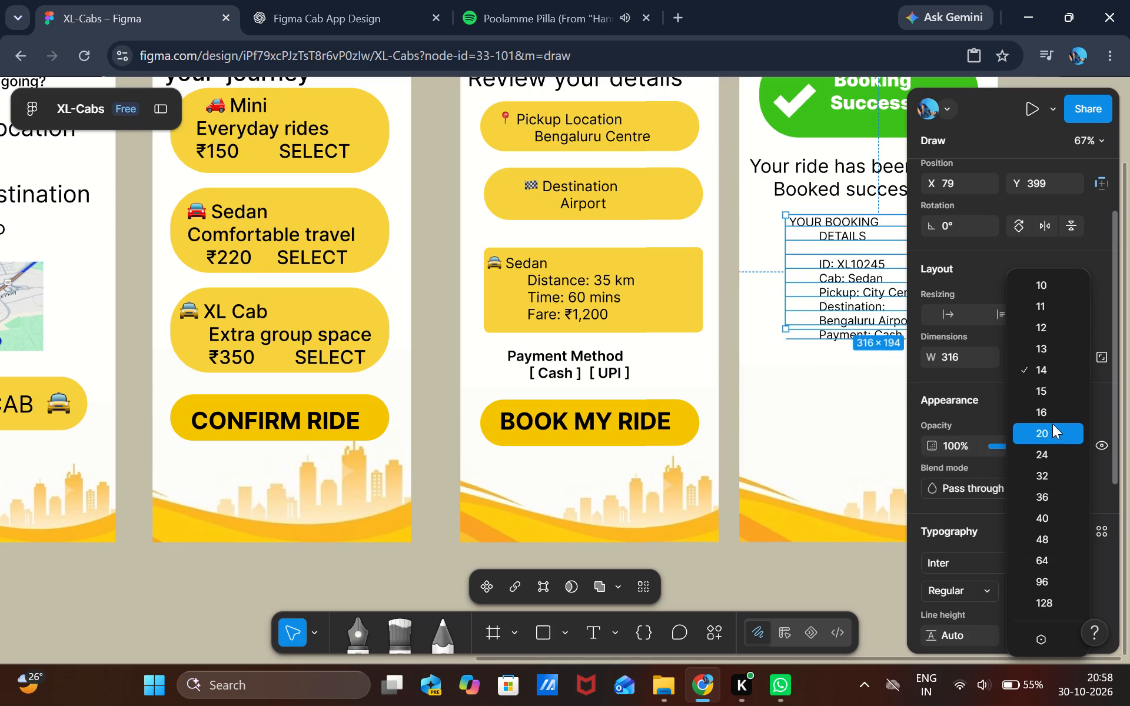
pyautogui.click(1052, 419)
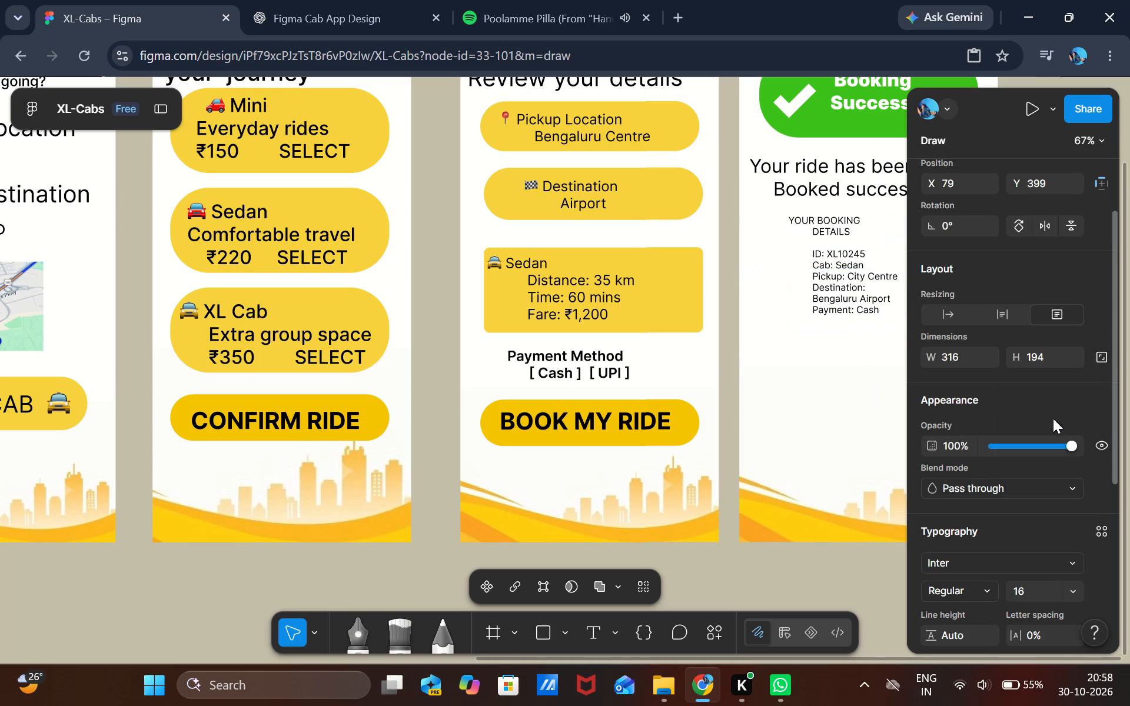
pyautogui.click(773, 348)
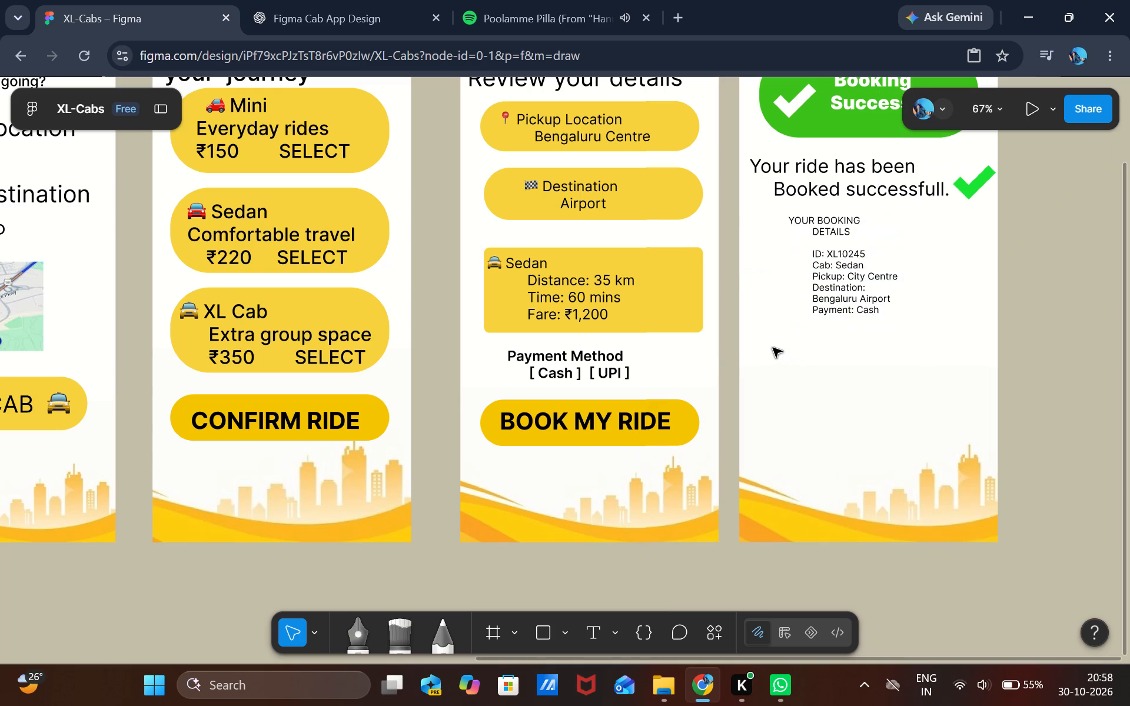
pyautogui.moveTo(837, 284); pyautogui.dragTo(826, 272)
pyautogui.moveTo(826, 272); pyautogui.dragTo(826, 278)
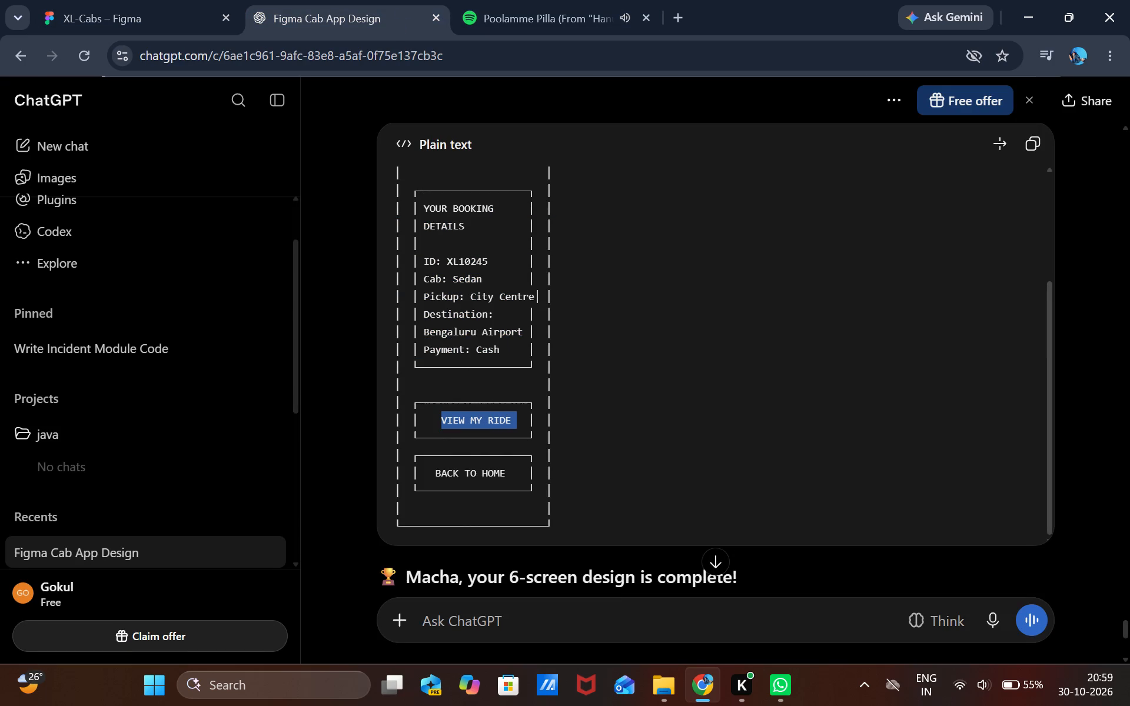
pyautogui.click(69, 16)
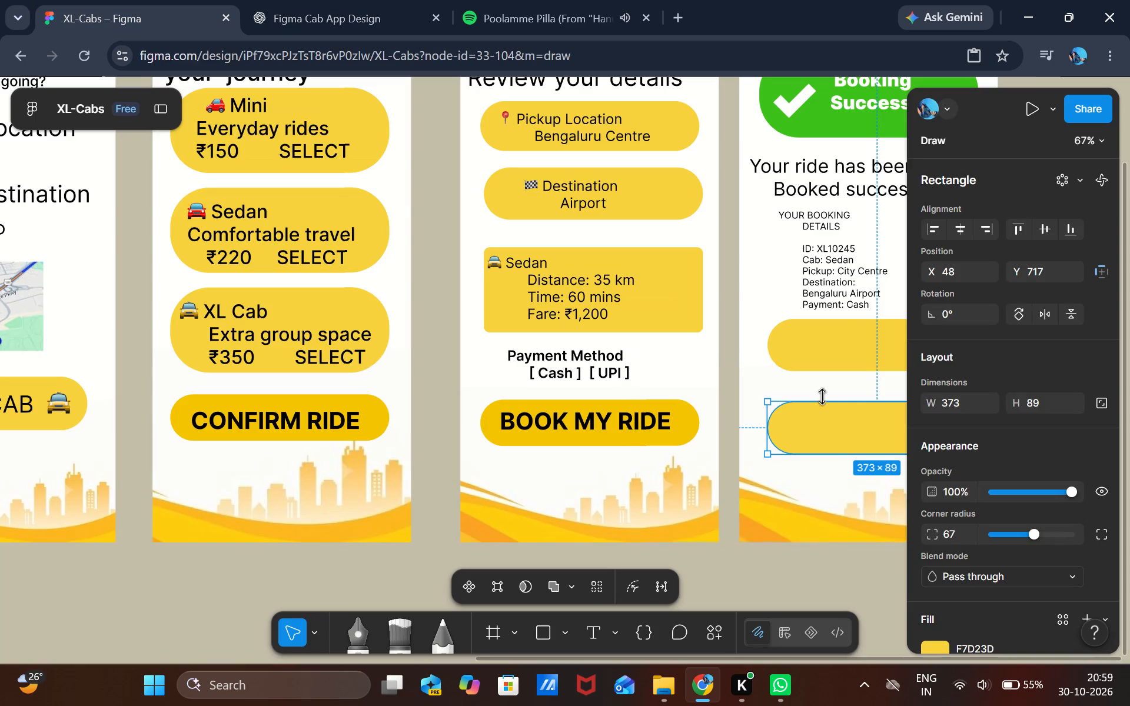
pyautogui.hscroll(-2, 772, 380)
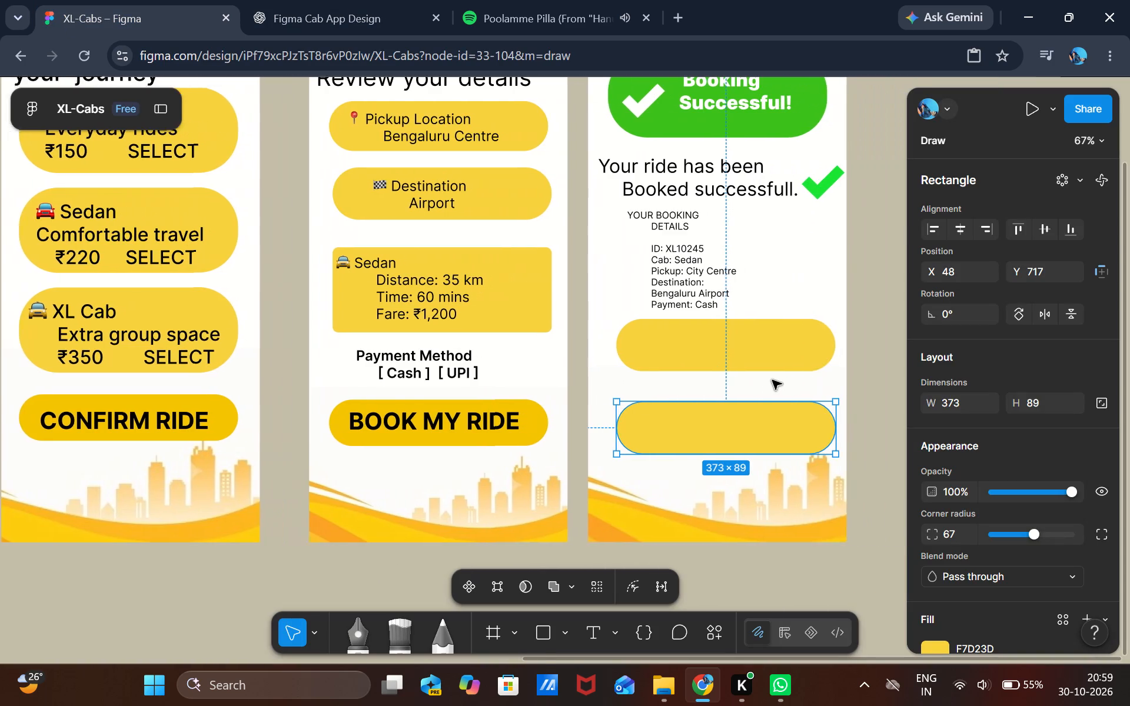
pyautogui.hscroll(-1, 772, 380)
pyautogui.scroll(-1, 772, 380)
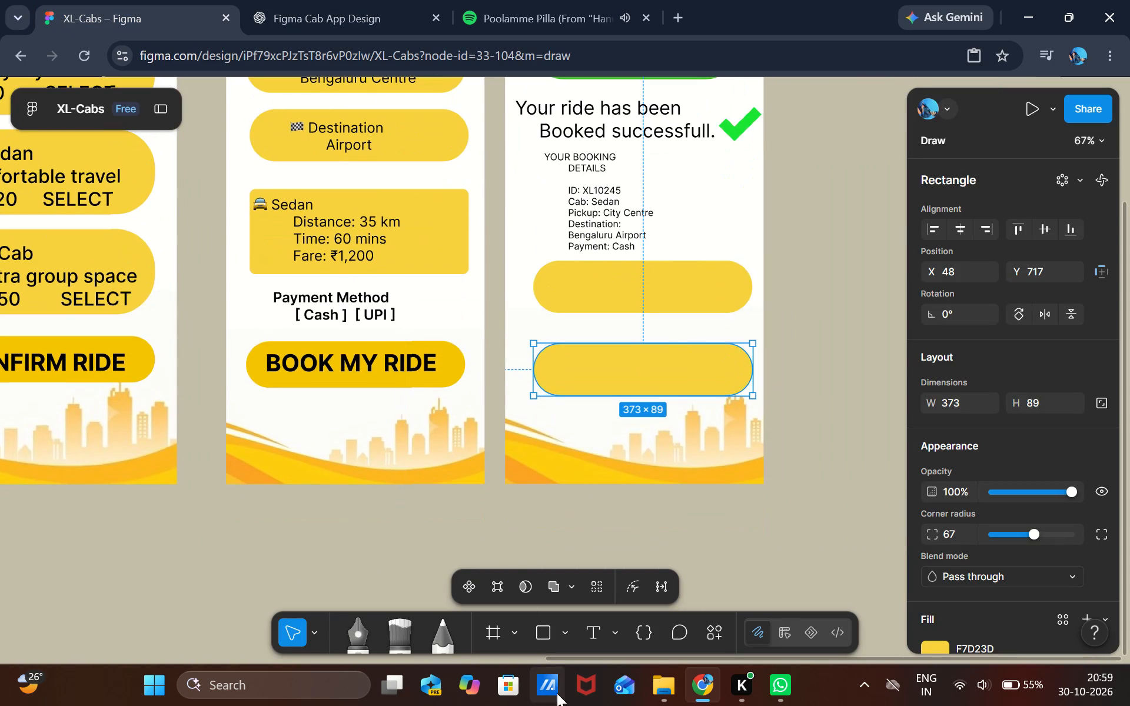
pyautogui.click(598, 638)
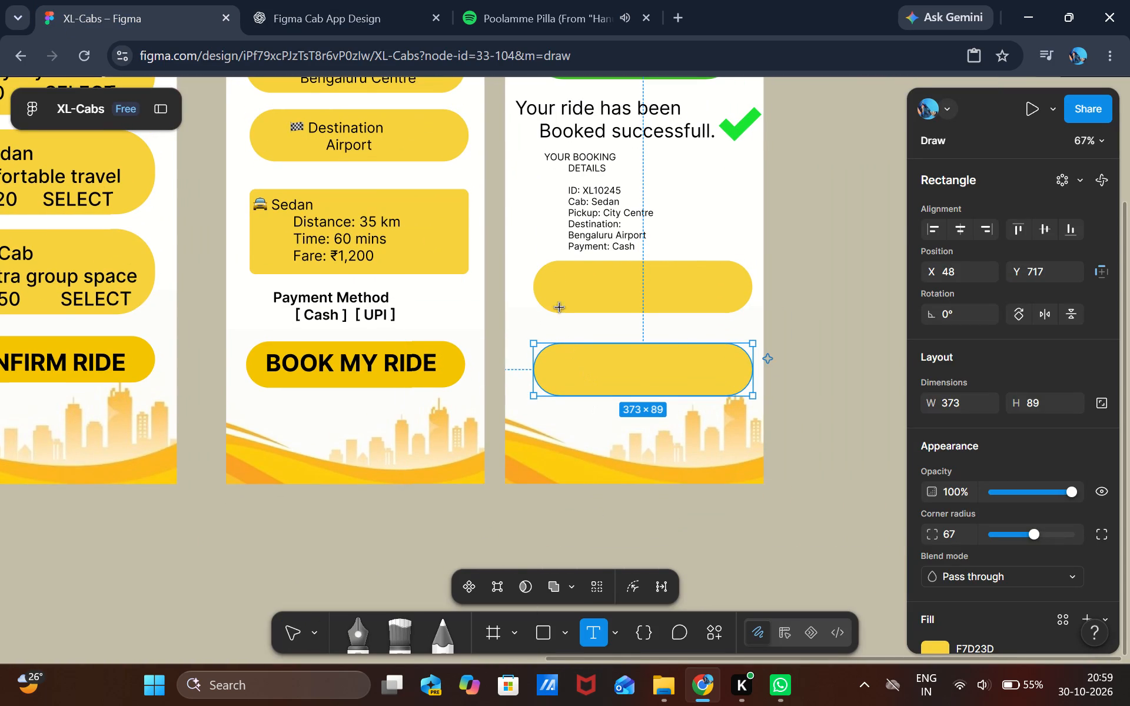
pyautogui.moveTo(543, 264); pyautogui.dragTo(684, 311)
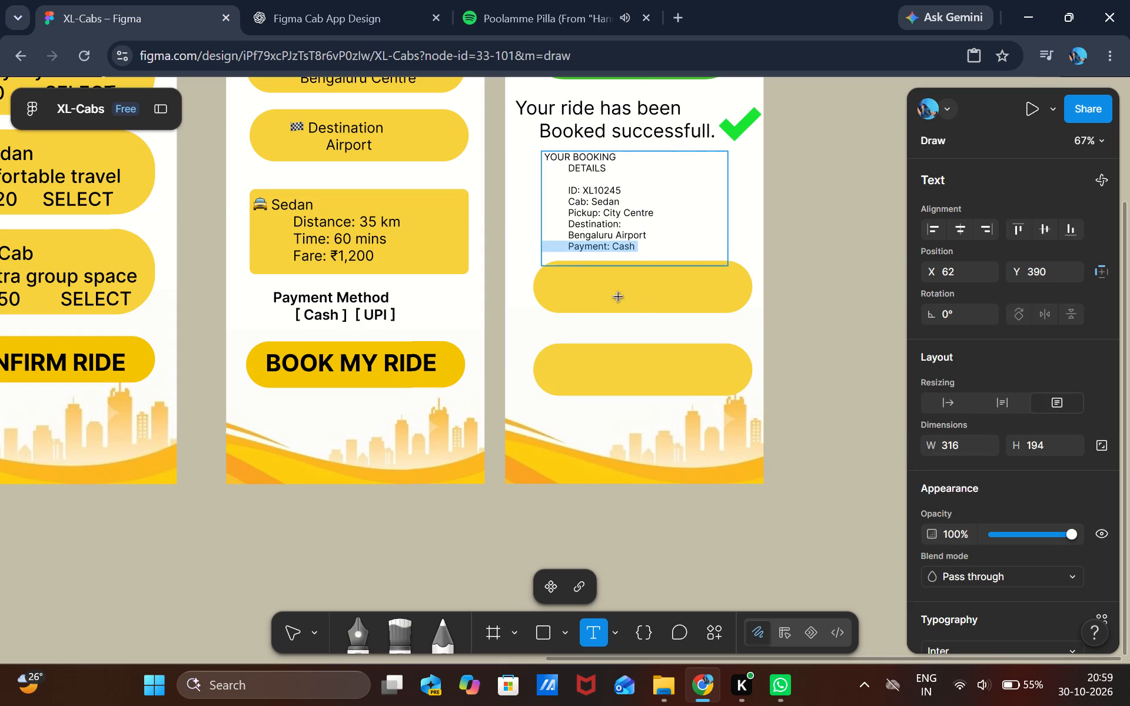
pyautogui.moveTo(542, 278); pyautogui.dragTo(665, 319)
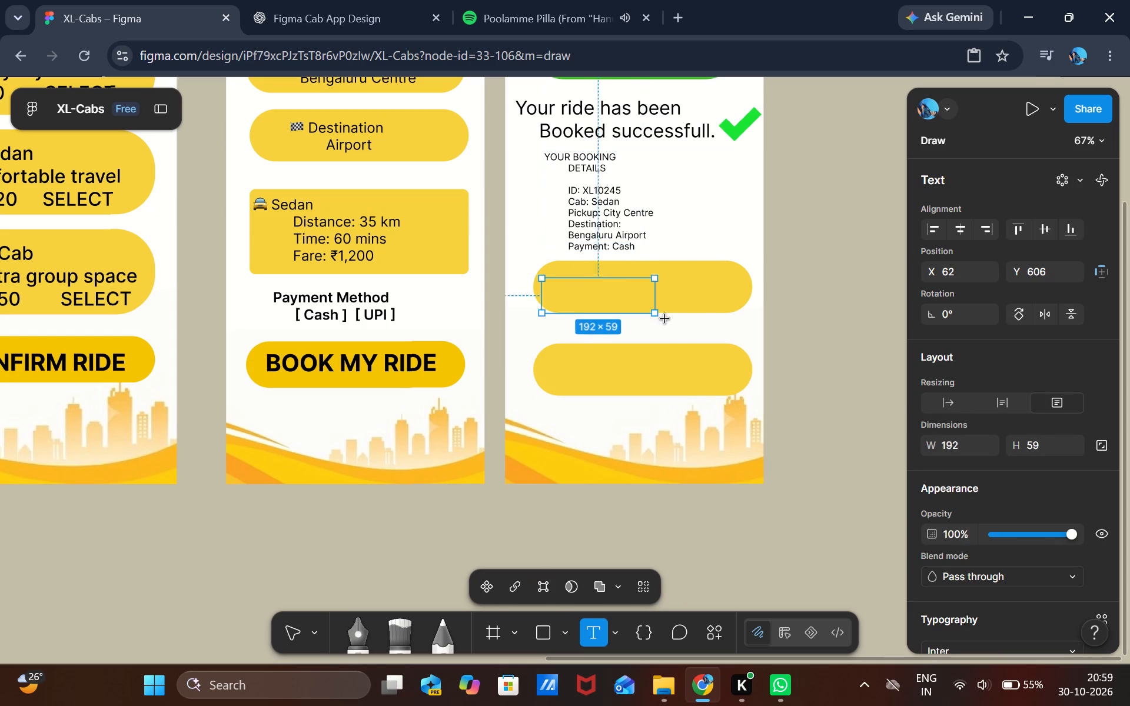
pyautogui.moveTo(665, 319); pyautogui.dragTo(751, 312)
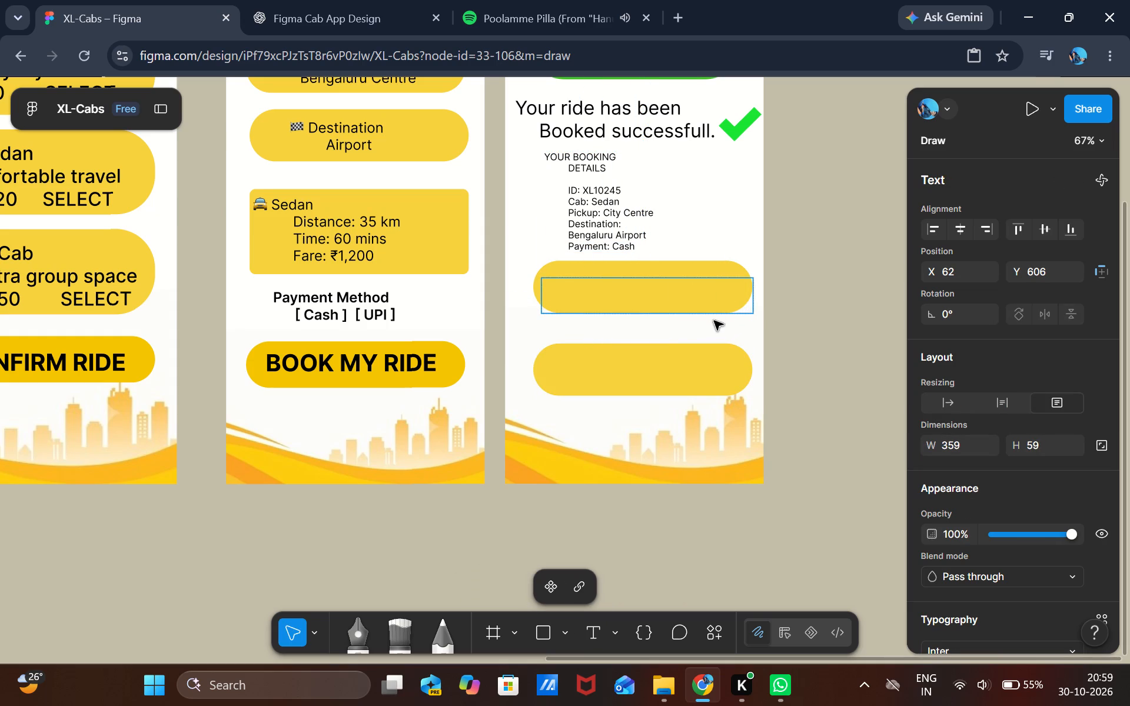
pyautogui.hotkey('ctrl', 'v')
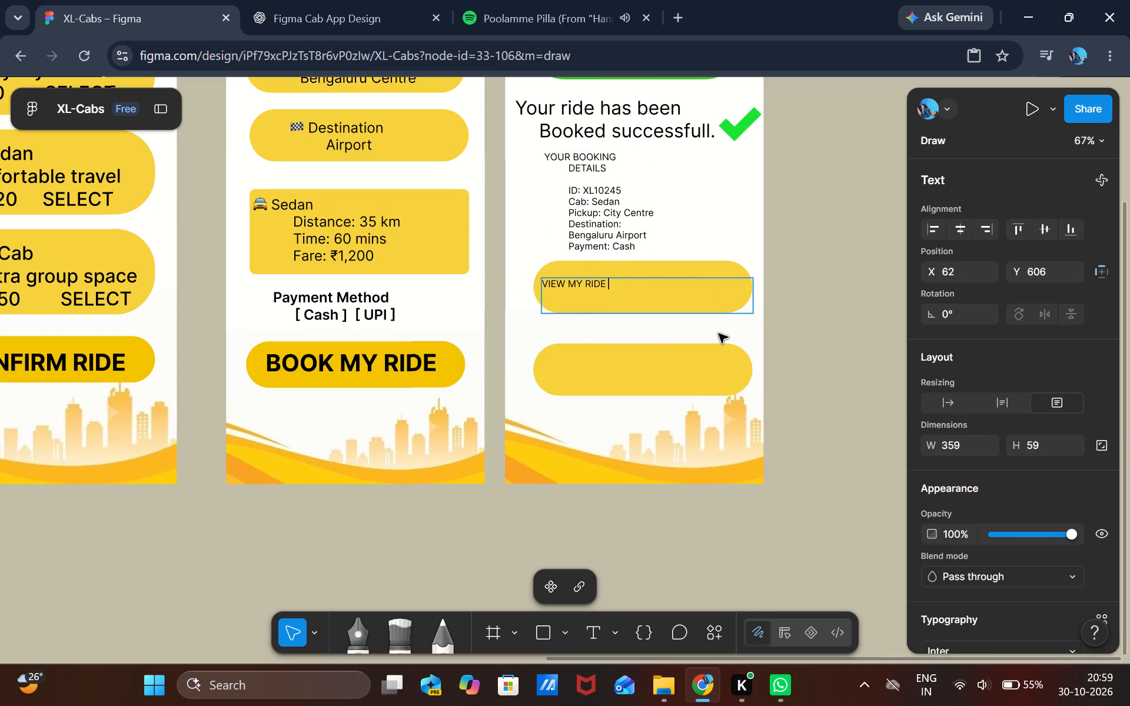
pyautogui.click(729, 335)
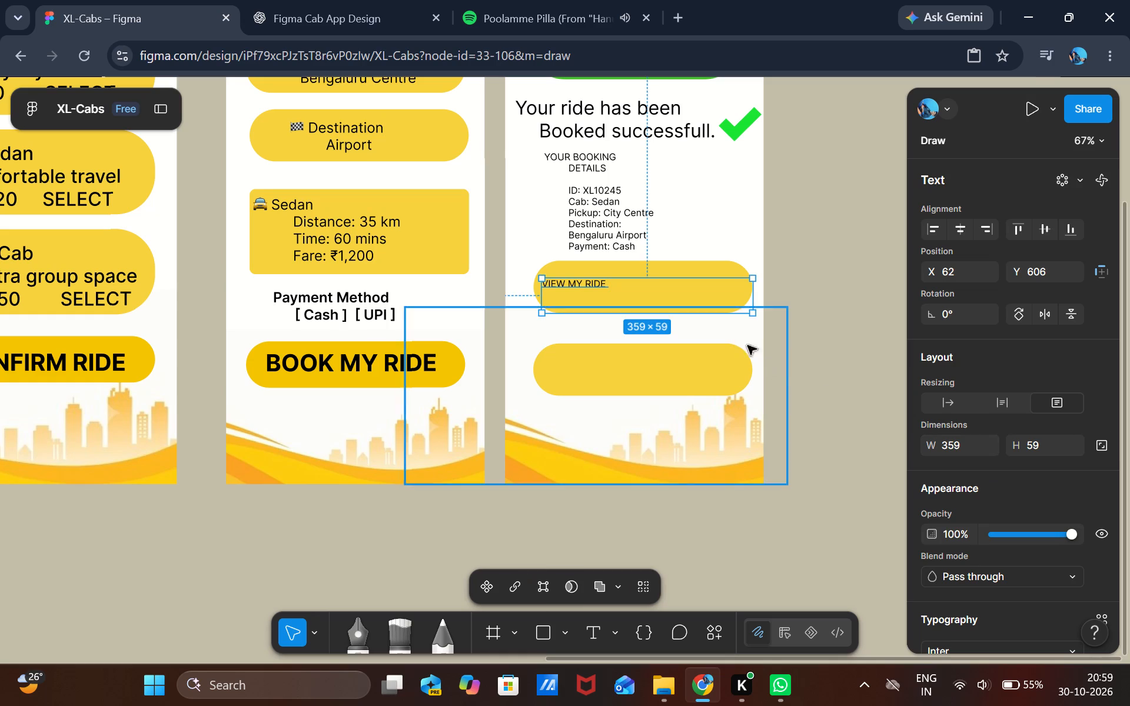
pyautogui.click(752, 217)
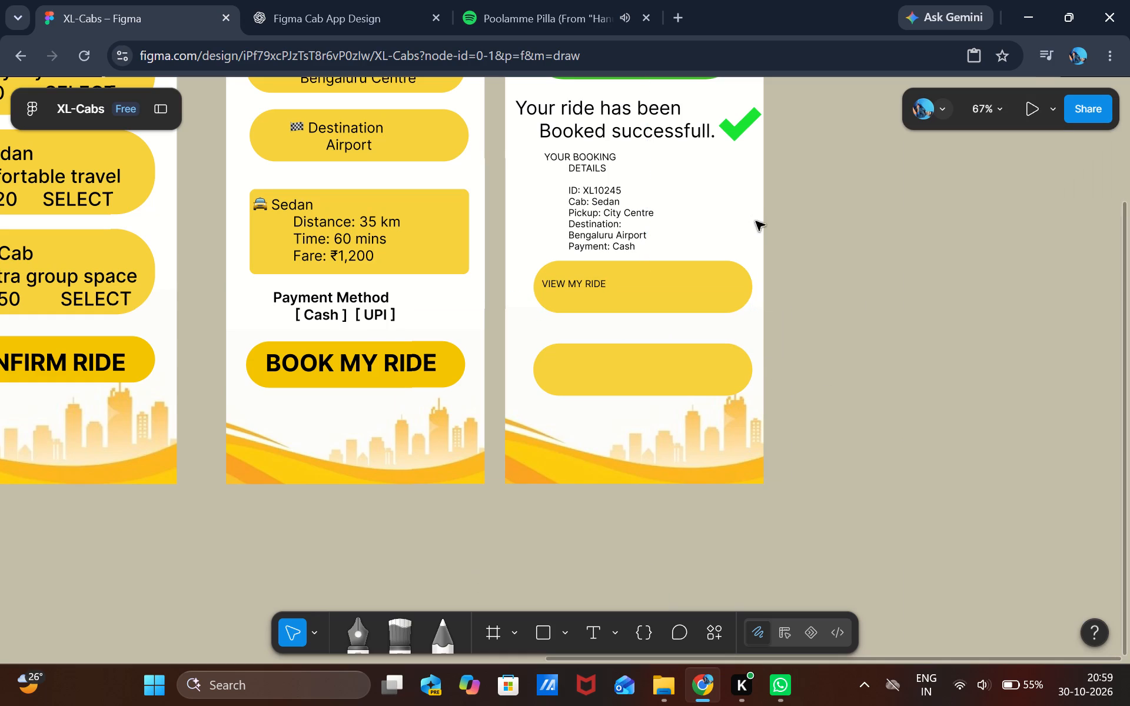
# Set Screen 6's VIEW MY RIDE text to size 40 Bold and adjust its position so it sits centred vertically on the upper yellow button.
pyautogui.click(583, 284)
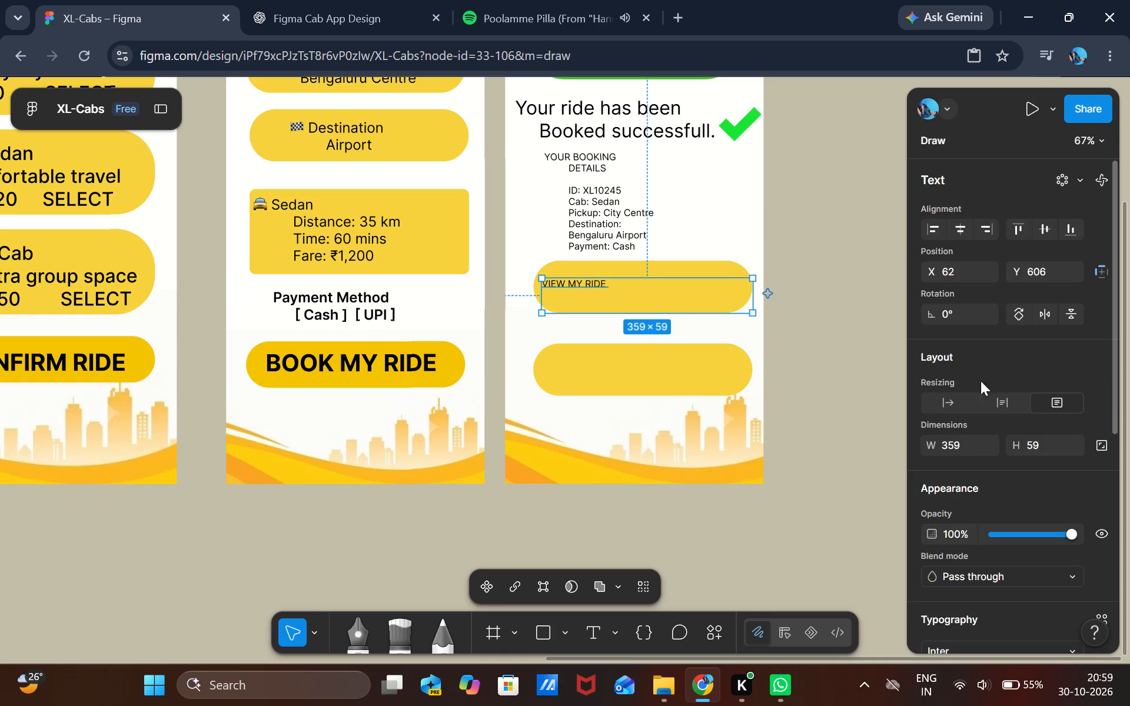
pyautogui.scroll(-2, 982, 390)
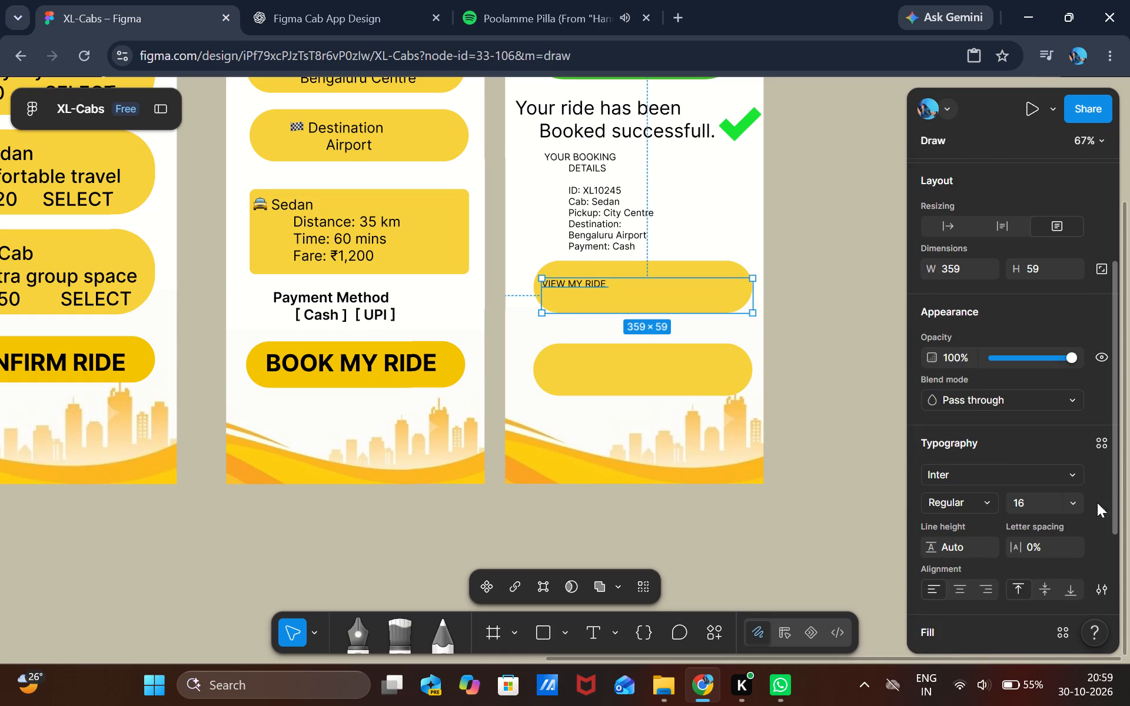
pyautogui.click(1075, 497)
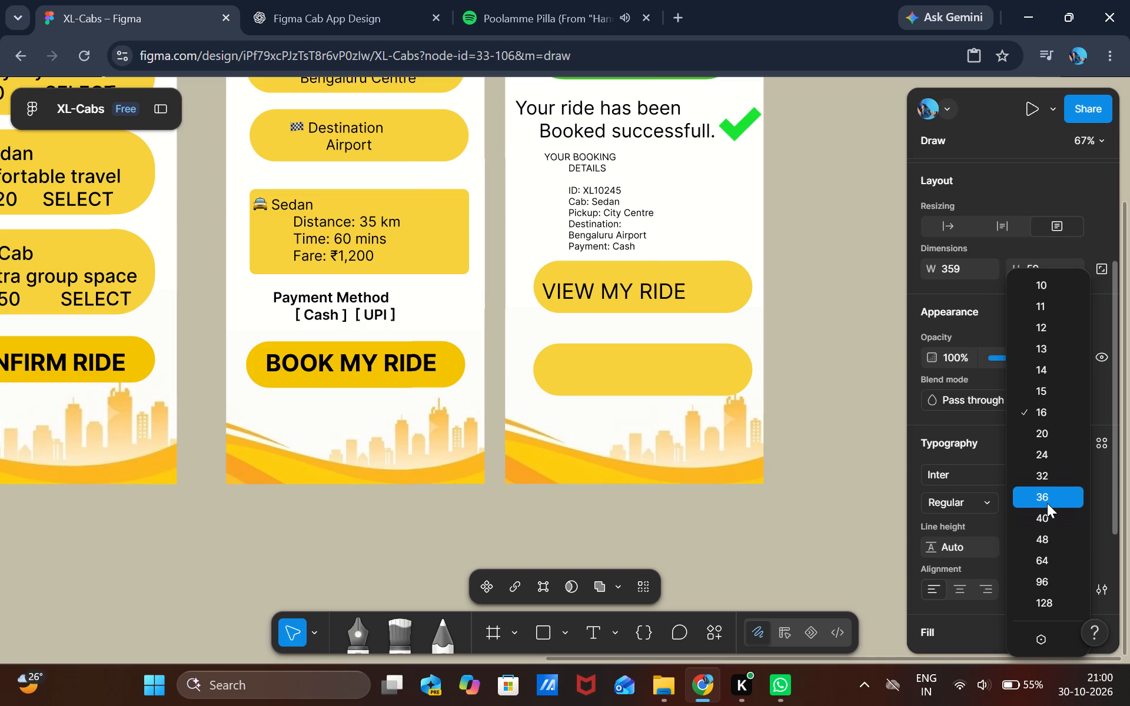
pyautogui.click(1049, 515)
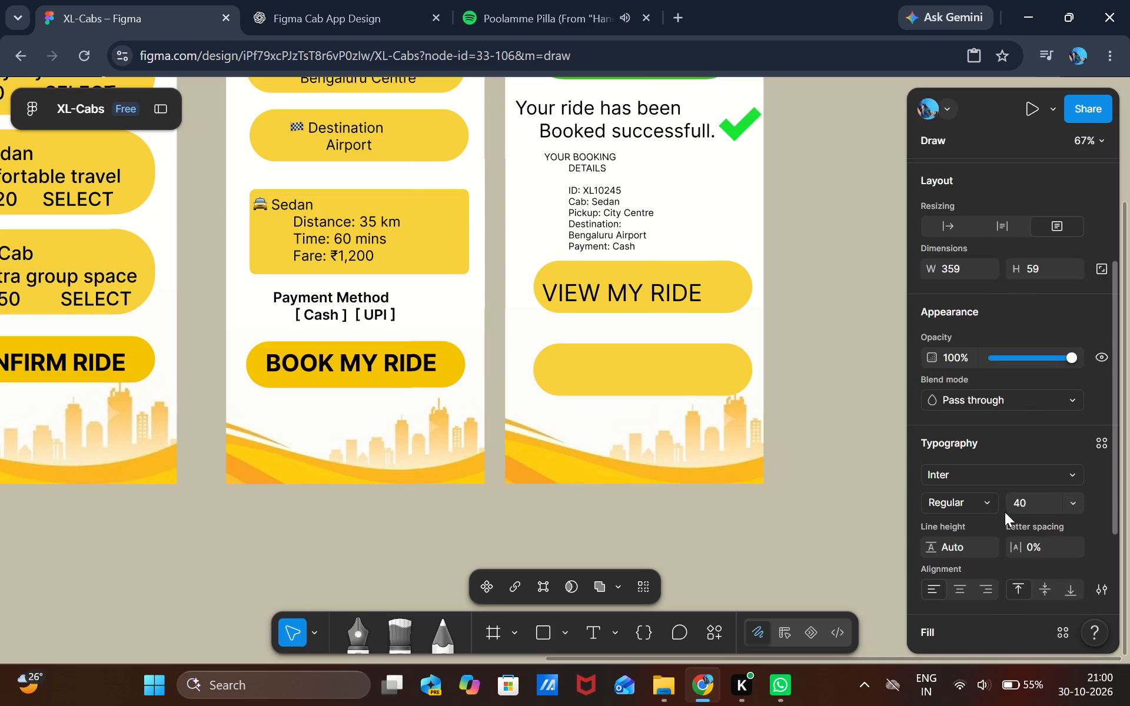
pyautogui.click(993, 503)
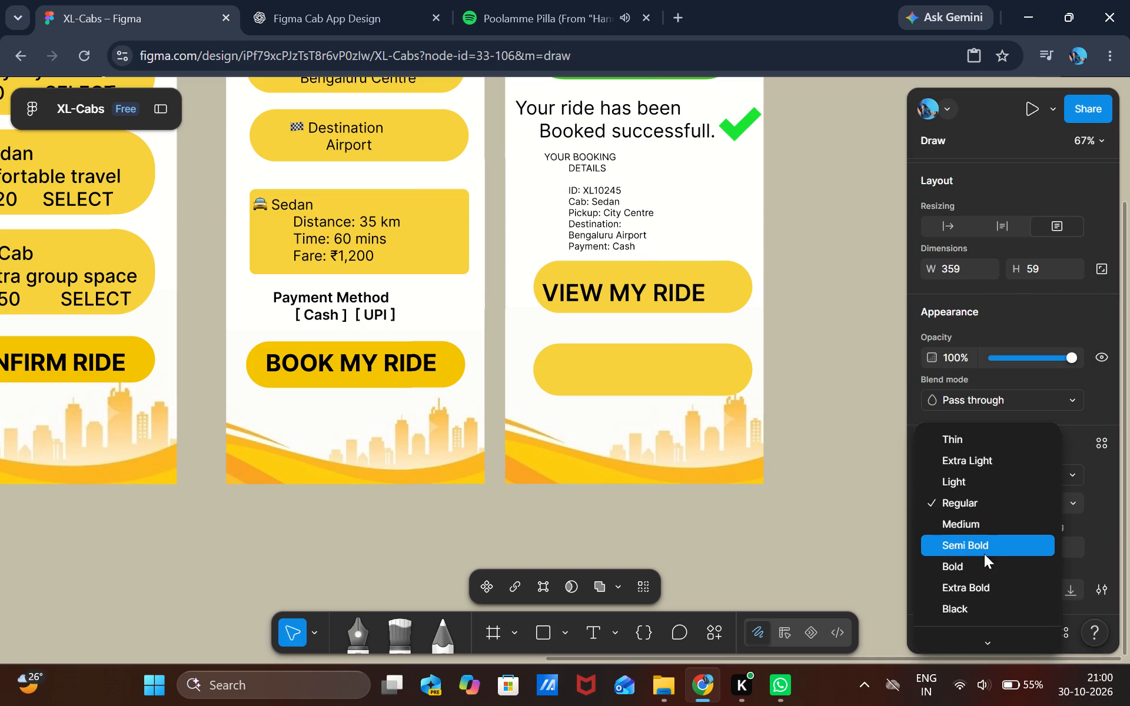
pyautogui.click(984, 563)
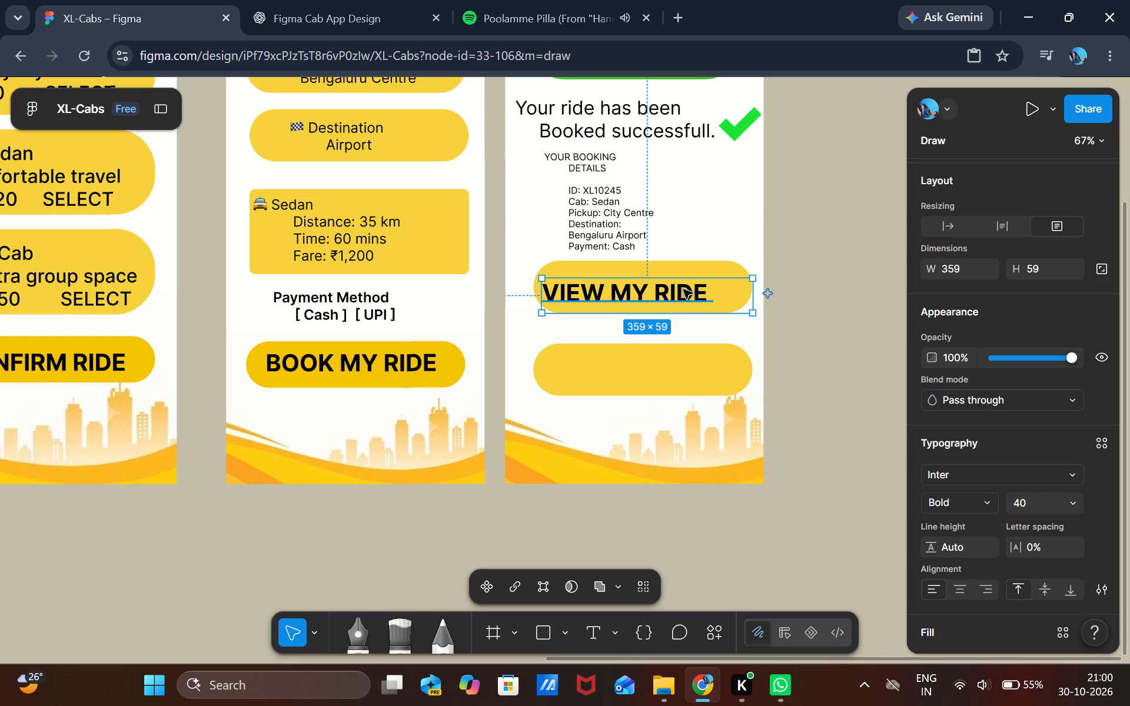
pyautogui.moveTo(682, 289); pyautogui.dragTo(690, 281)
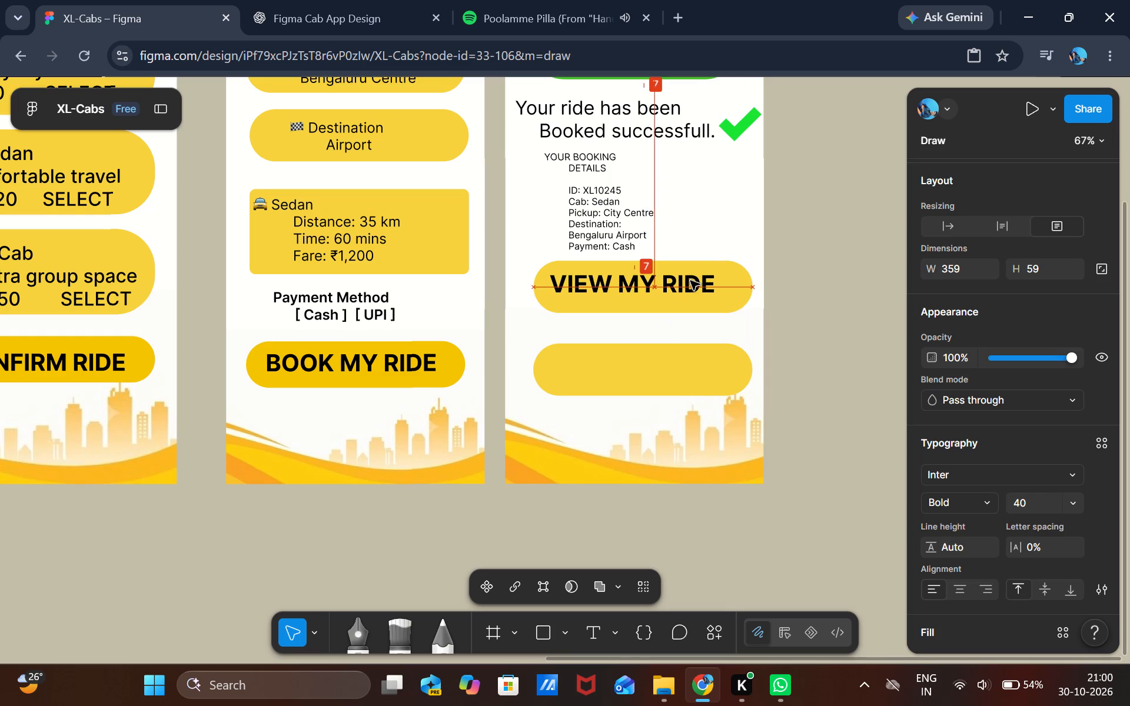
pyautogui.moveTo(690, 281); pyautogui.dragTo(689, 282)
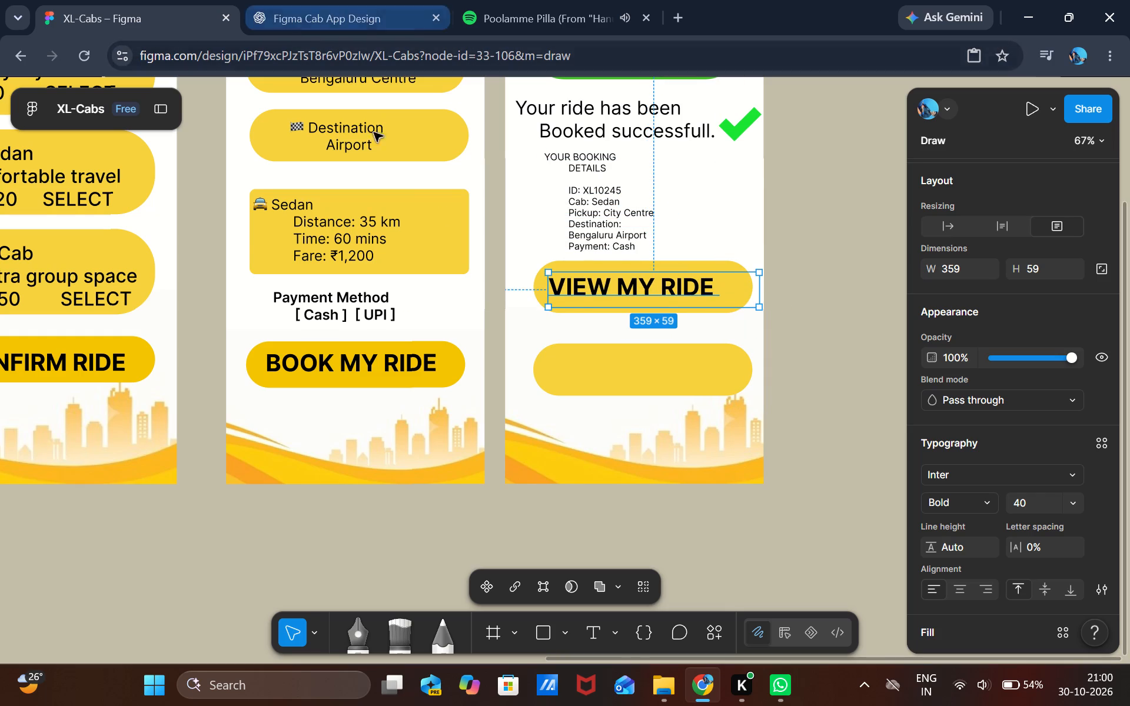
# Add a text box of about 301 × 74 on Screen 6's lower yellow button reading "back to home".
pyautogui.click(598, 630)
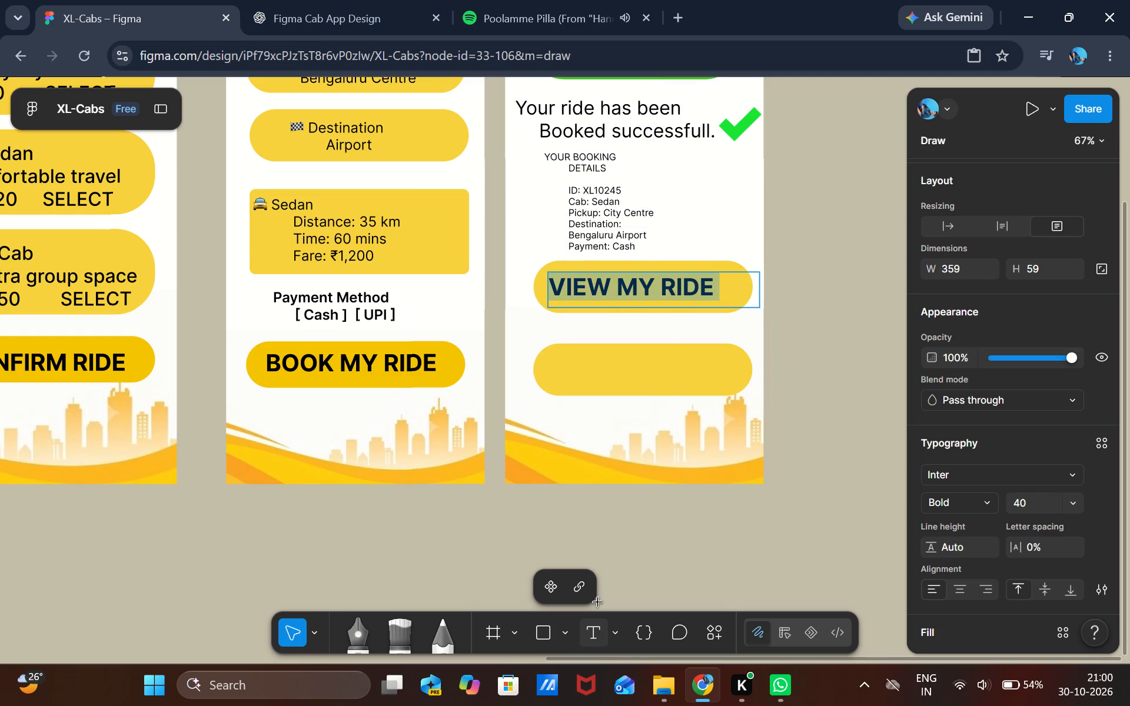
pyautogui.moveTo(557, 352); pyautogui.dragTo(600, 367)
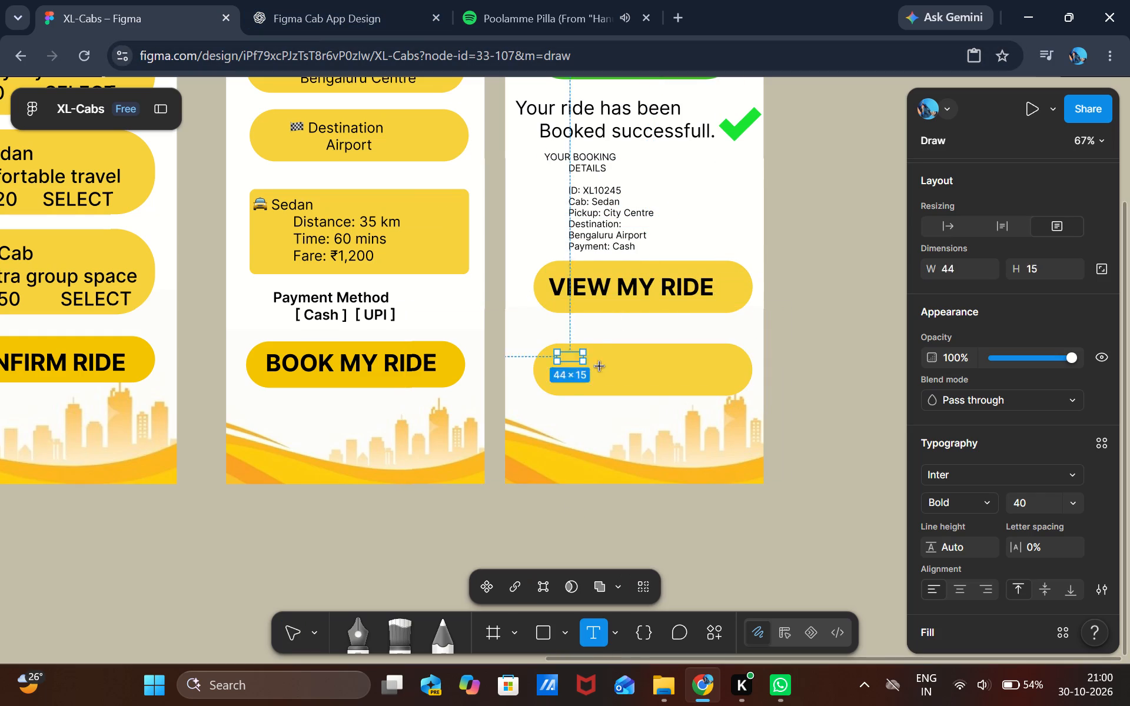
pyautogui.moveTo(600, 367); pyautogui.dragTo(736, 394)
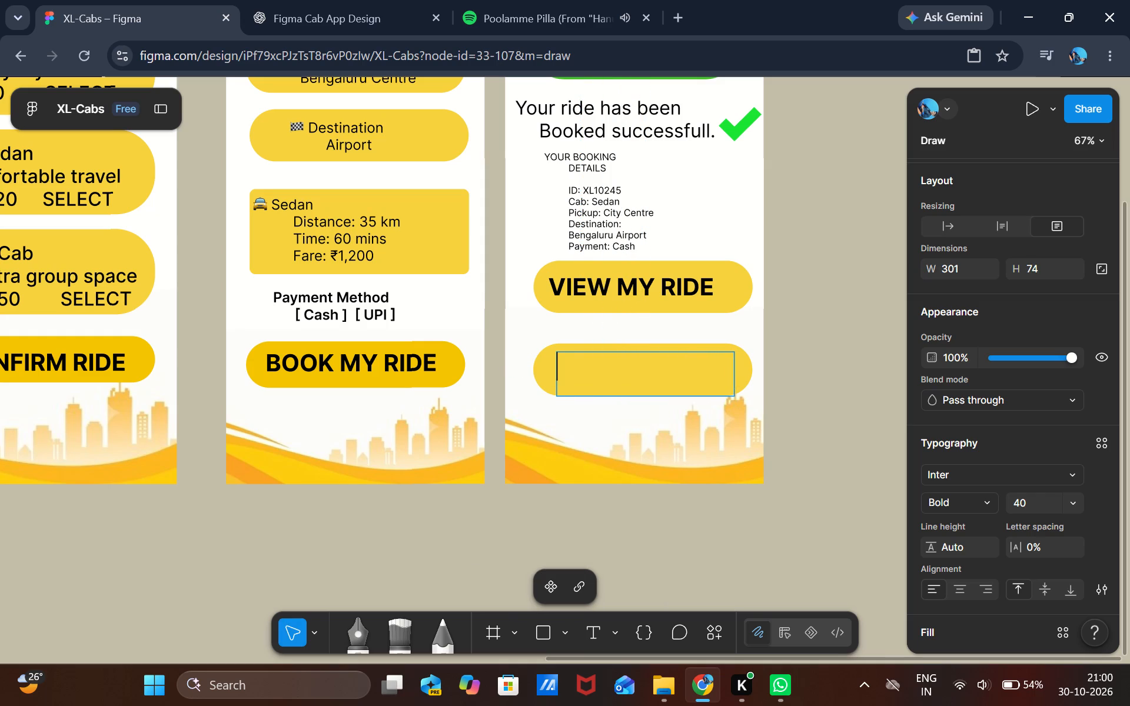
pyautogui.write('bacj')
pyautogui.press('BackSpace')
pyautogui.write('k to home')
# Capitalise the first word of the lower button's label so it reads "Back to home".
pyautogui.press('Left')
pyautogui.press('Left')
pyautogui.press('Left')
pyautogui.press('Left')
pyautogui.press('Left')
pyautogui.press('Left')
pyautogui.press('Left')
pyautogui.press('Left')
pyautogui.press('Left')
pyautogui.press('Left')
pyautogui.press('Left')
pyautogui.press('Left')
pyautogui.press('Left')
pyautogui.press('Left')
pyautogui.press('Left')
pyautogui.press('Left')
pyautogui.press('Left')
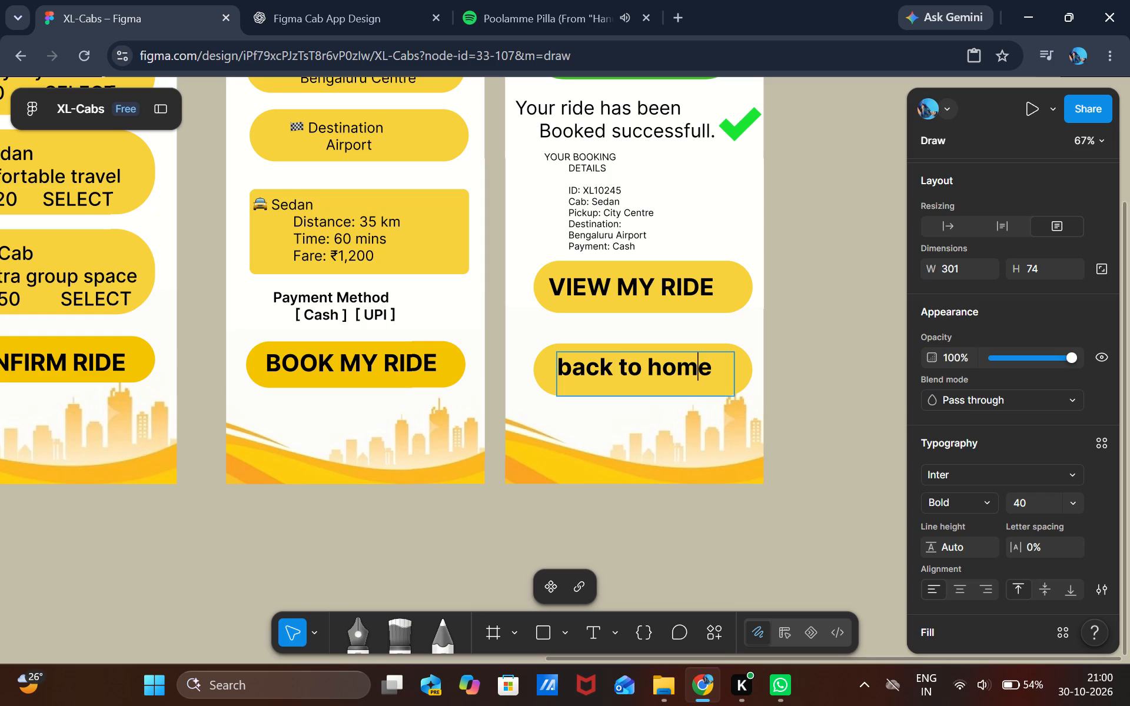
pyautogui.press('Right')
pyautogui.press('BackSpace')
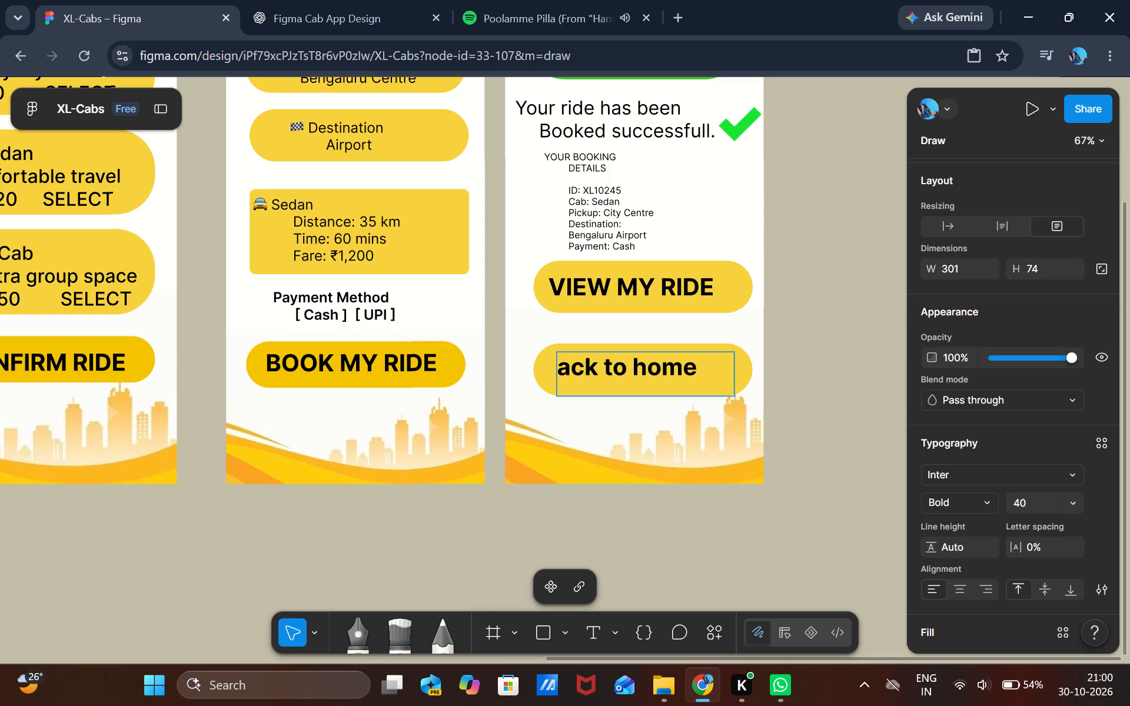
pyautogui.hotkey('shift', 'b')
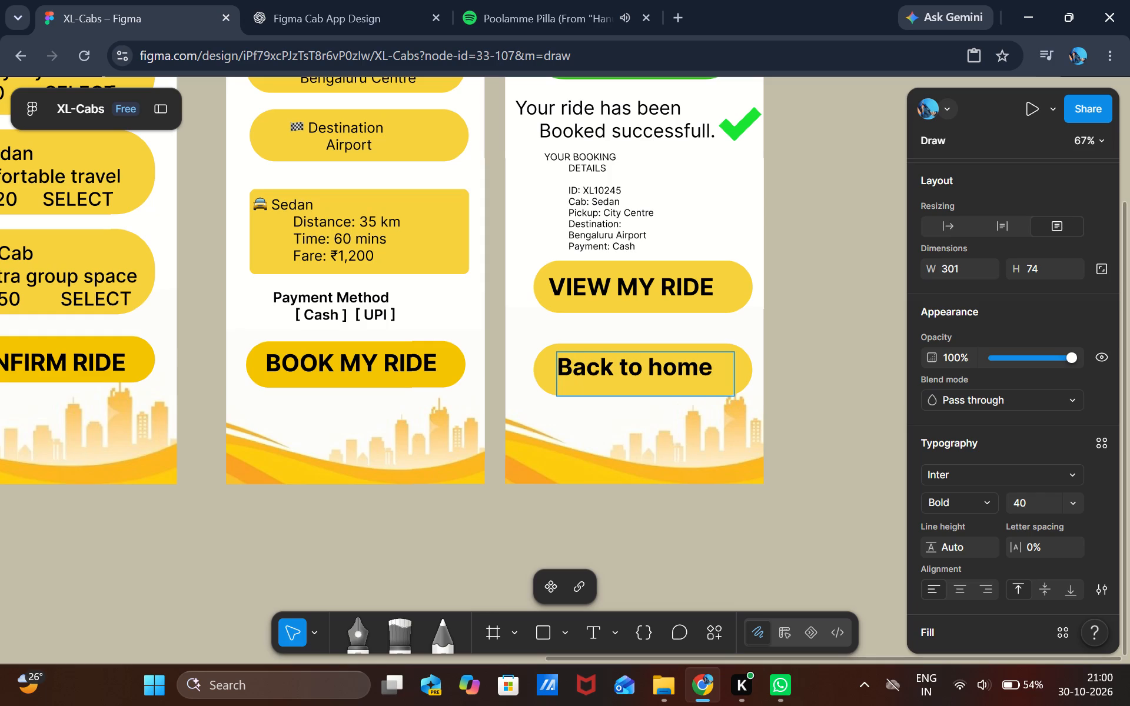
# Capitalise the last word of the lower button's label so it reads "Back to Home".
pyautogui.press('Right')
pyautogui.press('Right')
pyautogui.press('Right')
pyautogui.press('Right')
pyautogui.press('Right')
pyautogui.press('Right')
pyautogui.press('Right')
pyautogui.press('Right')
pyautogui.press('BackSpace')
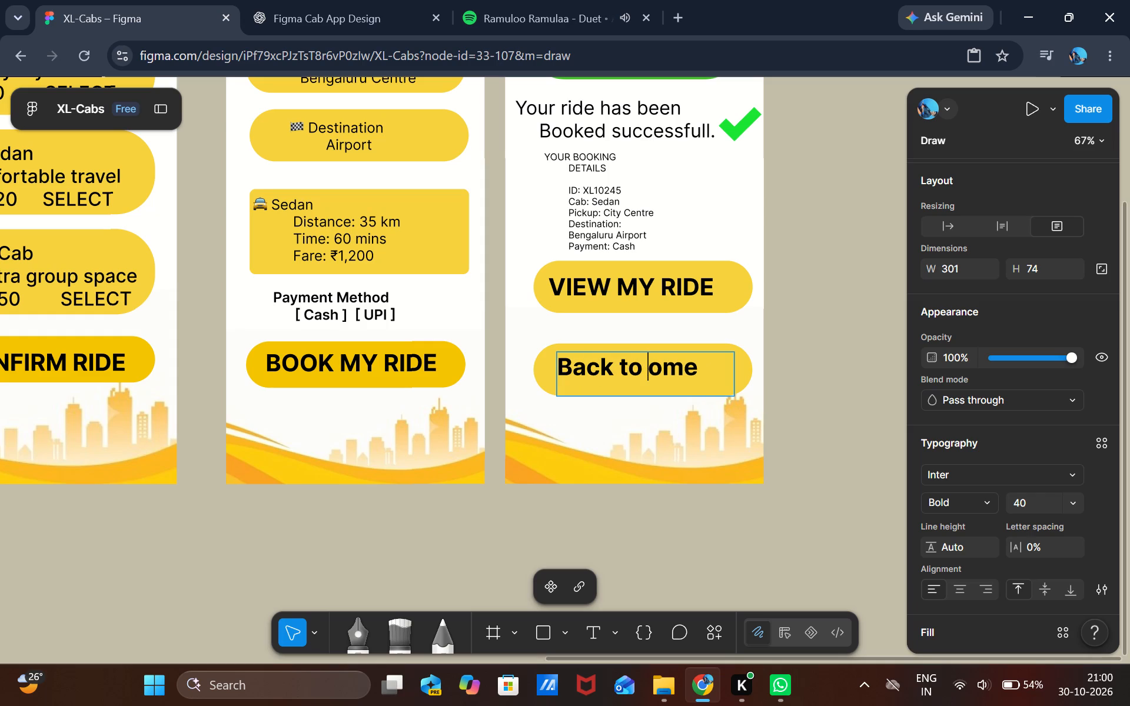
pyautogui.hotkey('shift', 'h')
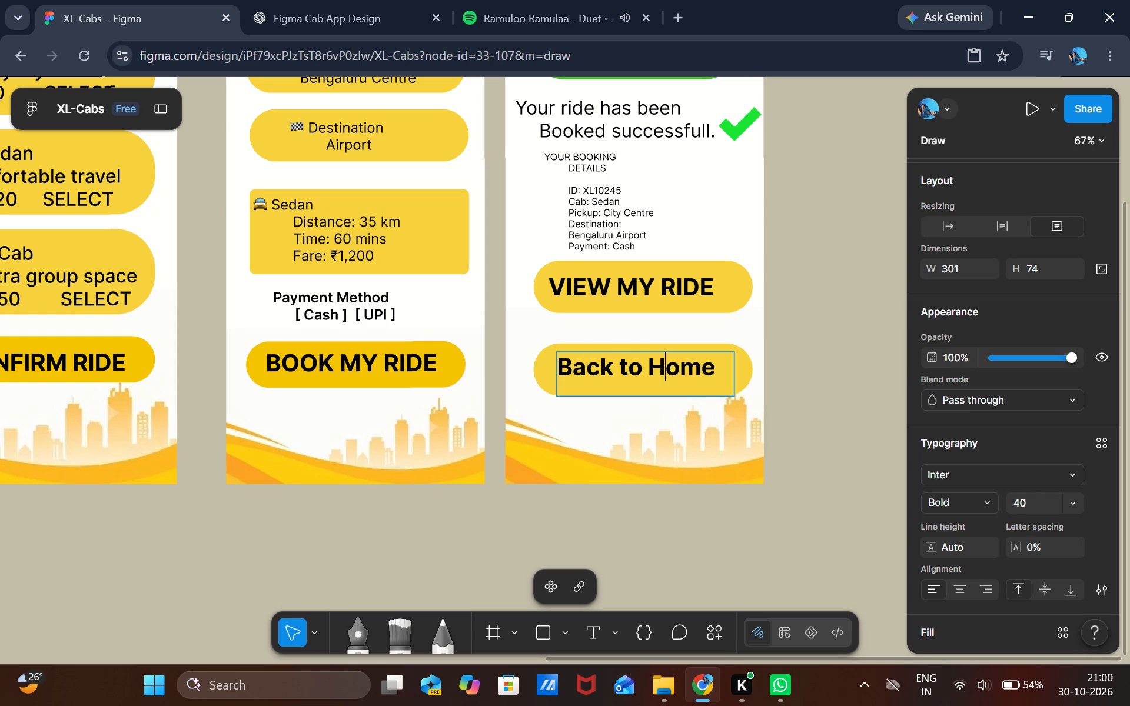
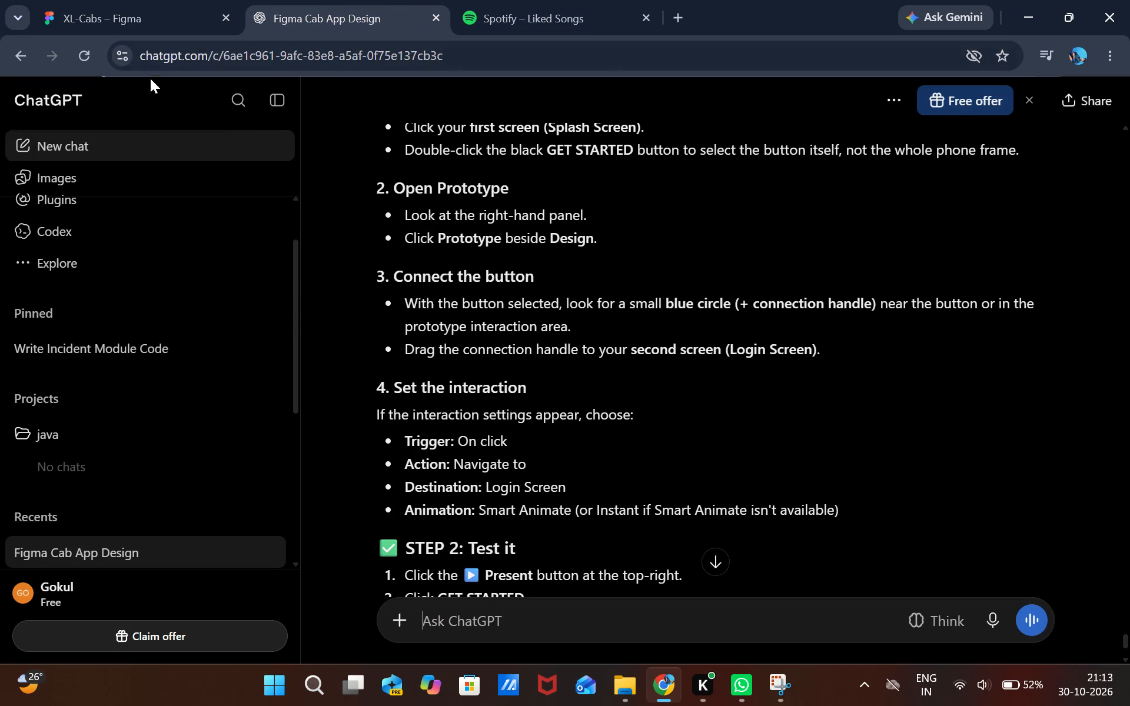
pyautogui.click(125, 8)
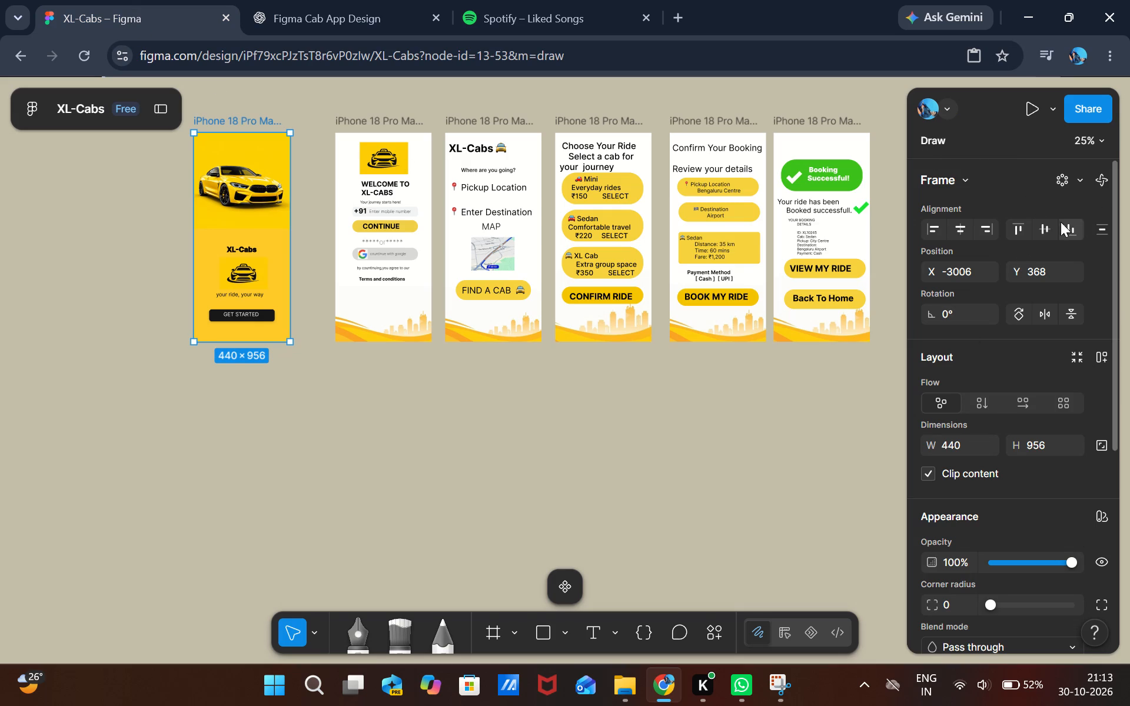
pyautogui.scroll(-2, 1055, 233)
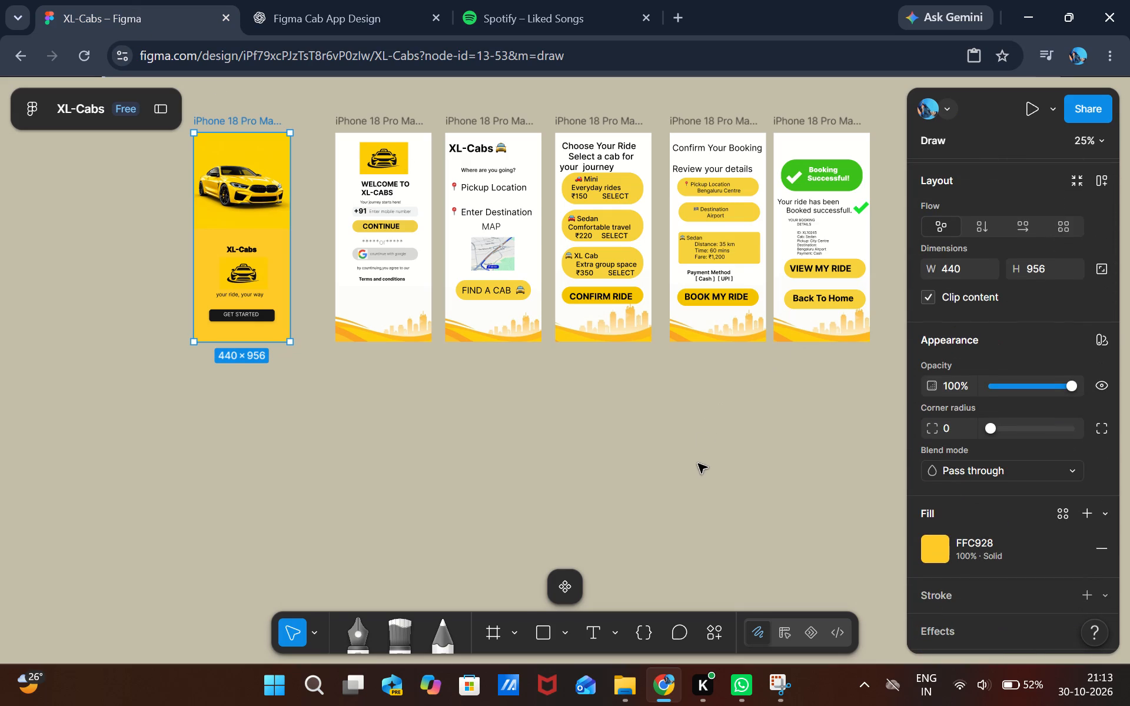
pyautogui.click(698, 465)
pyautogui.click(978, 275)
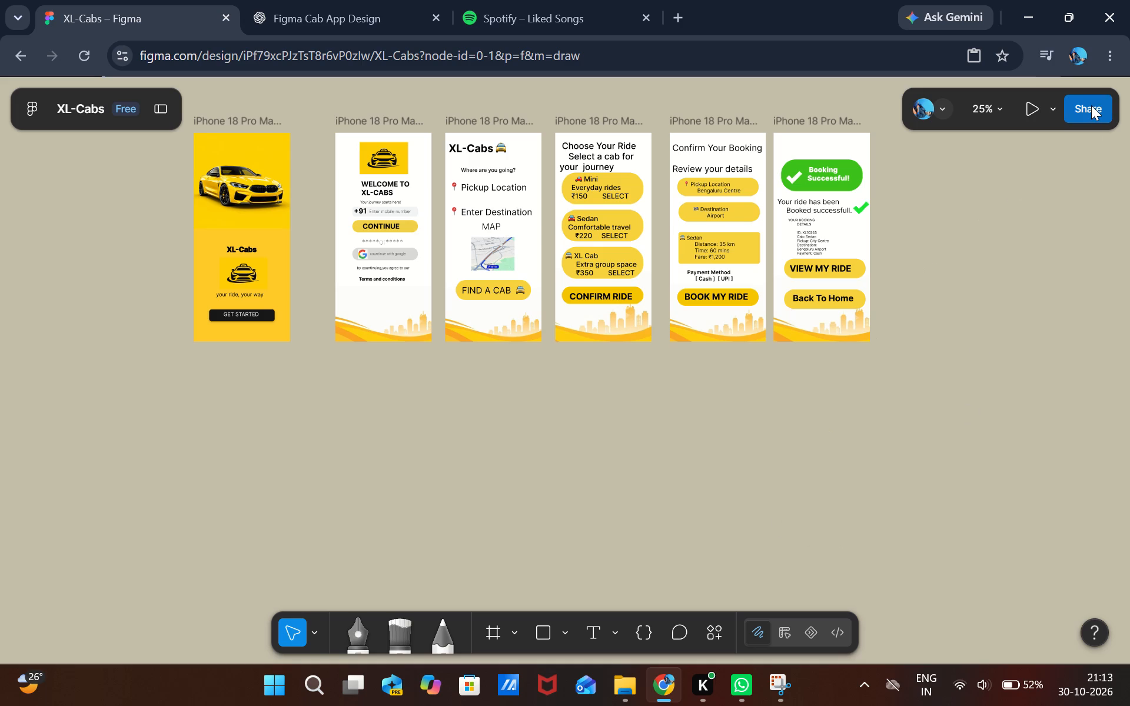
pyautogui.click(1050, 105)
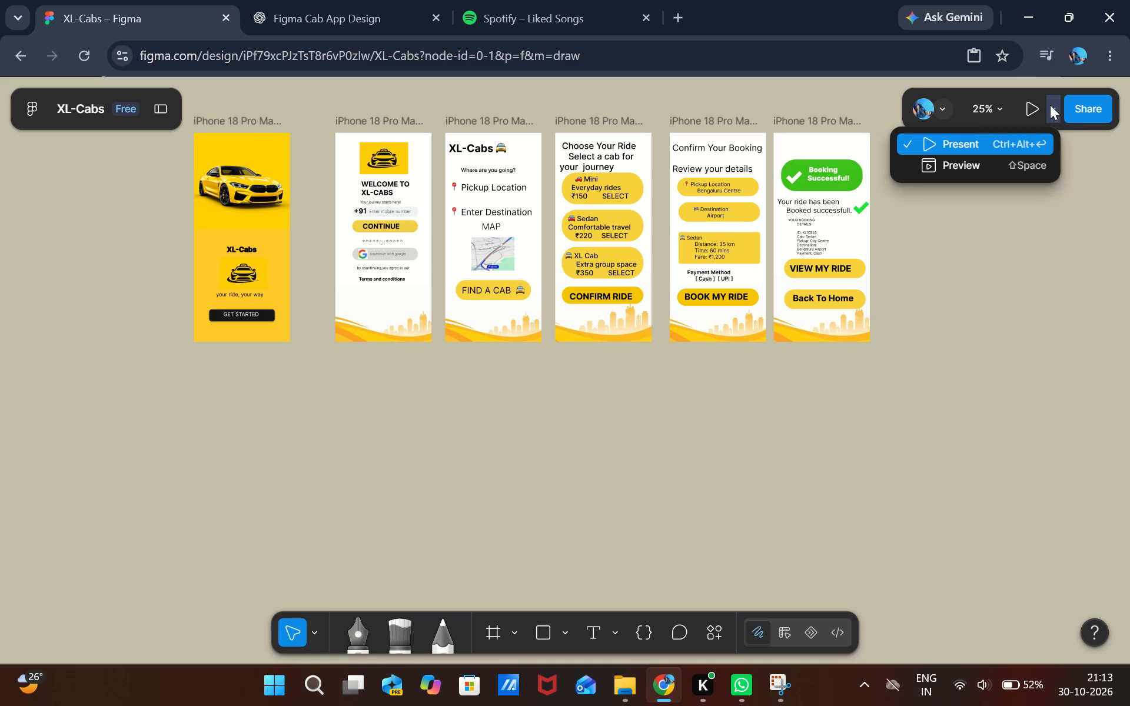
pyautogui.click(1061, 241)
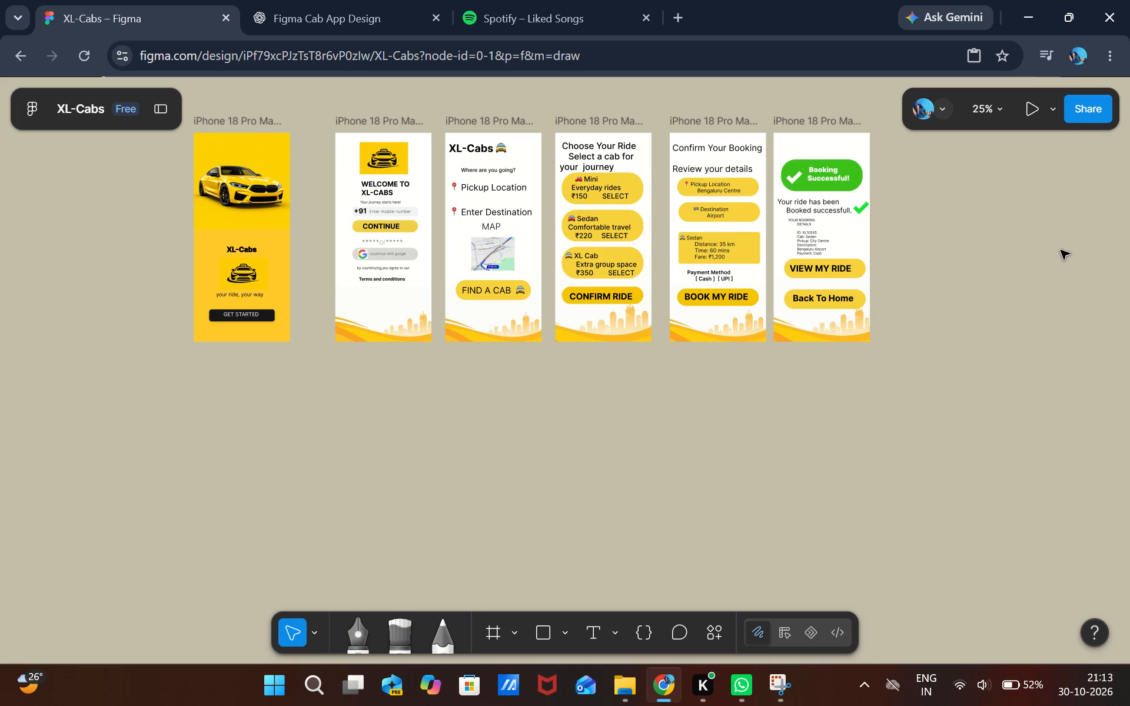
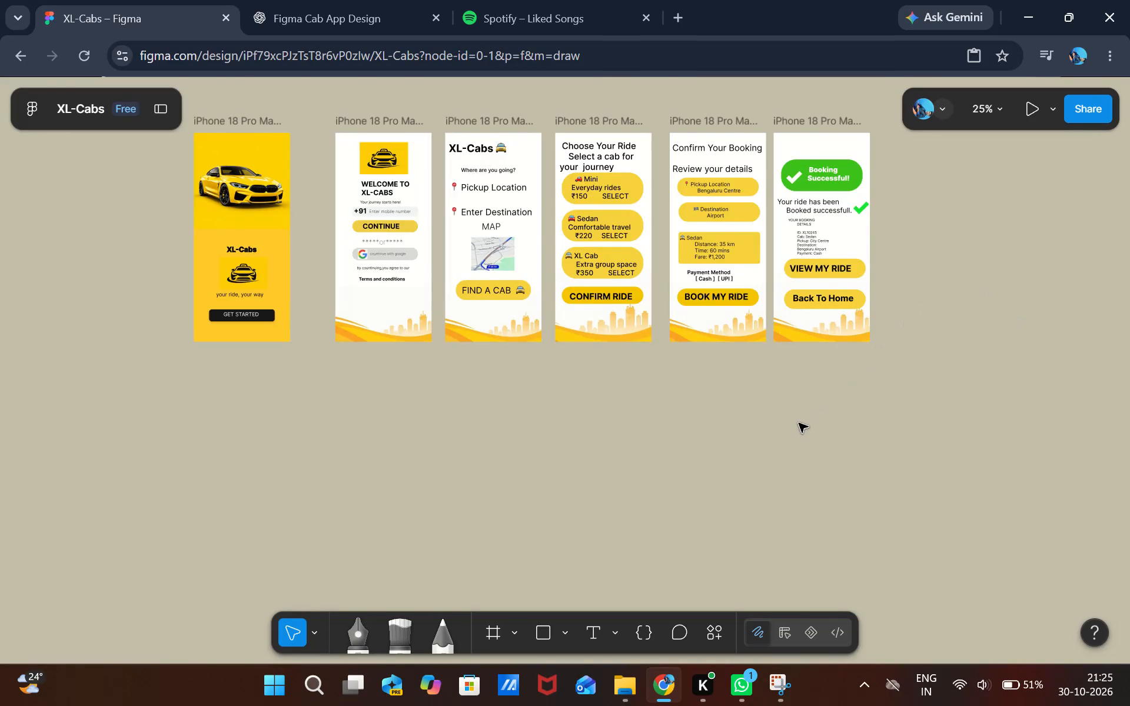
# Look over the six XL-Cabs app screens on the canvas, from the splash screen to the Booking Successful screen.
pyautogui.hscroll(-1, 799, 423)
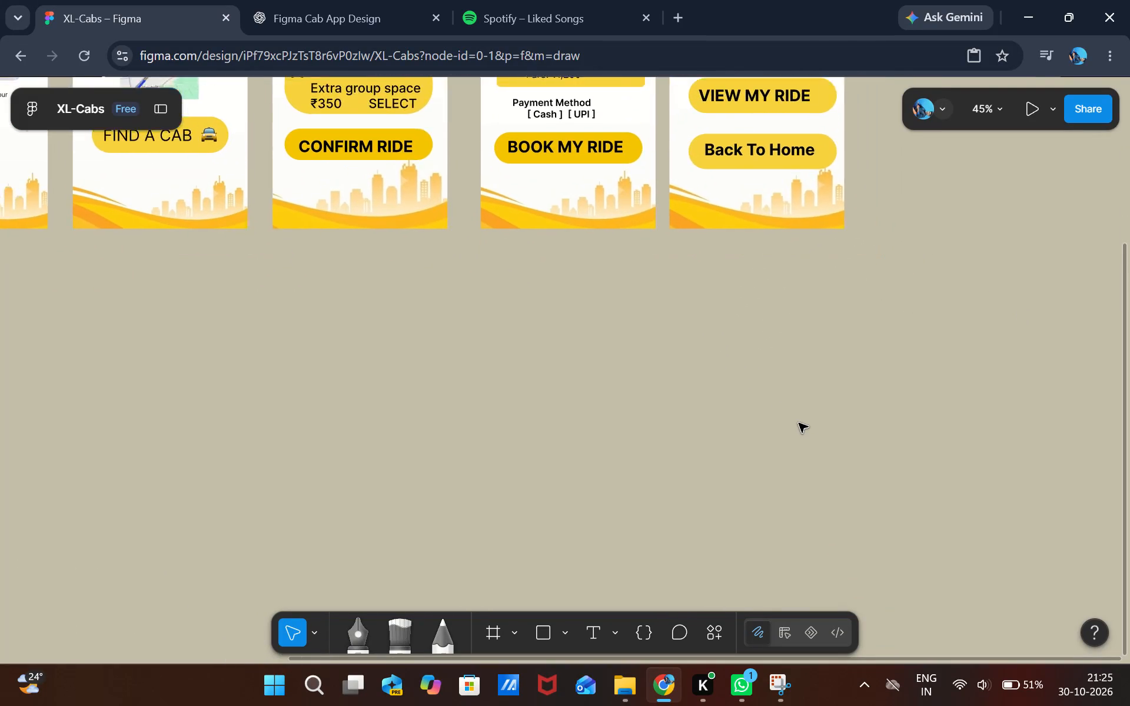
pyautogui.hscroll(-1, 799, 423)
pyautogui.scroll(1, 915, 509)
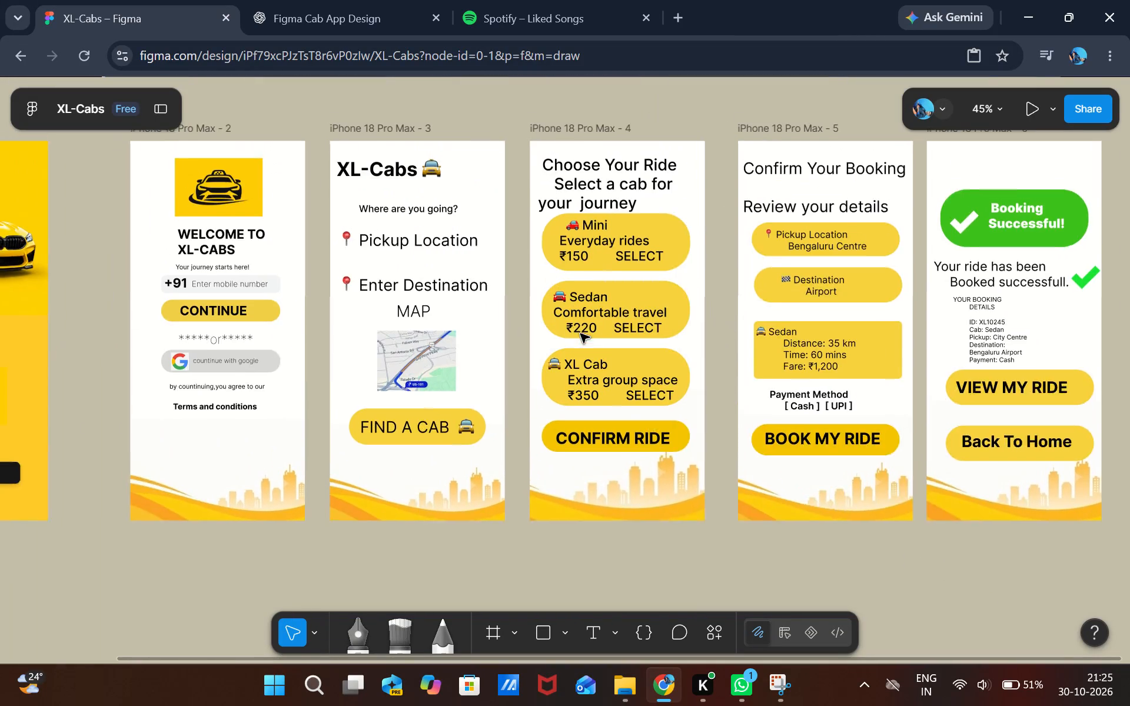
pyautogui.hscroll(-6, 580, 334)
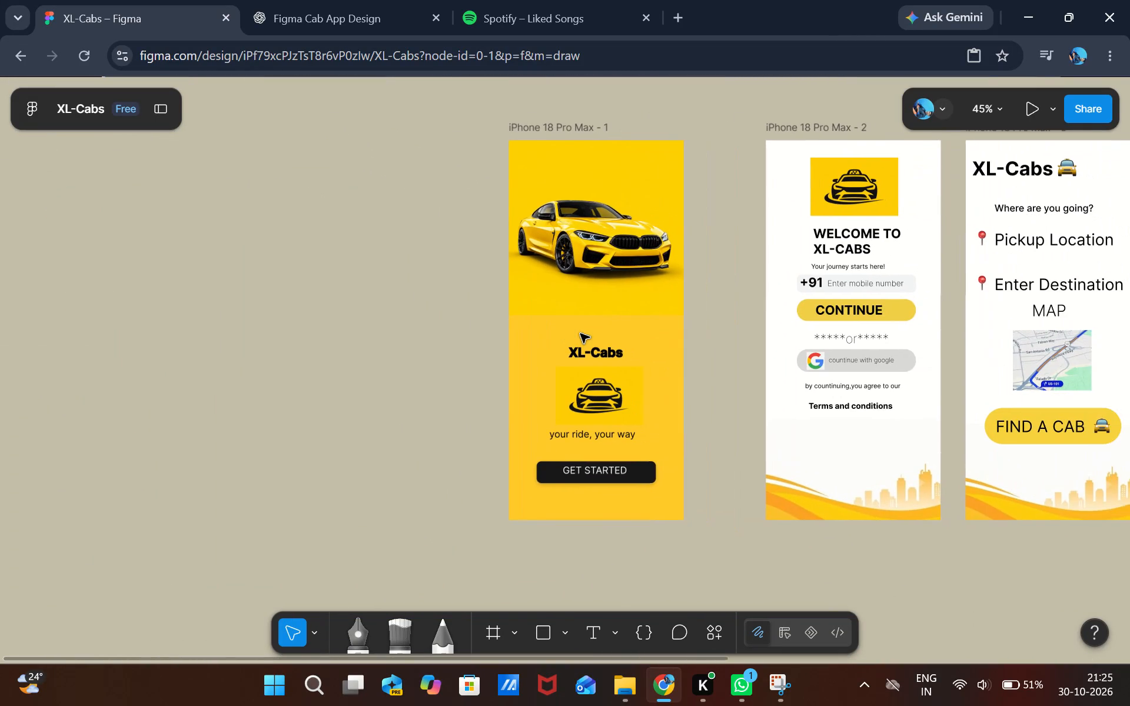
pyautogui.hscroll(-3, 580, 334)
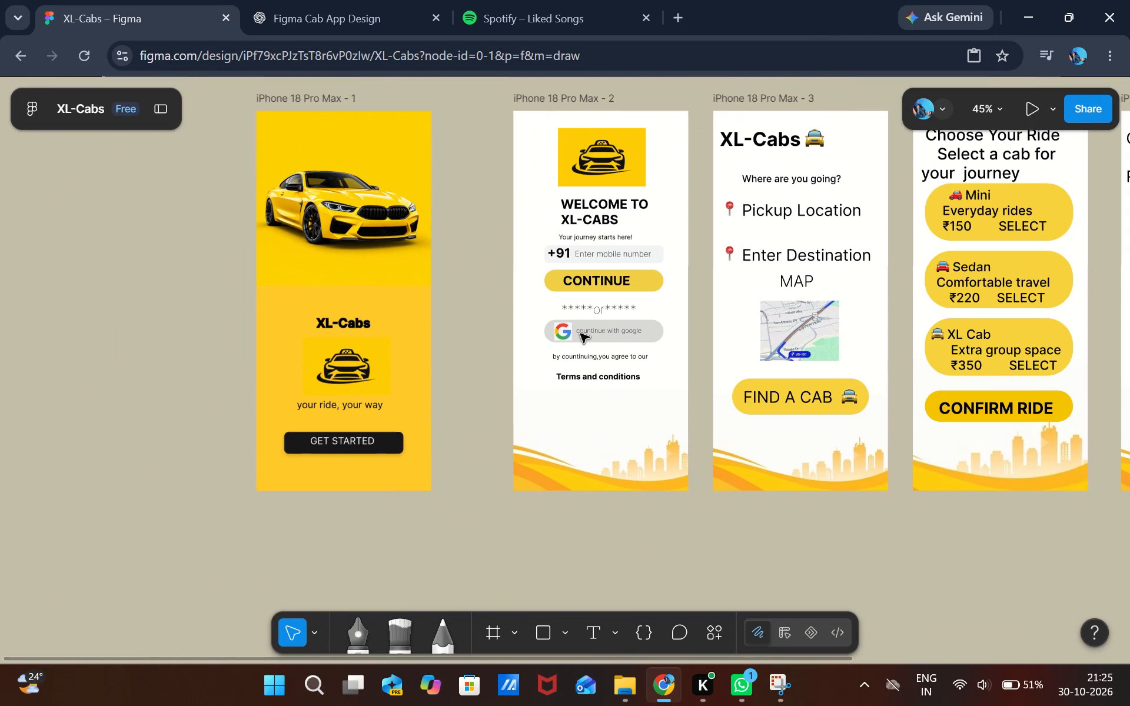
pyautogui.hscroll(-1, 580, 334)
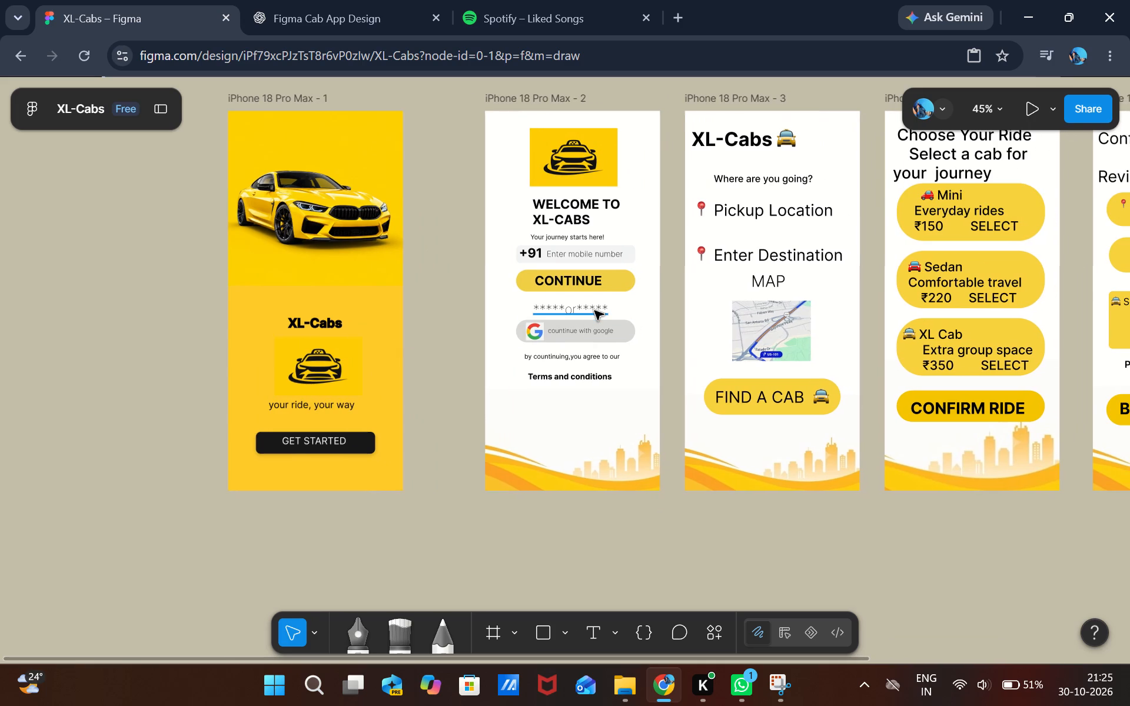
pyautogui.hscroll(-5, 594, 311)
pyautogui.hscroll(1, 594, 311)
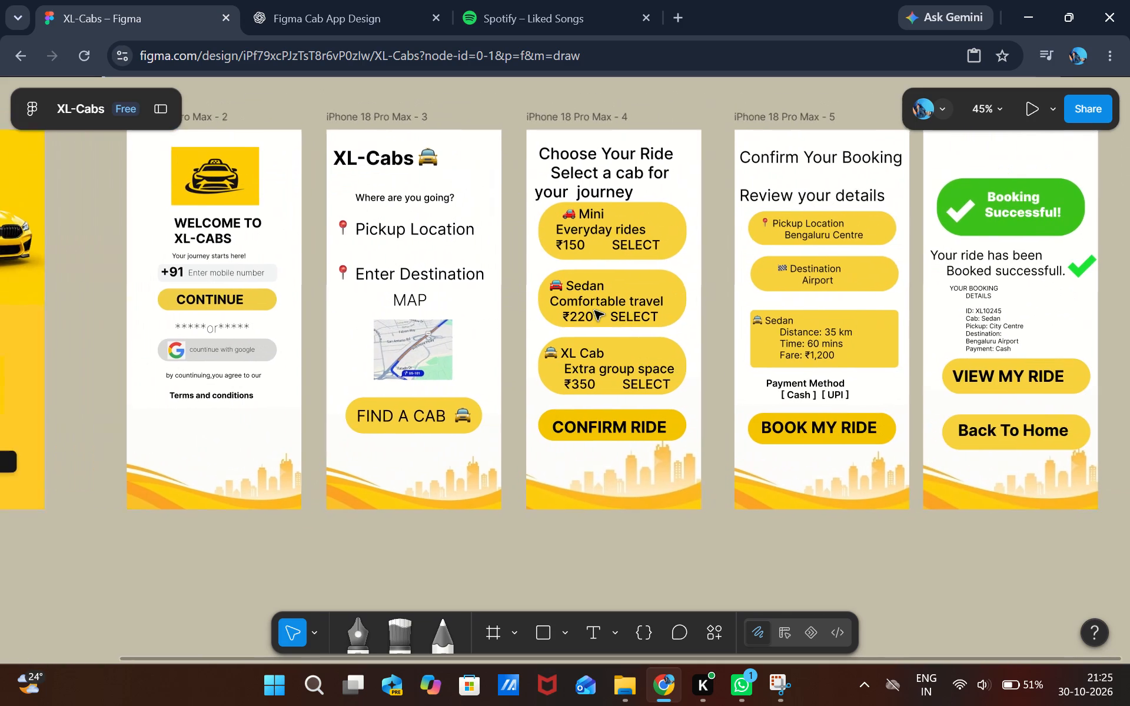
pyautogui.hscroll(1, 594, 311)
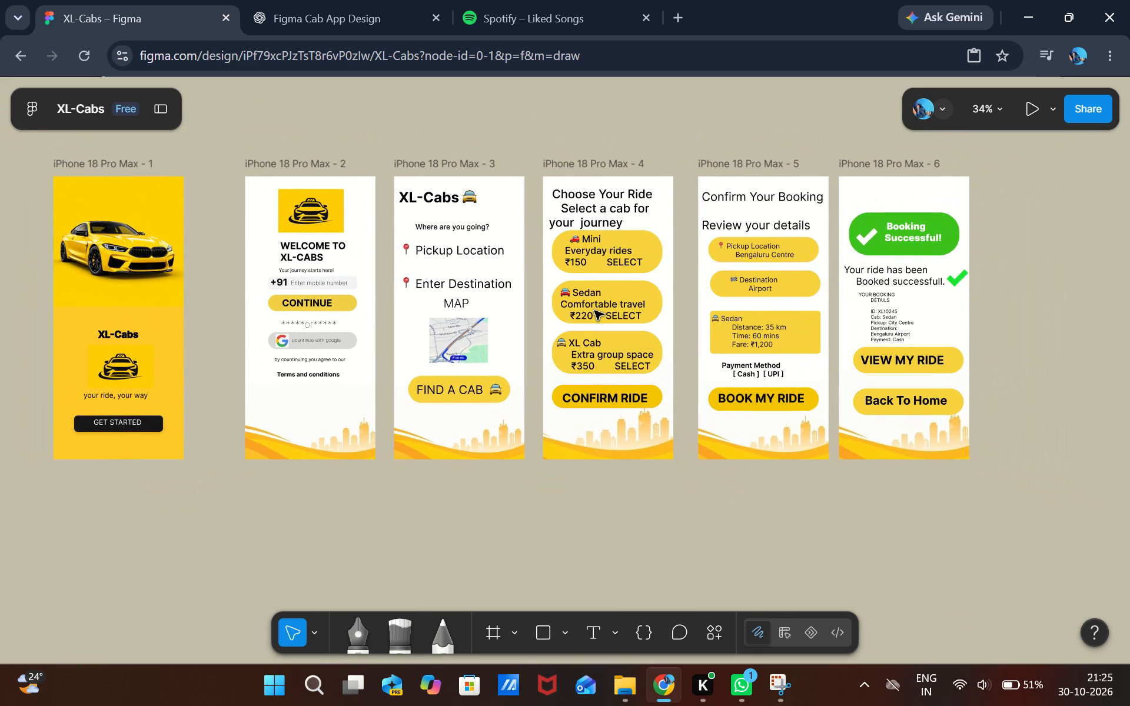